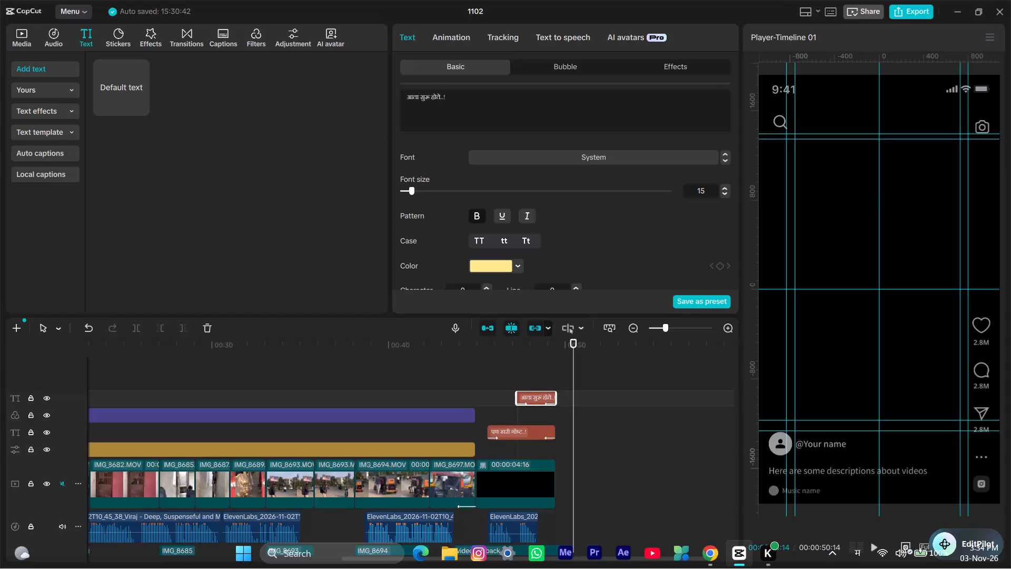
Review the timeline tracks and play back the ending to check the timing of the two closing text clips over the black clip.
scroll(636, 470, "down", 1)
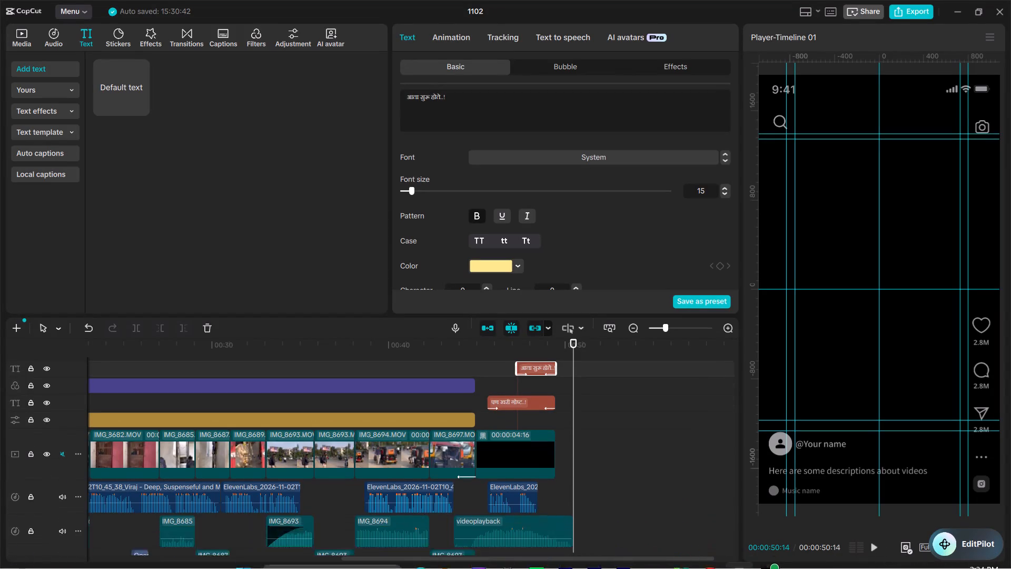
scroll(636, 470, "down", 4)
scroll(636, 470, "up", 7)
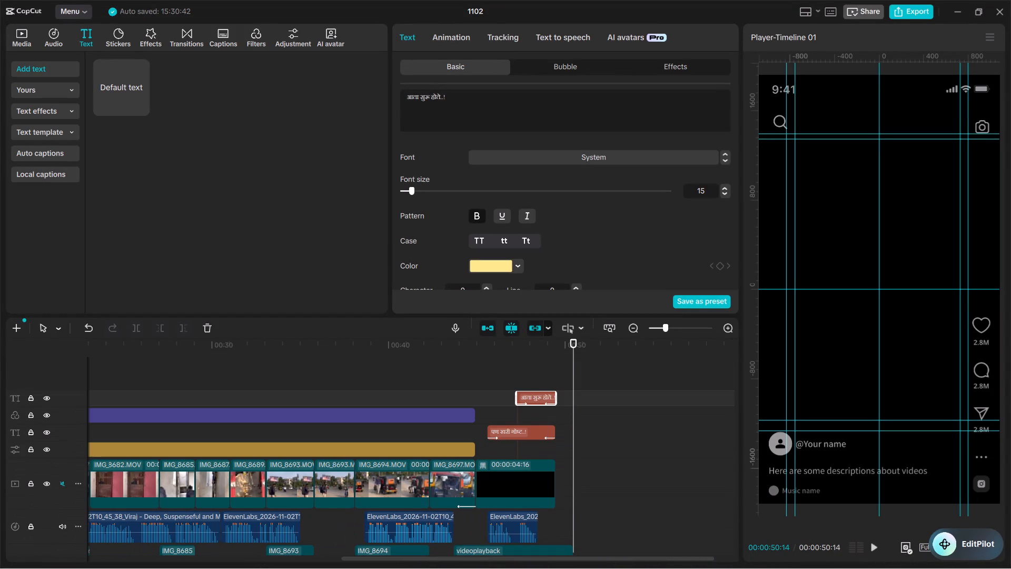
left_click(577, 343)
left_click_drag(577, 343, 493, 343)
key("space")
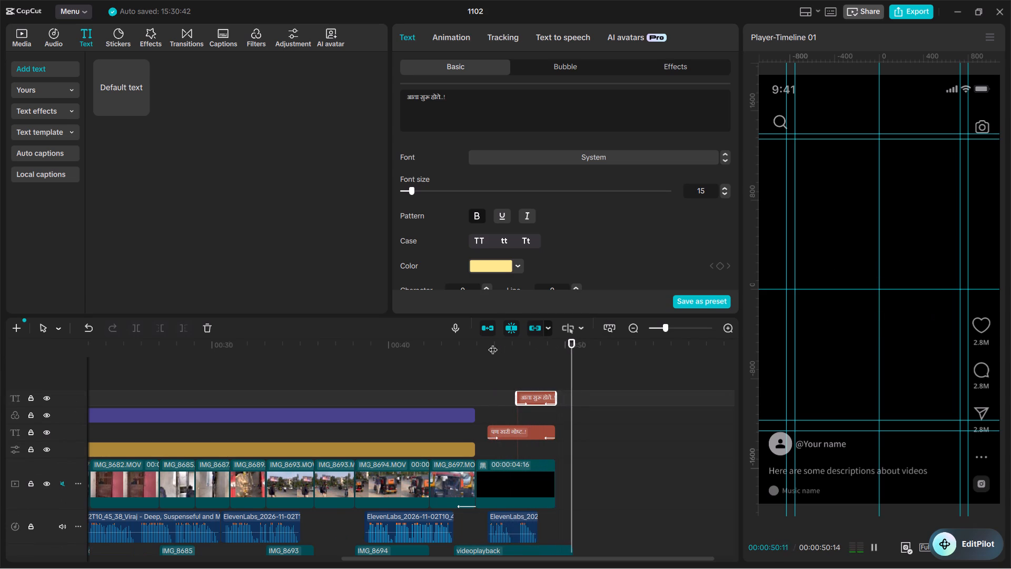
key("space")
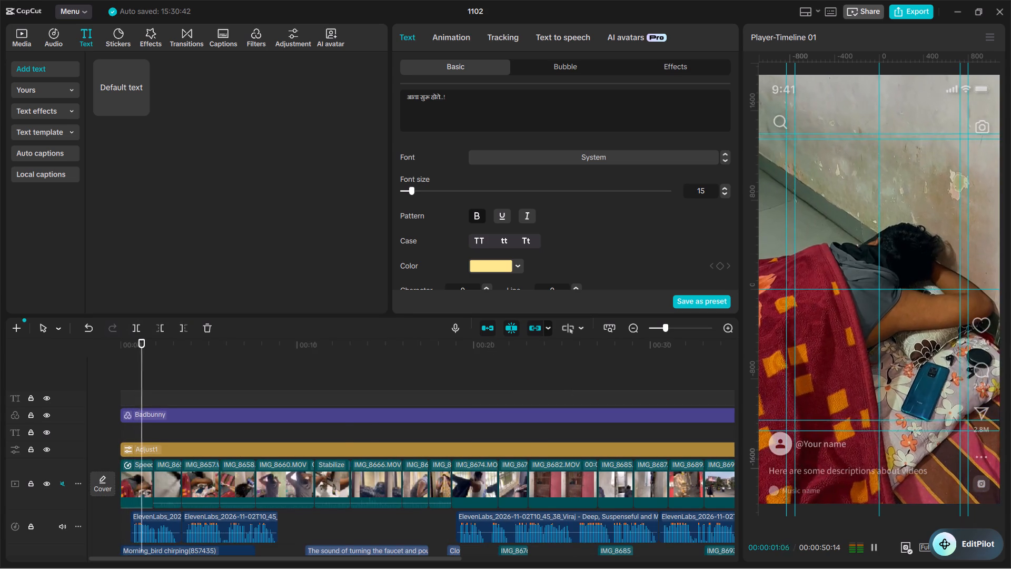
left_click_drag(345, 353, 737, 350)
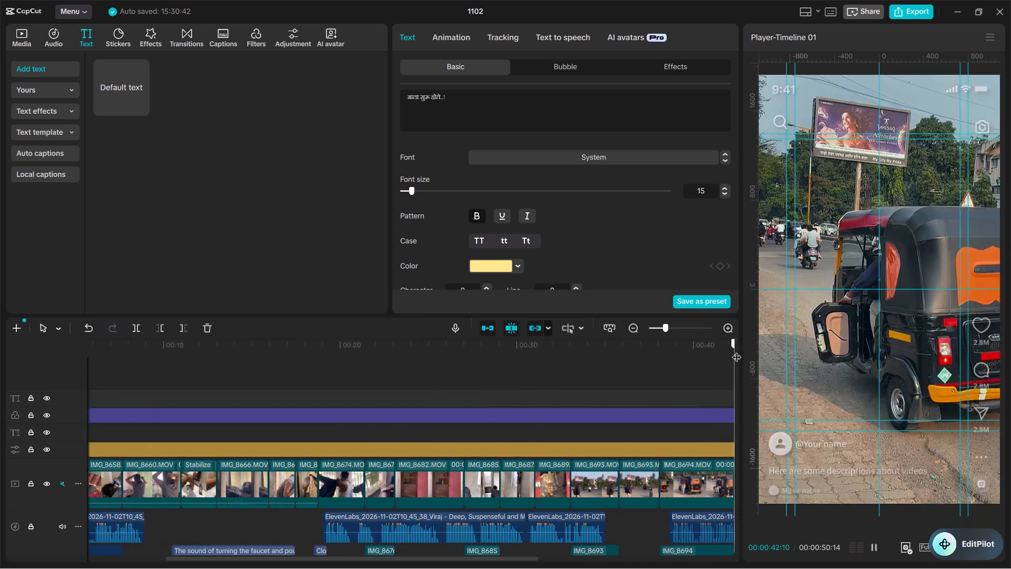
left_click_drag(737, 350, 655, 344)
key("space")
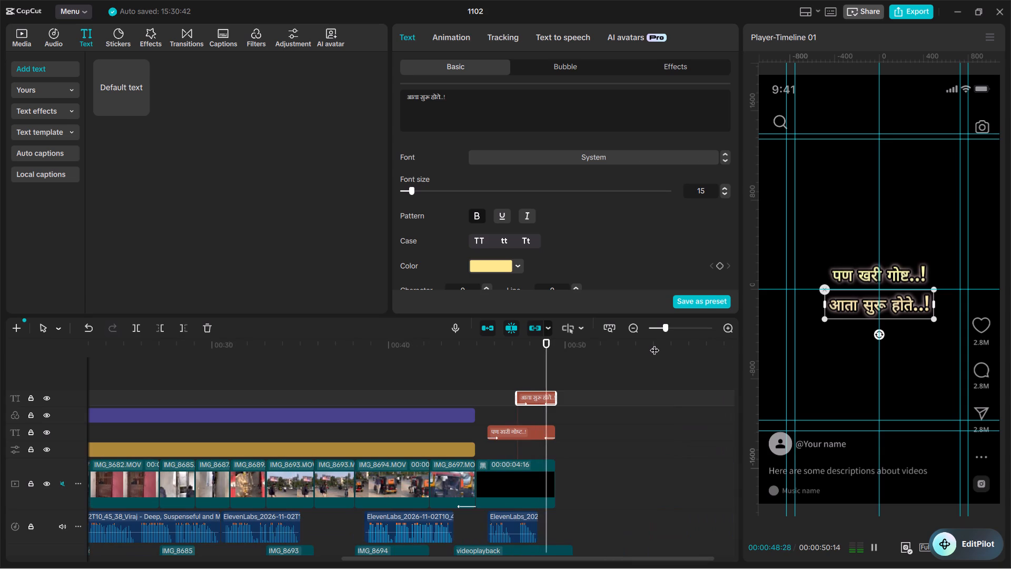
key("space")
key("space")
key("space")
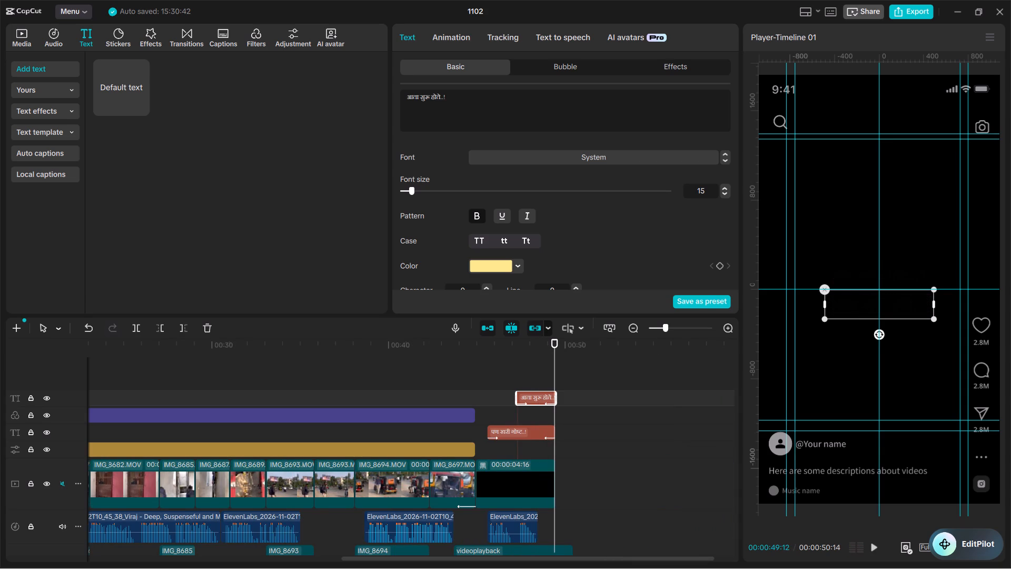
Shift the closing text clips "पण खरी गोष्ट..!" and "आता सुरू होते..!" slightly earlier, with the first starting just after the black clip begins.
left_click_drag(515, 430, 506, 431)
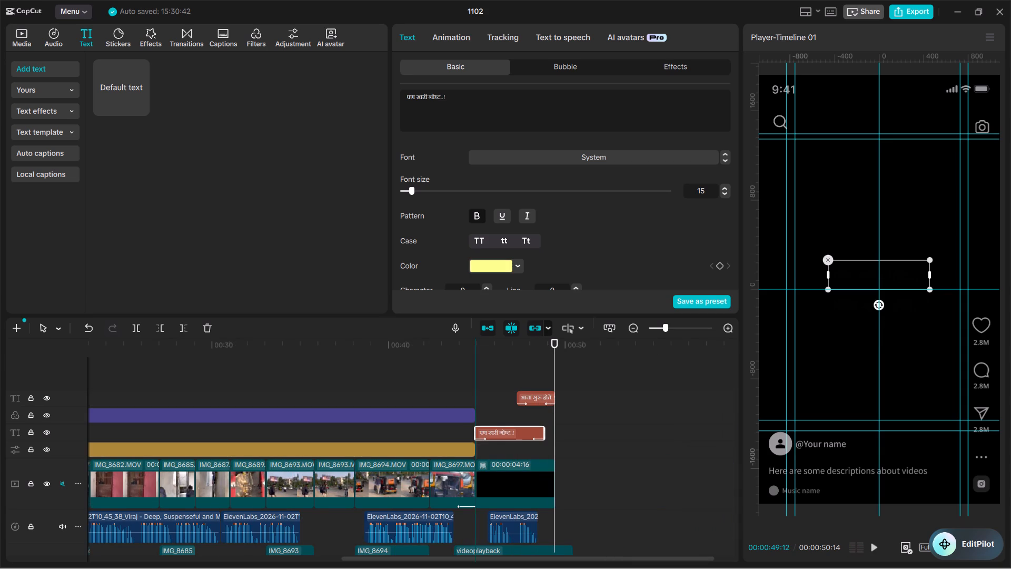
left_click_drag(506, 431, 508, 430)
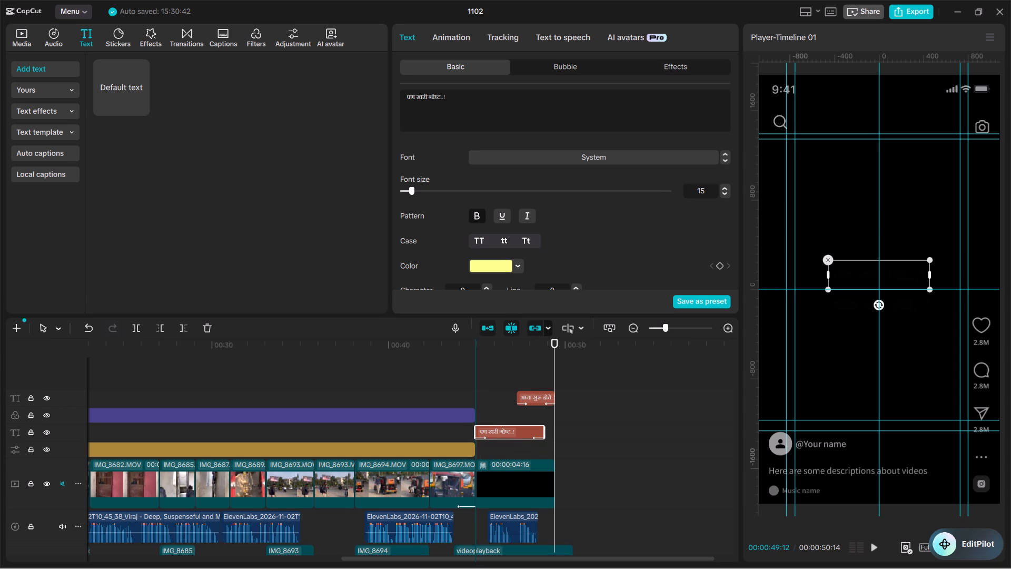
left_click_drag(508, 430, 509, 430)
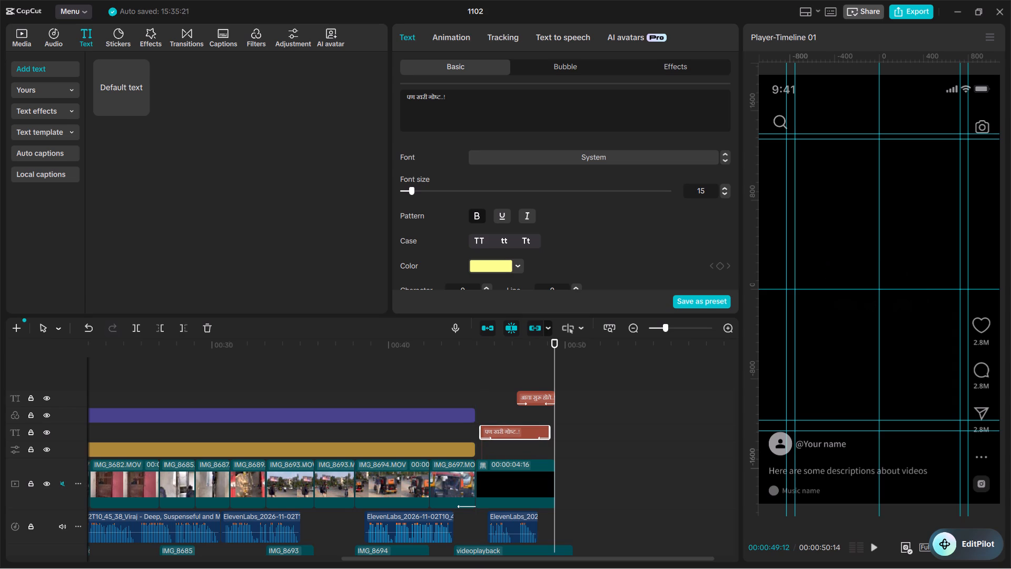
left_click_drag(528, 396, 522, 397)
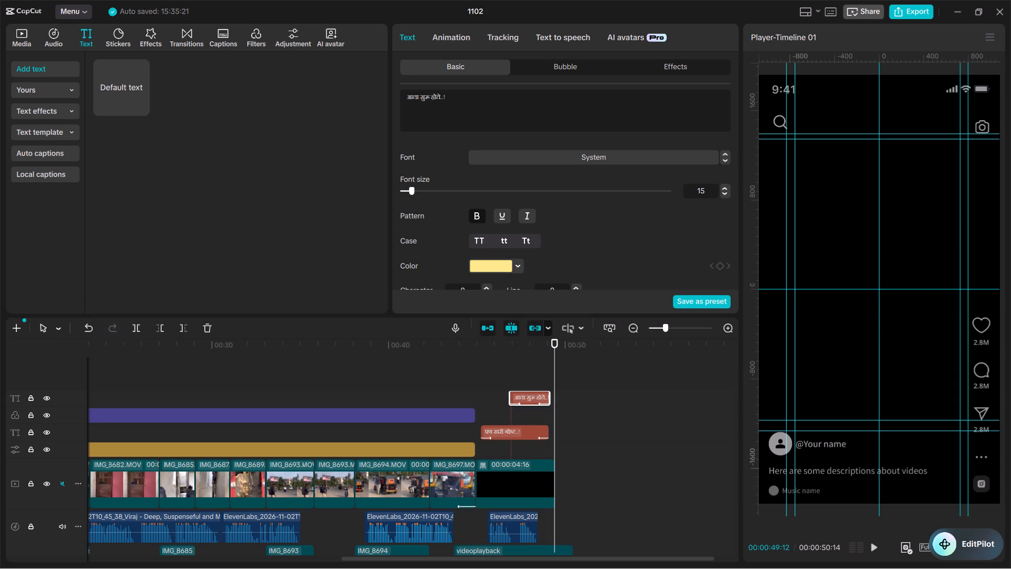
Move the last ElevenLabs voiceover clip slightly earlier, aligning its start with the "पण खरी गोष्ट..!" text clip.
left_click_drag(522, 344, 470, 345)
key("space")
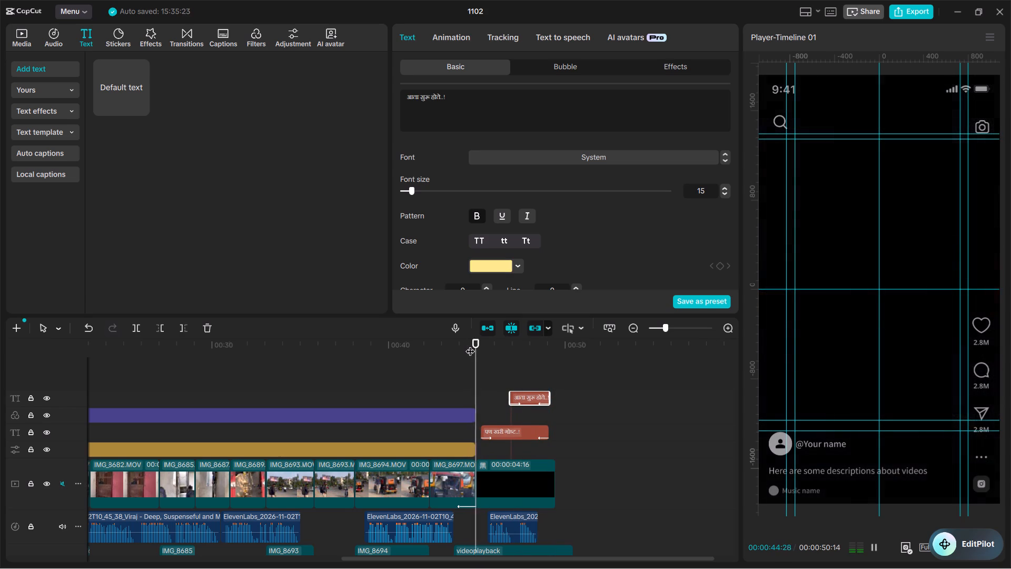
key("space")
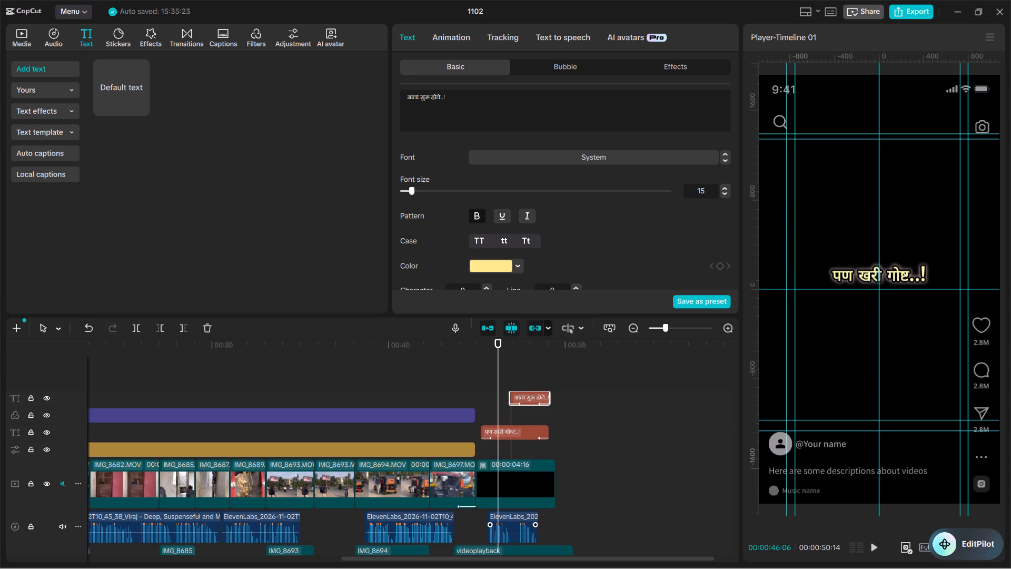
left_click(514, 531)
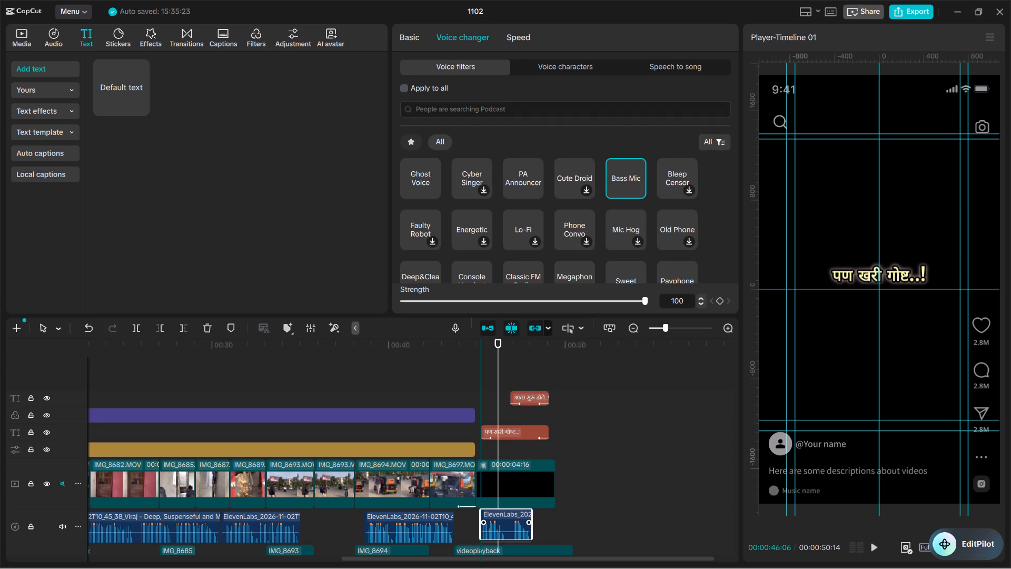
Play back the ending from the black clip to check the closing text against the voiceover.
left_click_drag(487, 349, 480, 349)
key("space")
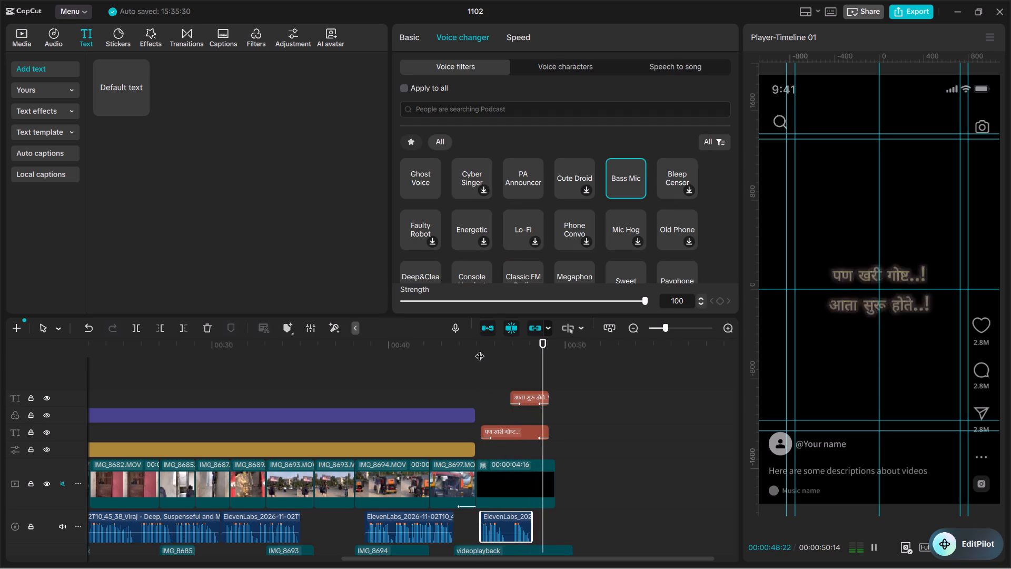
key("space")
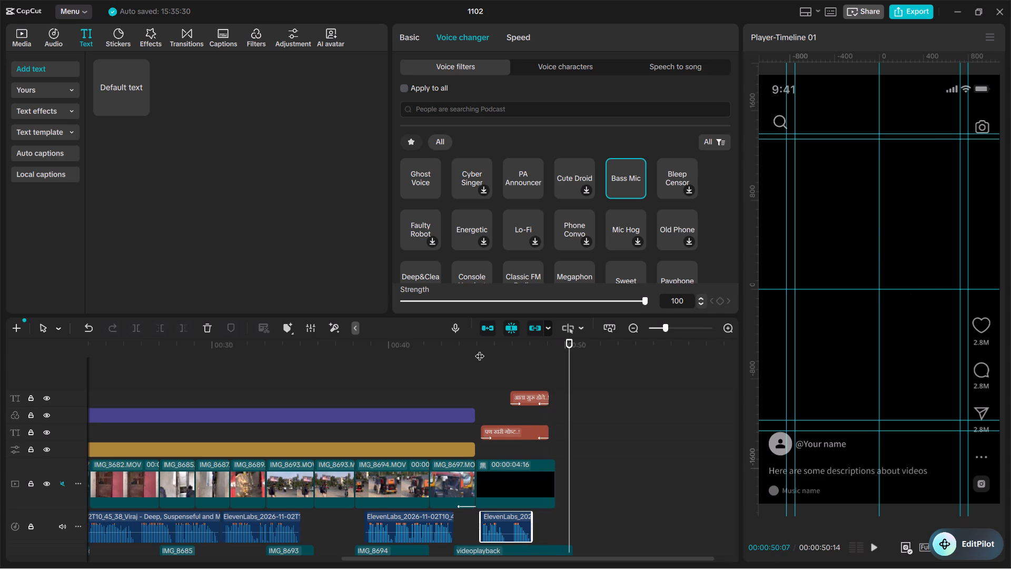
left_click_drag(570, 348, 556, 347)
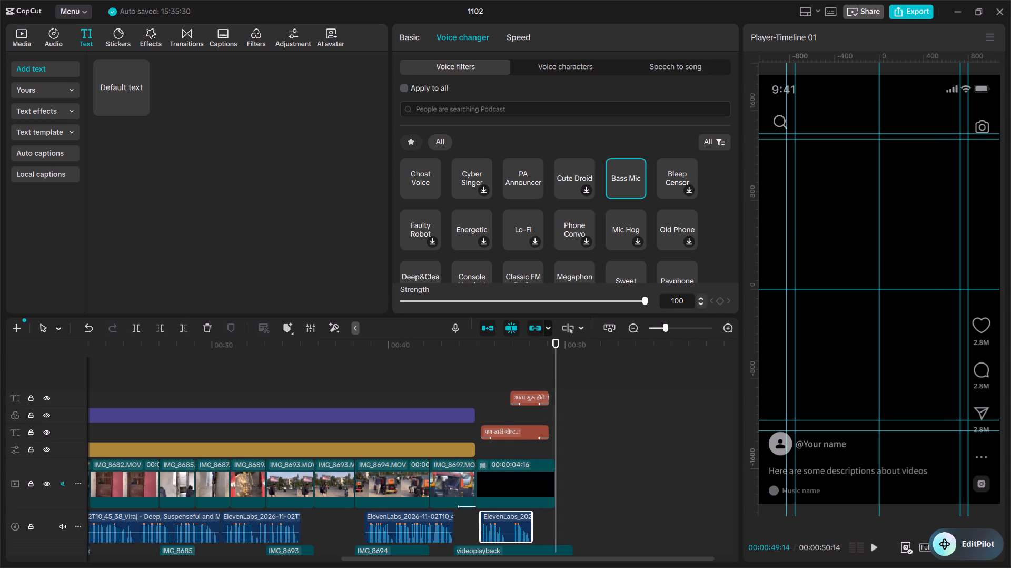
Return to the start of the timeline and play the video from the beginning.
left_click_drag(428, 341, 89, 363)
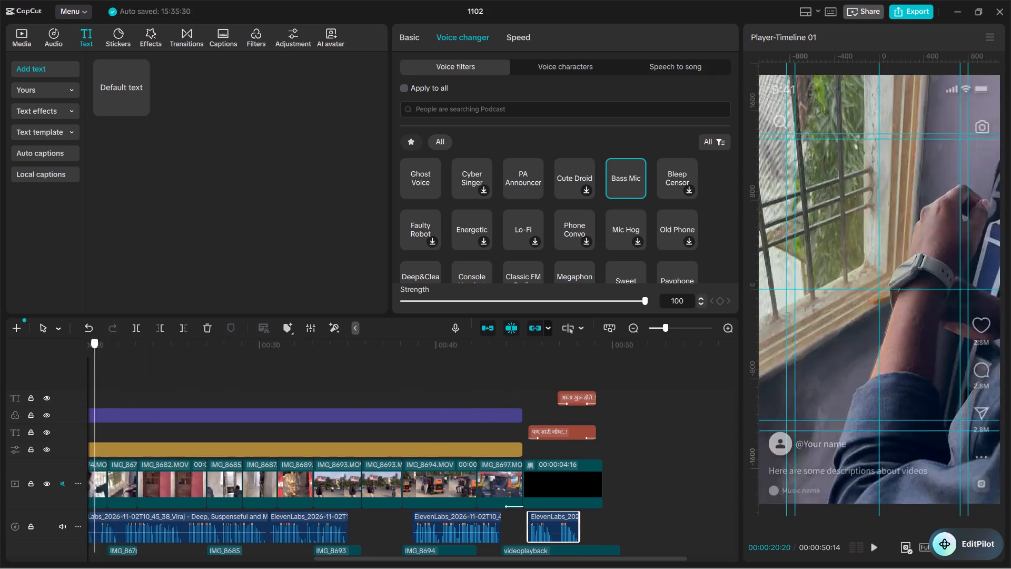
left_click_drag(89, 363, 47, 348)
key("space")
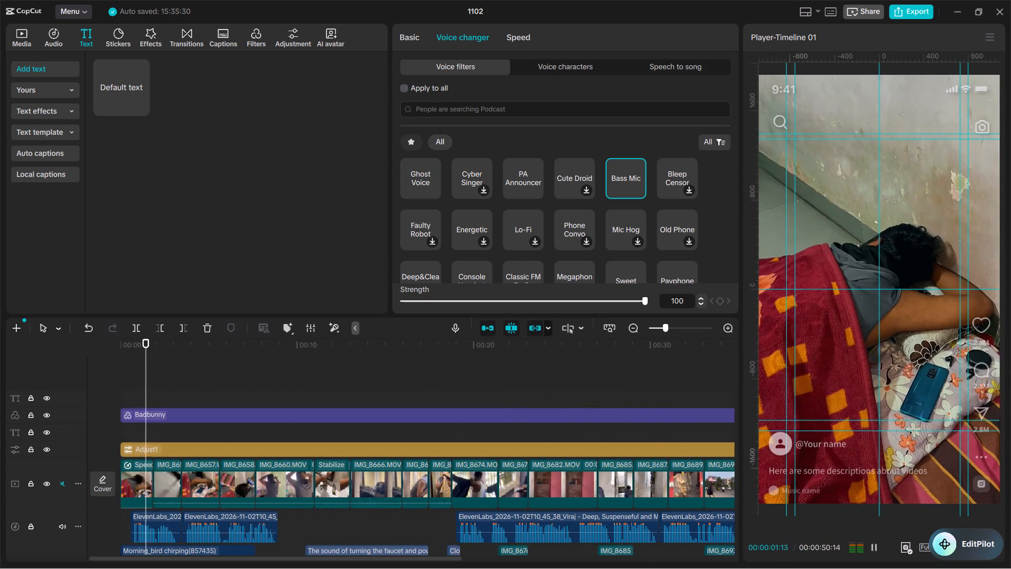
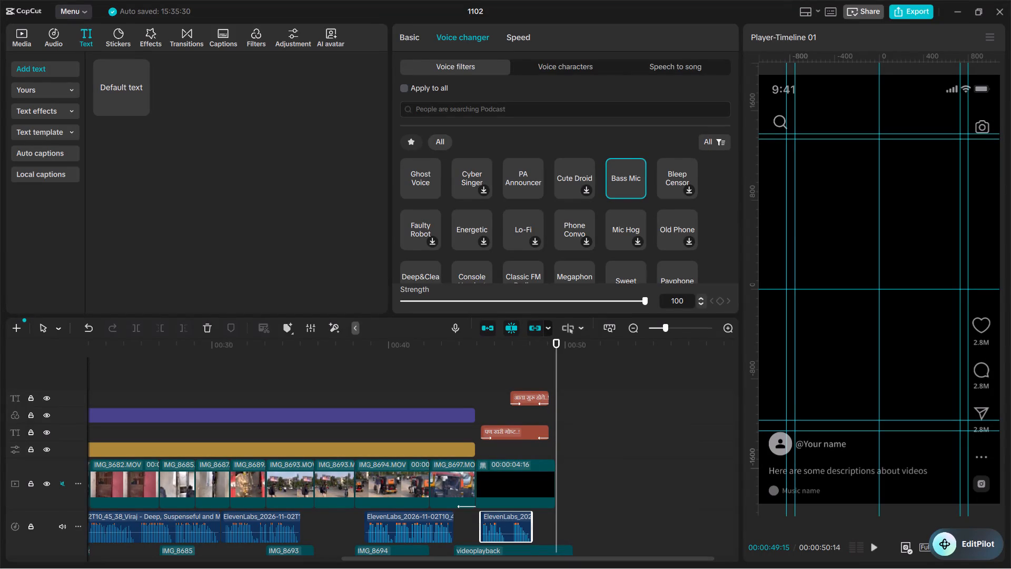
Open the imported footage folder in the media library and browse its clips up to the IMG_8699.MOV group.
left_click(9, 35)
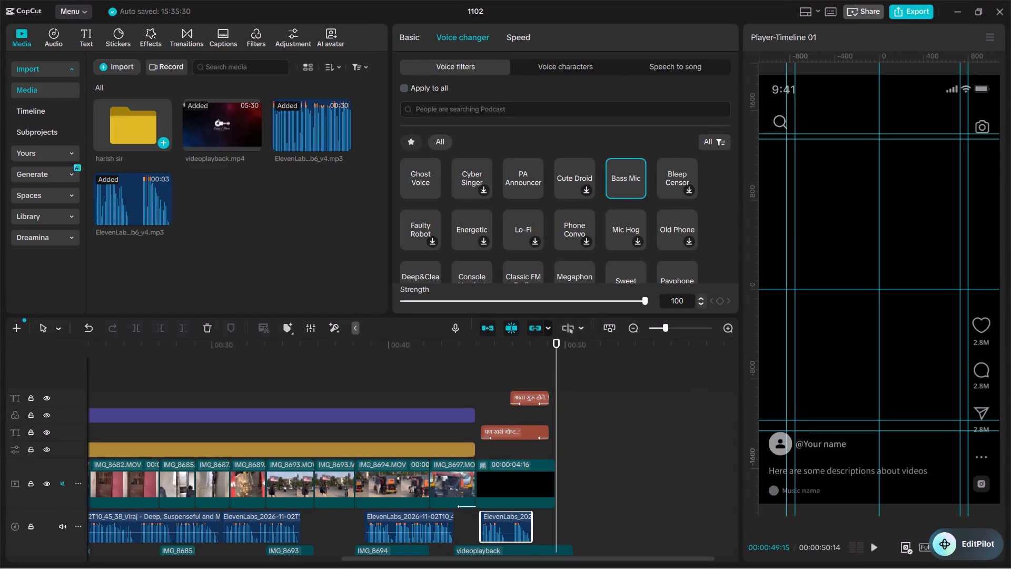
double_click(148, 132)
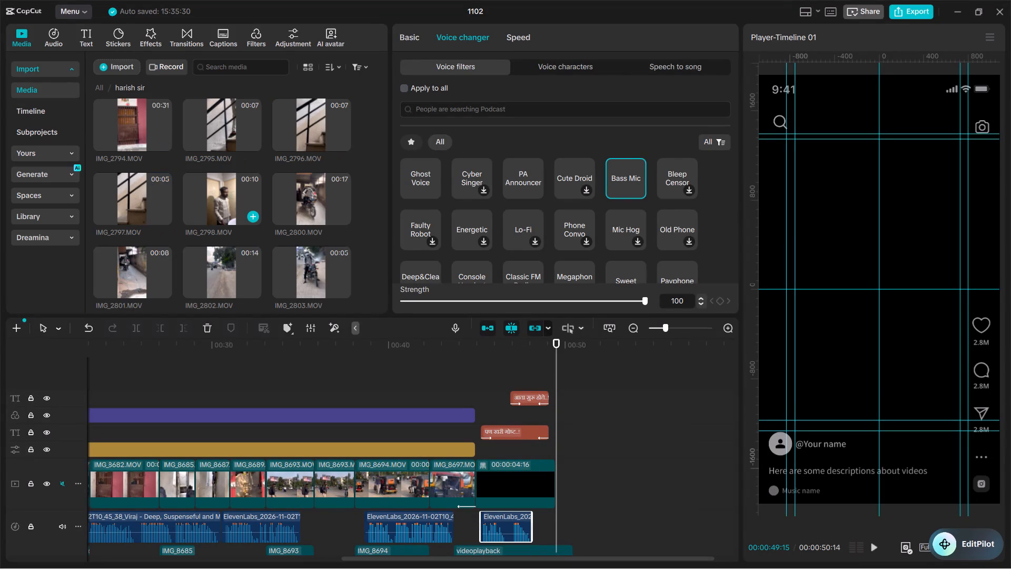
scroll(234, 207, "up", 1)
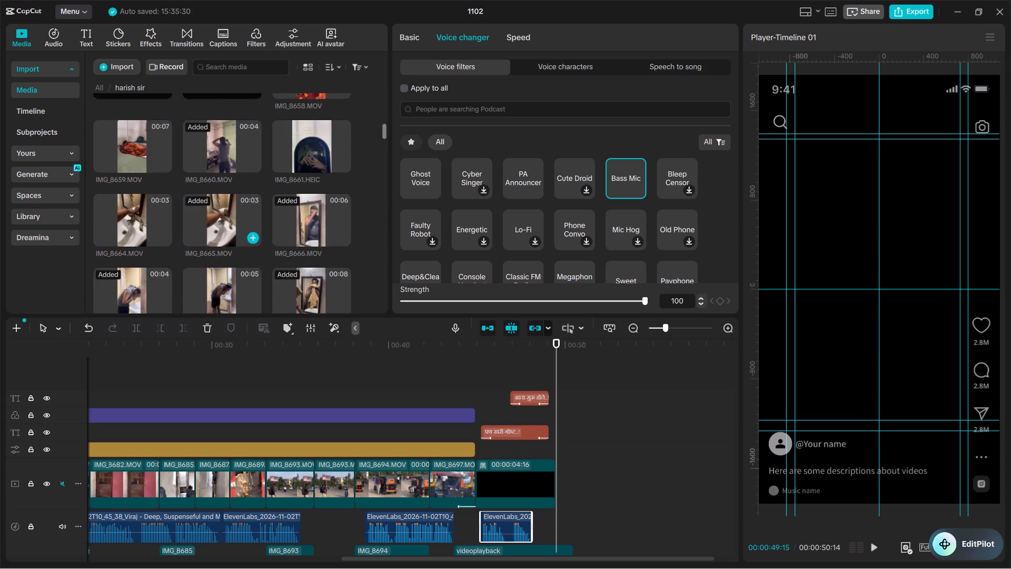
scroll(234, 207, "up", 1)
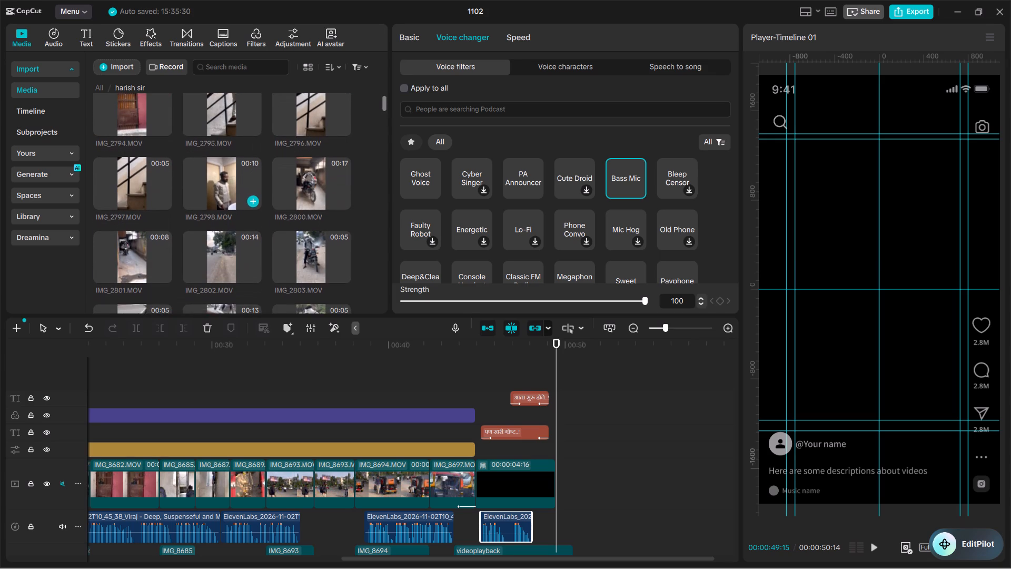
scroll(234, 207, "up", 1)
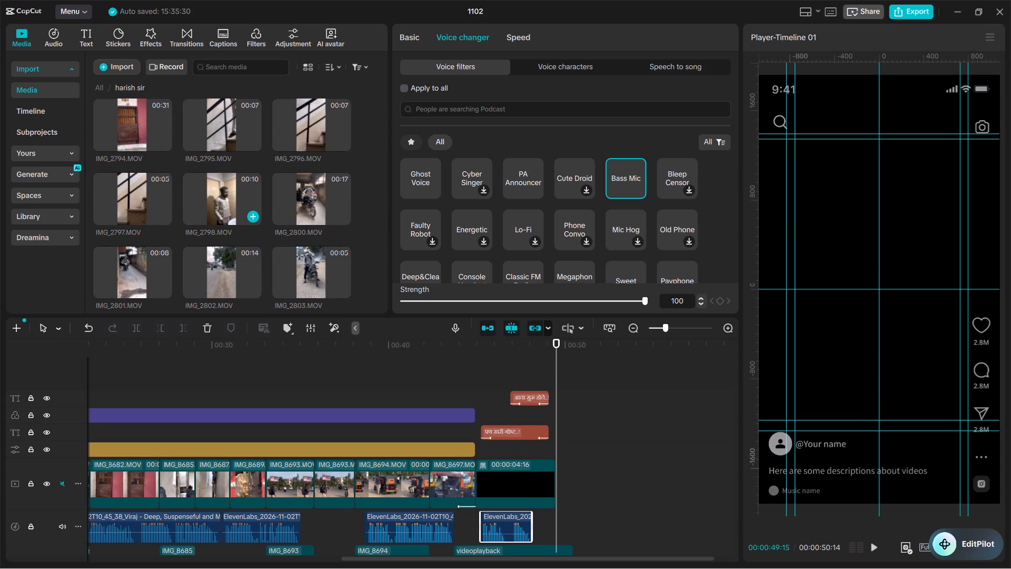
scroll(197, 194, "down", 2)
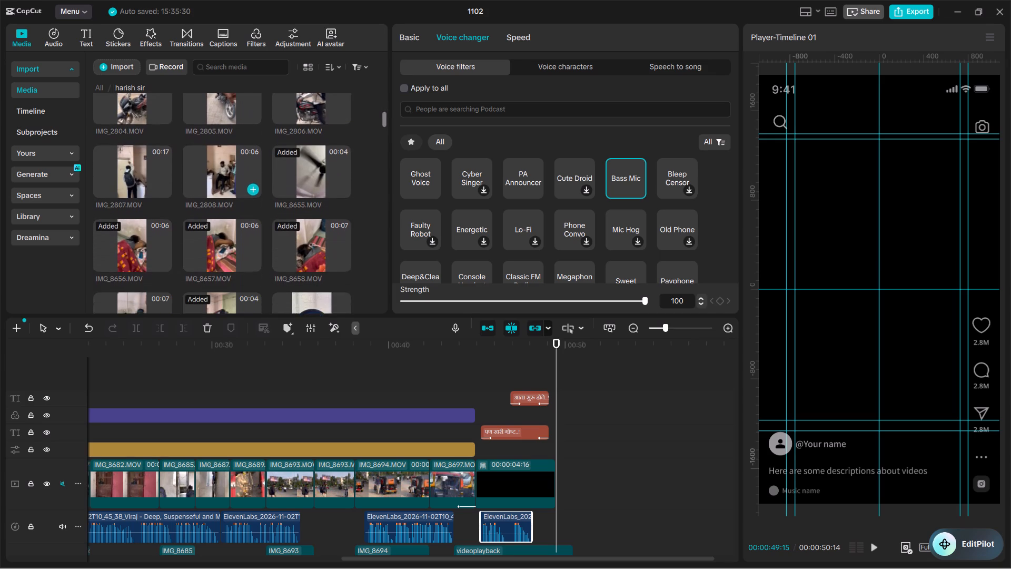
scroll(197, 194, "down", 2)
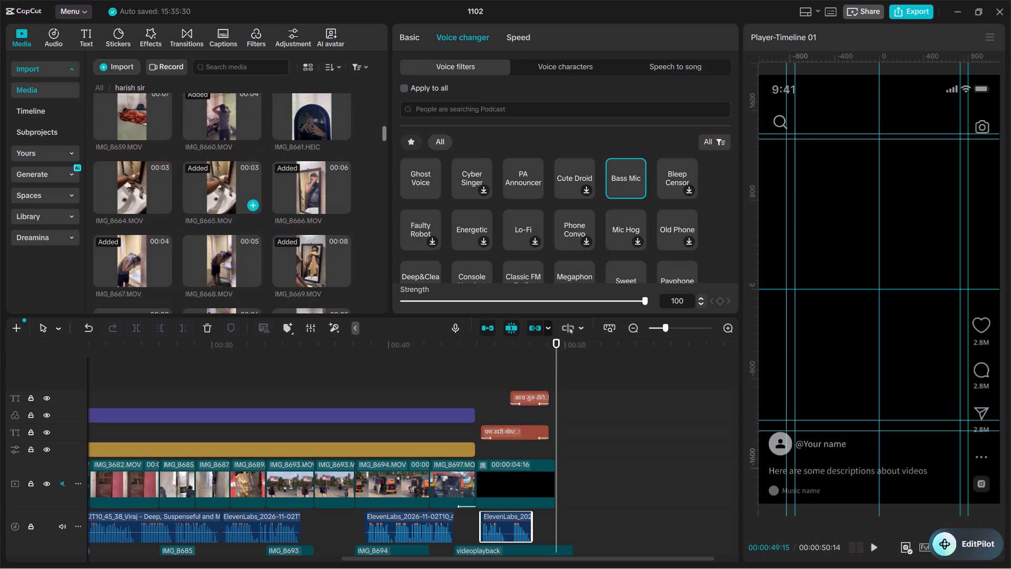
scroll(197, 194, "down", 3)
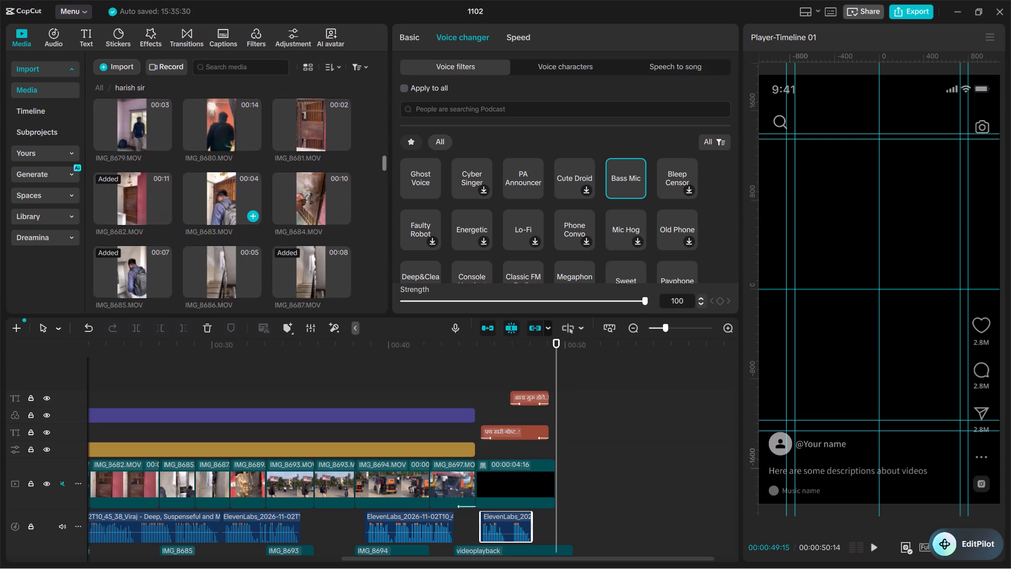
scroll(197, 194, "down", 2)
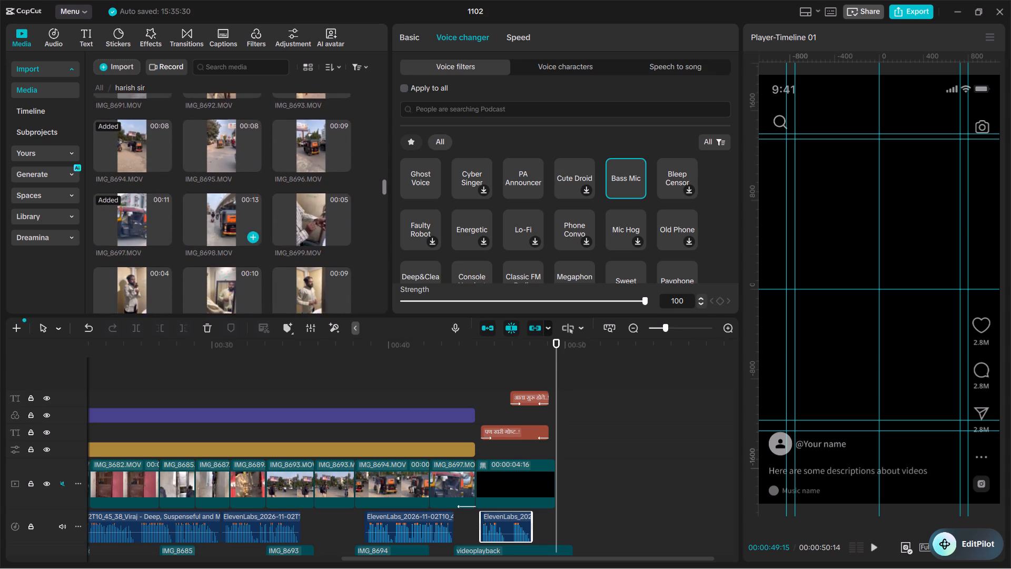
scroll(197, 194, "down", 1)
Preview the unused getting-ready clips from IMG_8699.MOV to IMG_8707.MOV to judge which shots suit the new section.
left_click(327, 156)
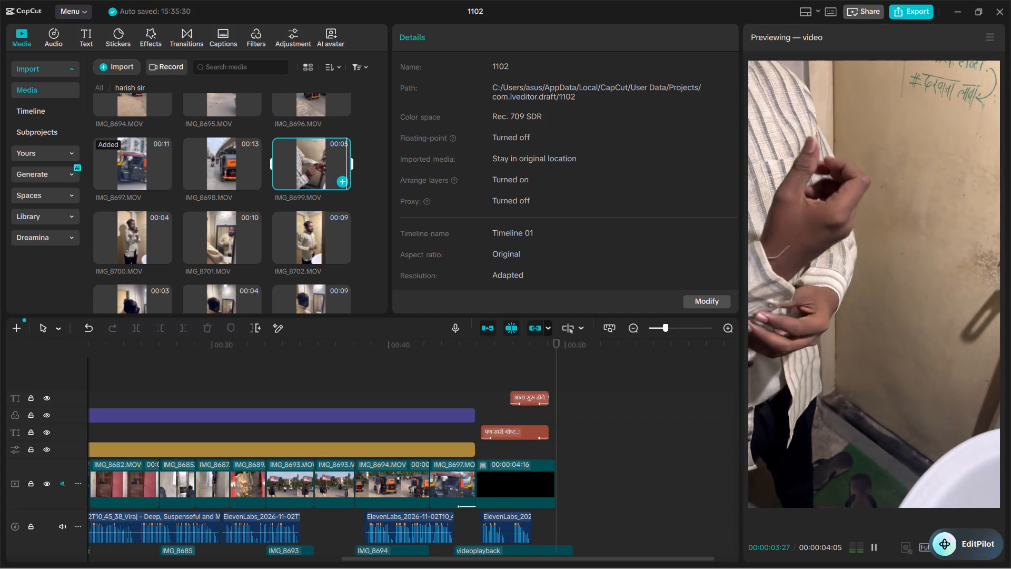
left_click(111, 237)
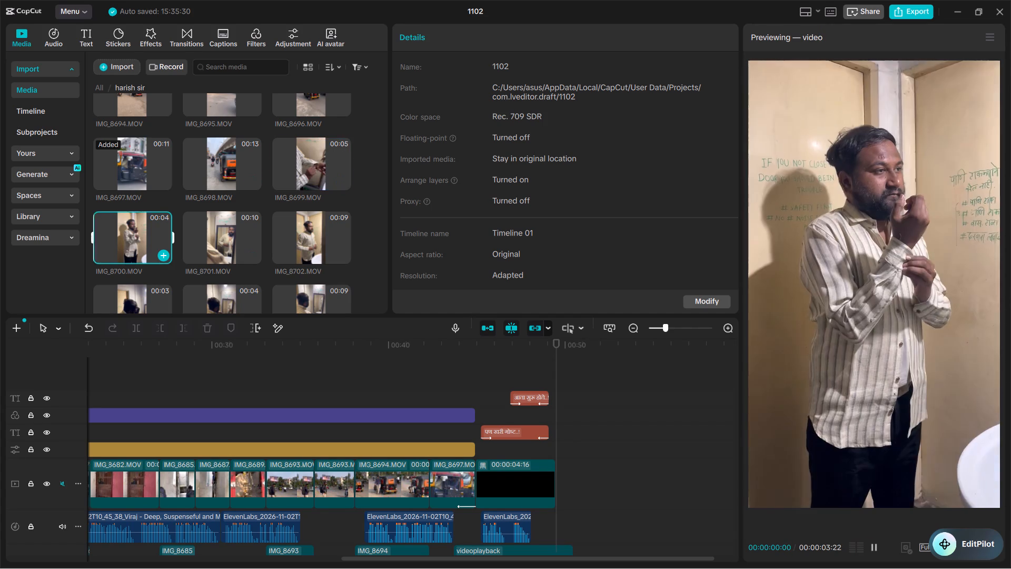
left_click(222, 226)
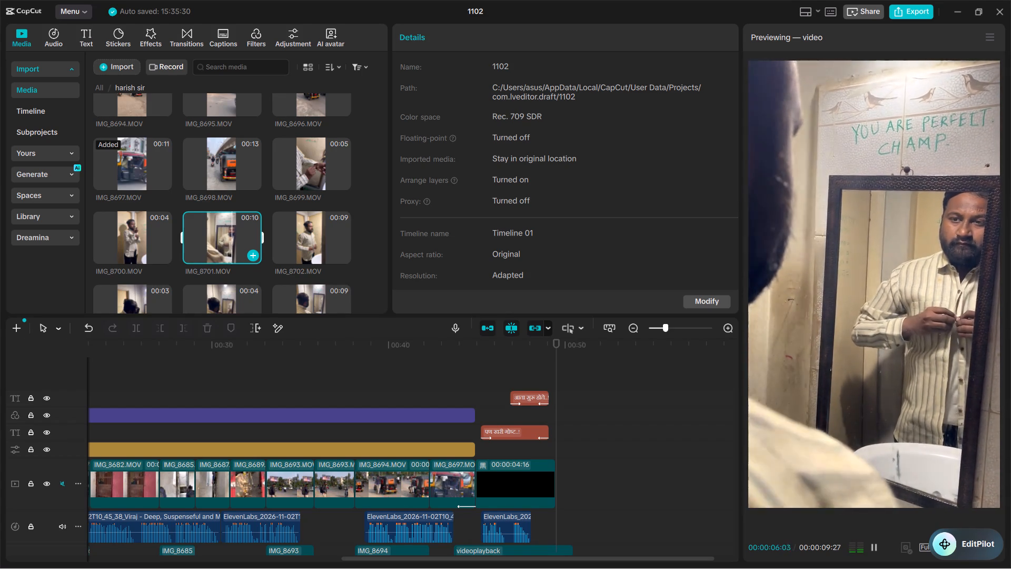
left_click(300, 234)
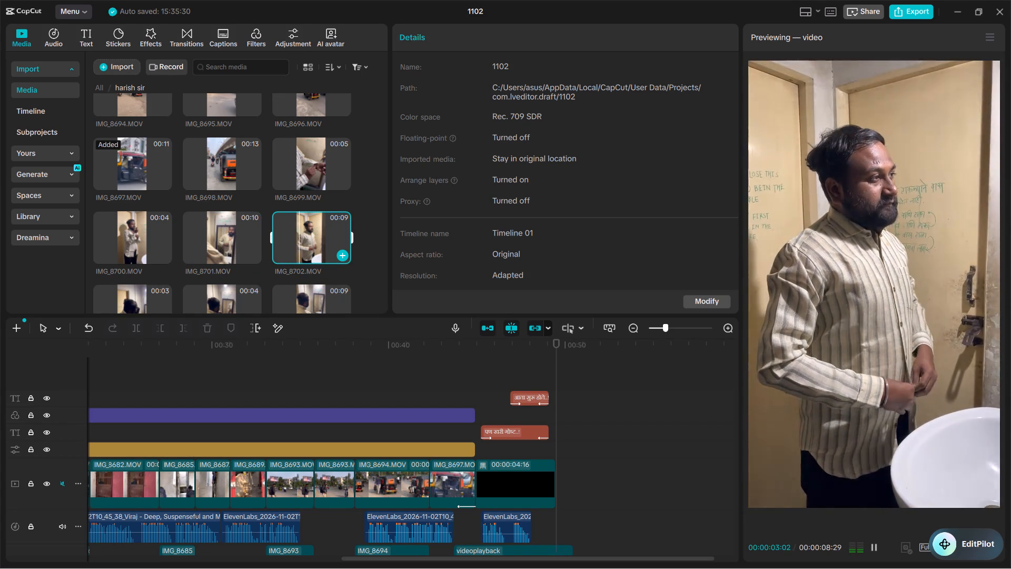
scroll(260, 242, "down", 1)
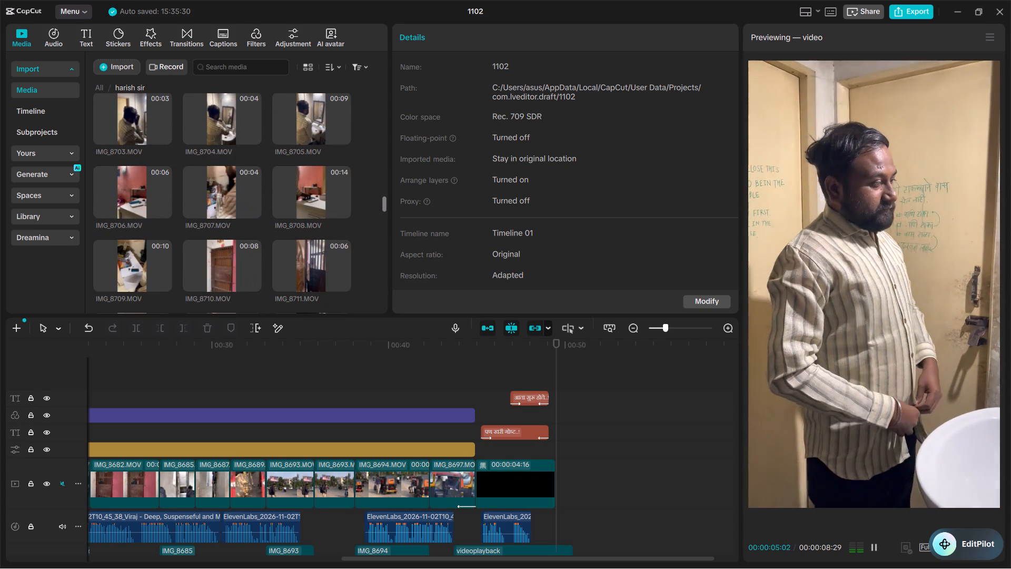
left_click(138, 109)
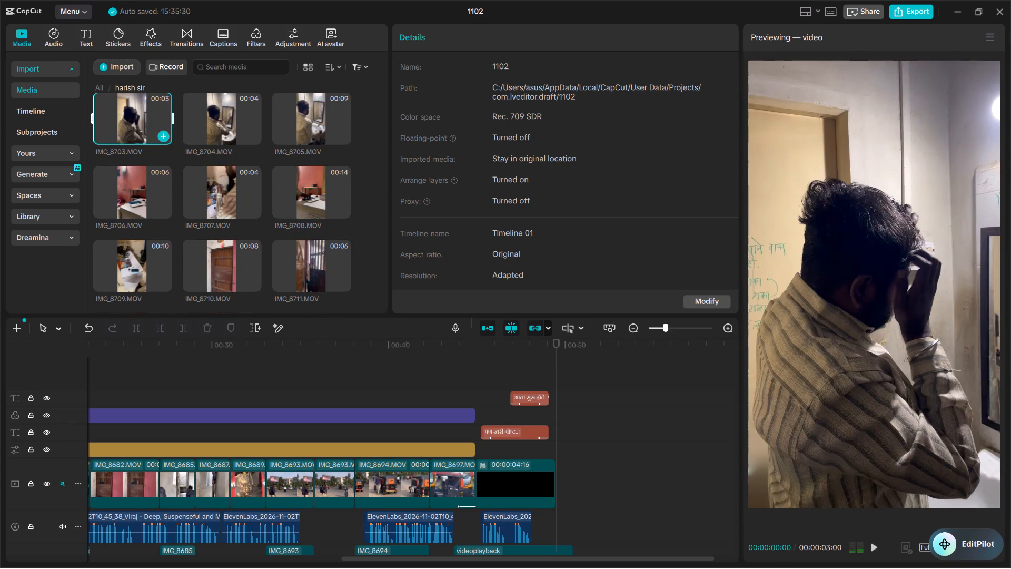
left_click(214, 112)
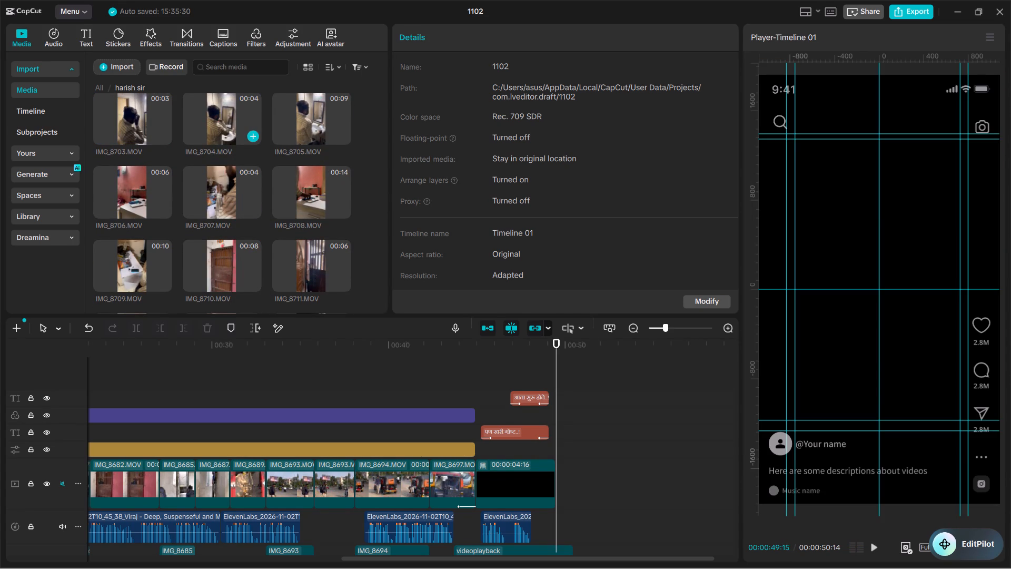
left_click(228, 116)
left_click(234, 120)
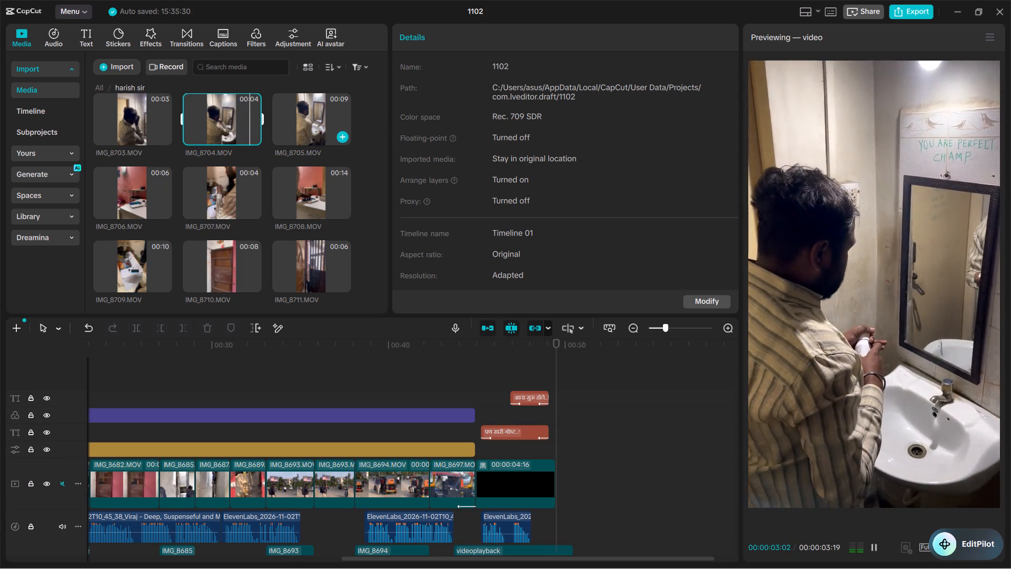
left_click(312, 125)
left_click(113, 207)
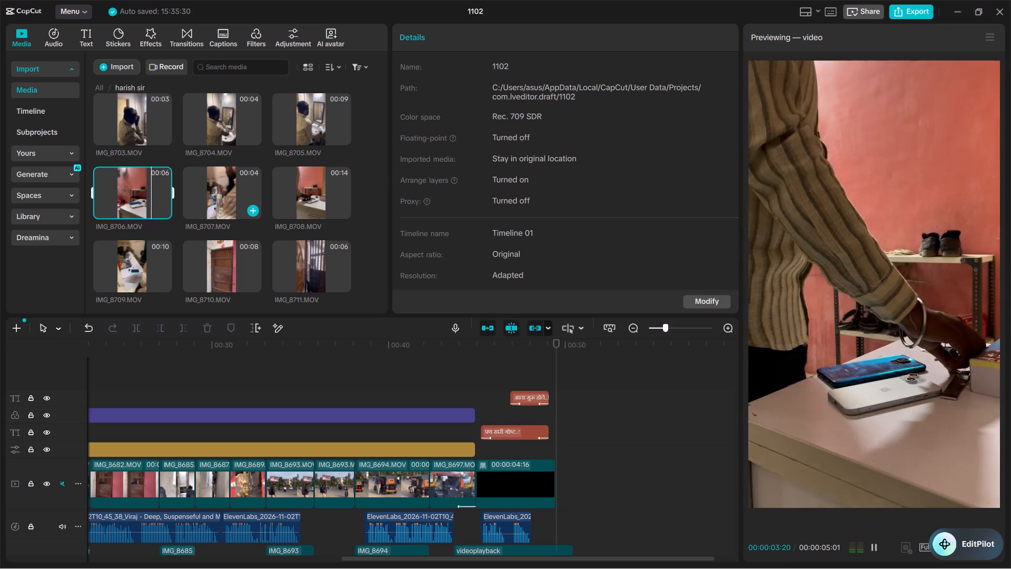
left_click(222, 182)
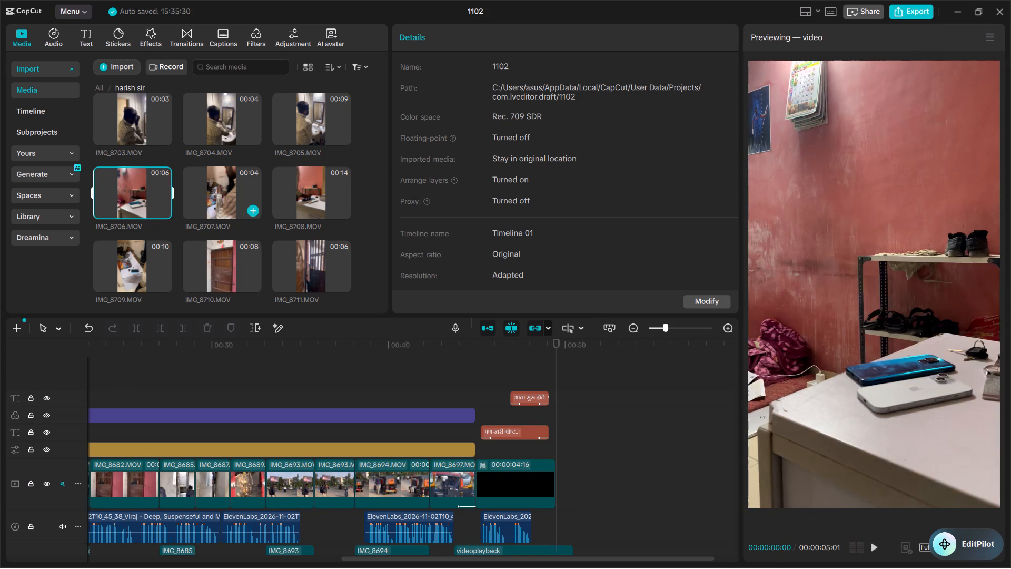
left_click(222, 182)
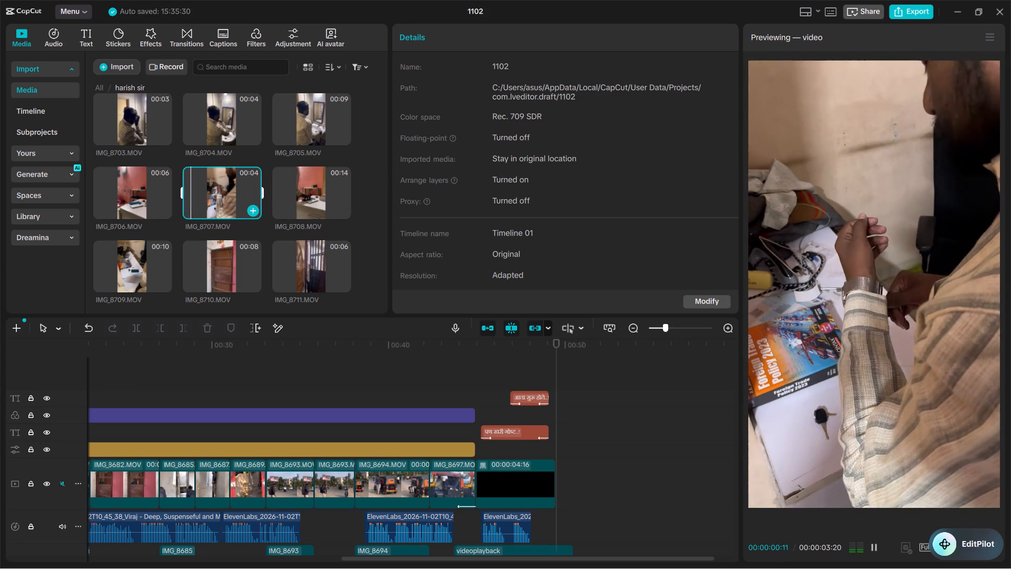
left_click(129, 118)
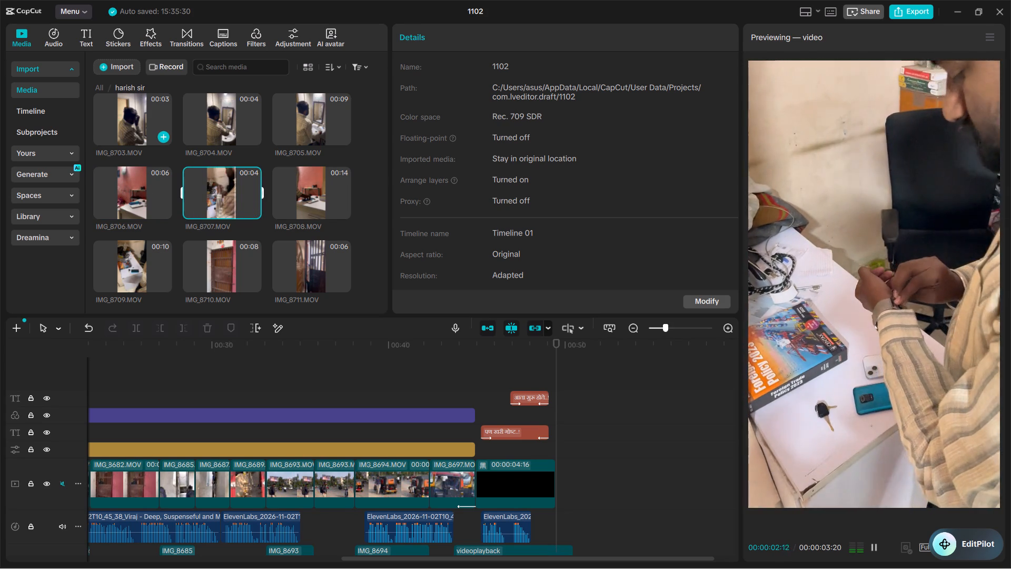
left_click(129, 118)
Add IMG_8699.MOV to the main video track directly after the black clip, adapting it to the SDR project color space.
scroll(164, 122, "up", 1)
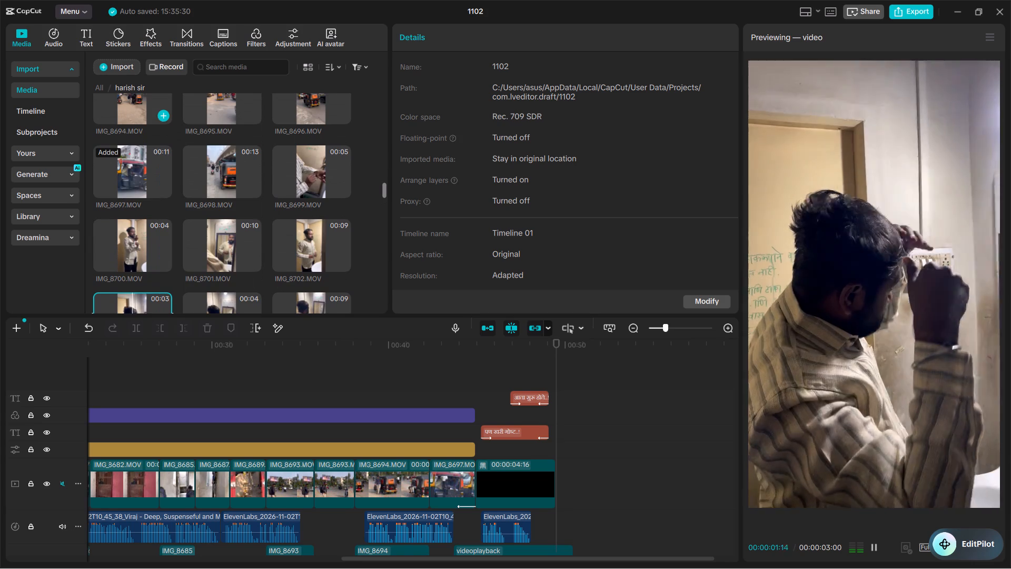
left_click(314, 176)
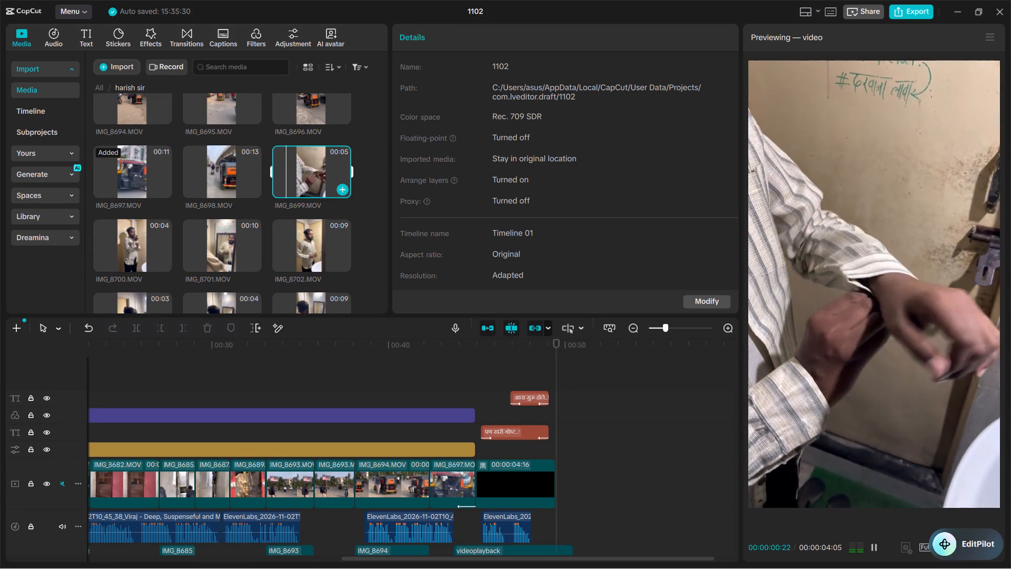
key("space")
left_click_drag(314, 176, 626, 437)
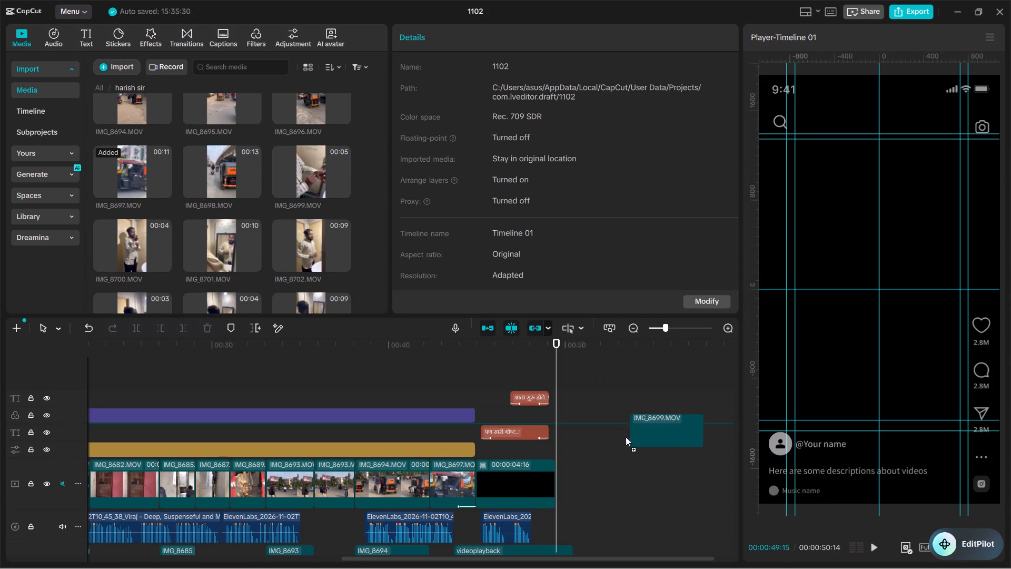
left_click_drag(626, 437, 573, 485)
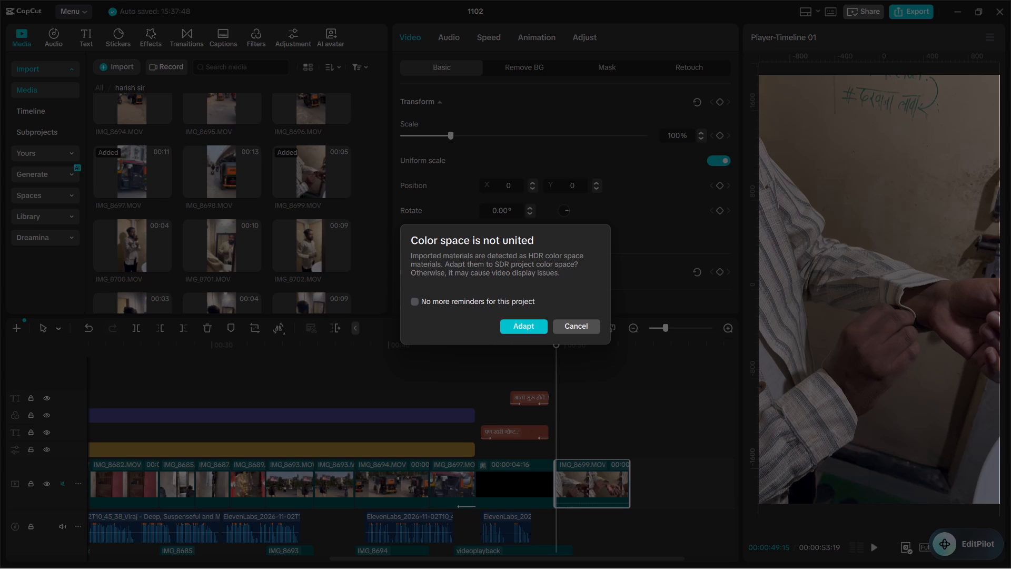
left_click(525, 320)
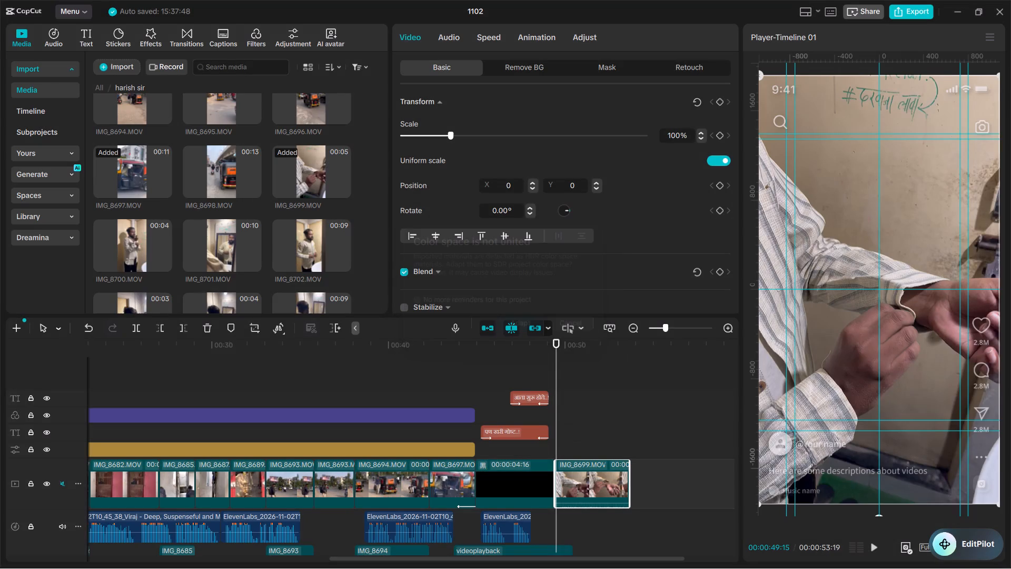
Trim the IMG_8699.MOV clip to its cuff-buttoning moment, removing about 0.9 s from its start and ending it at 00:00:50:25.
key("space")
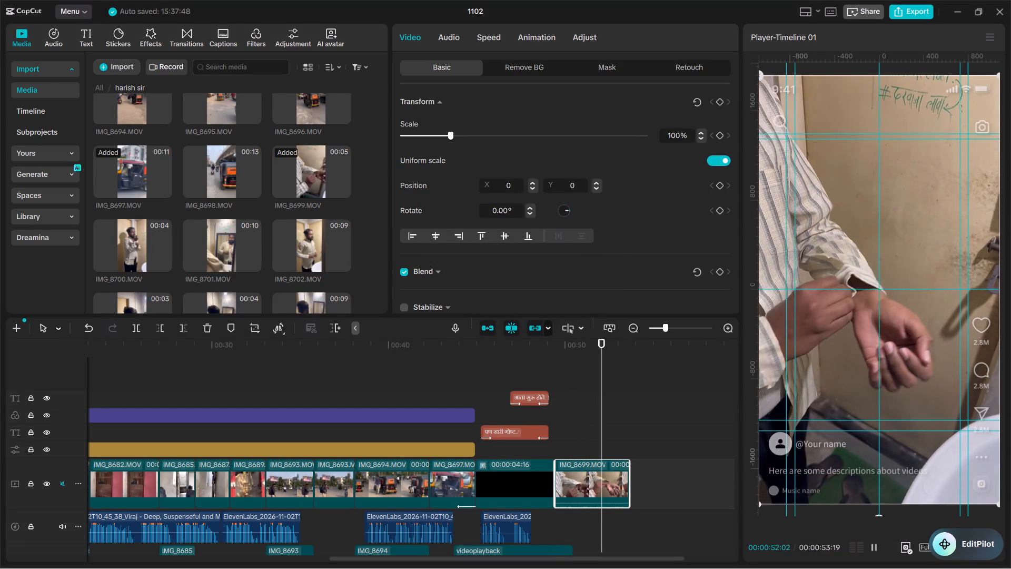
key("space")
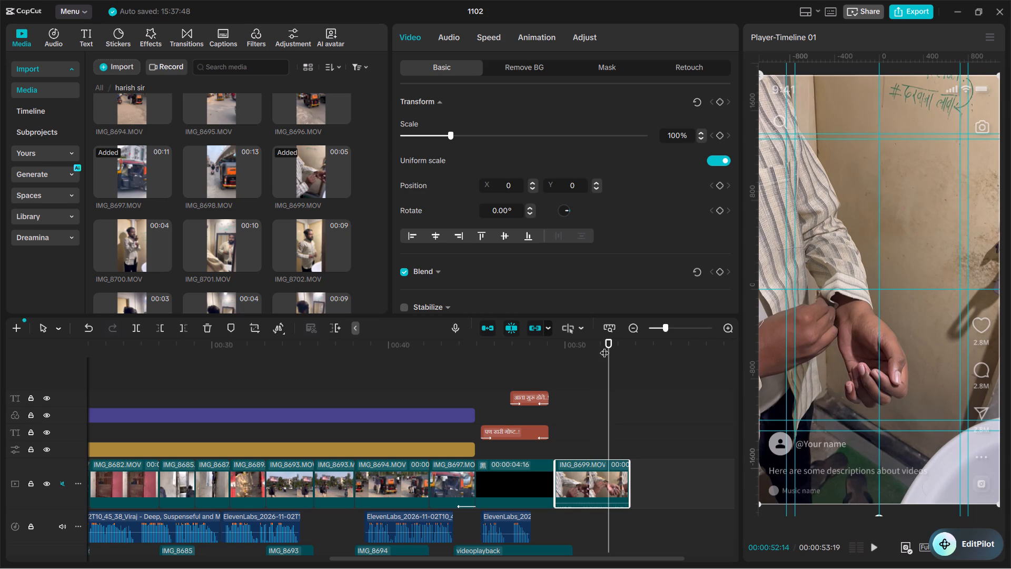
left_click_drag(604, 346, 558, 345)
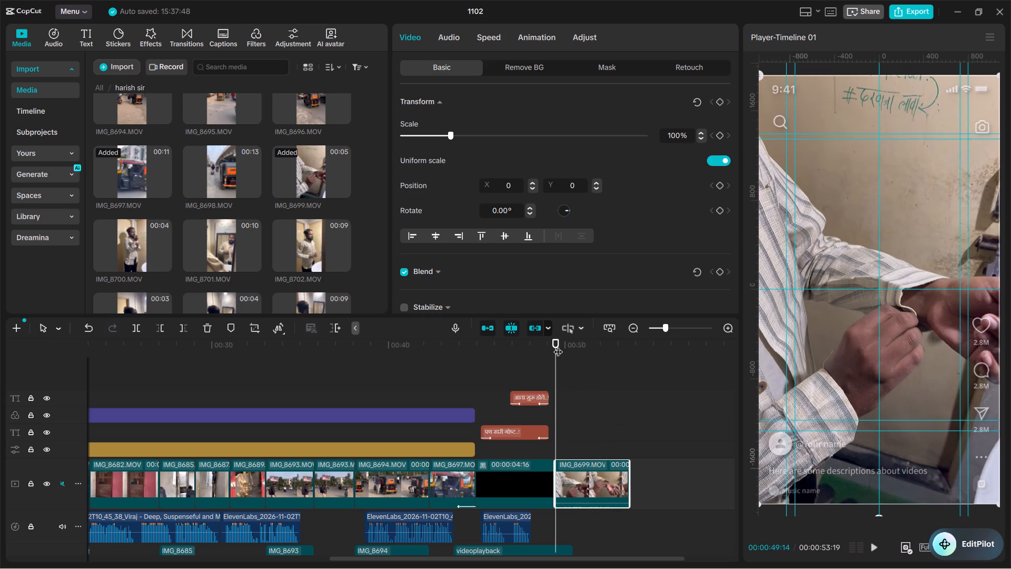
key("space")
key("space")
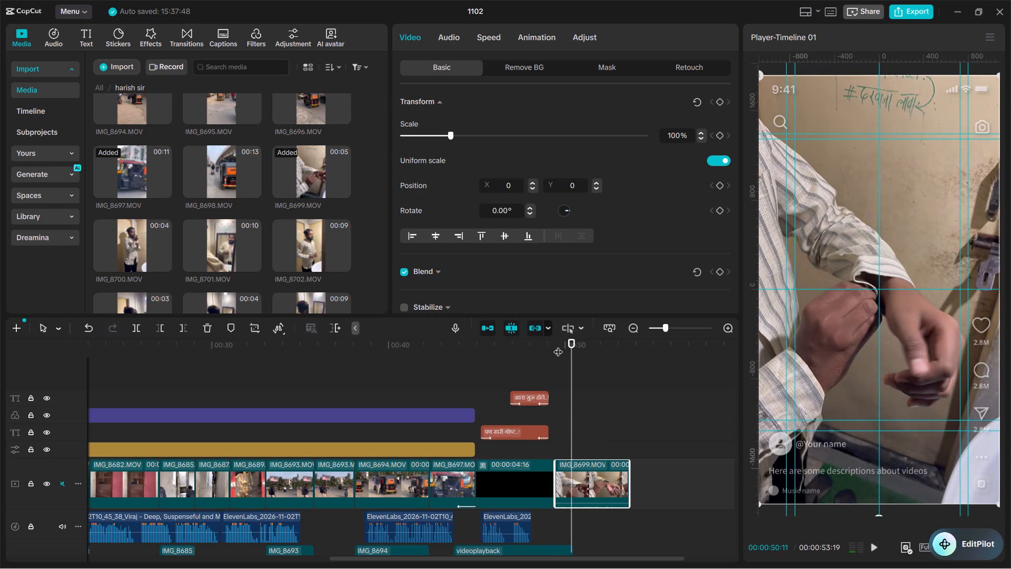
key("q")
key("space")
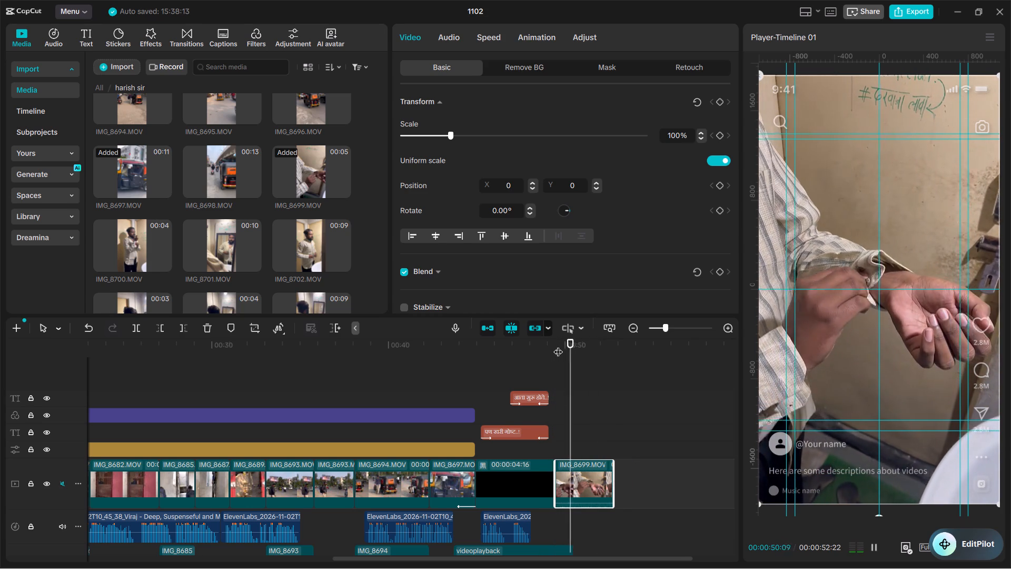
key("space")
key("w")
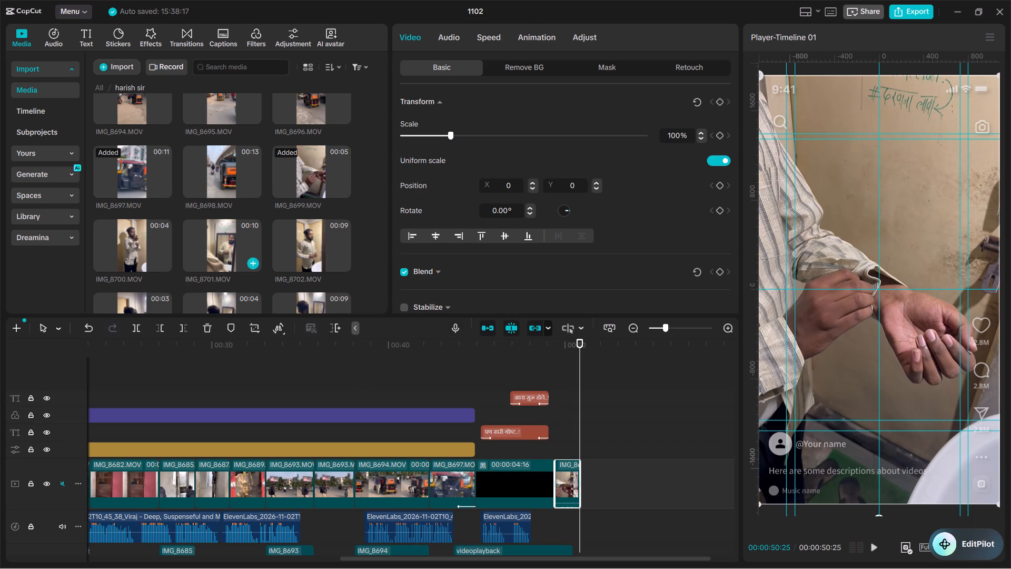
Preview IMG_8700.MOV and IMG_8701.MOV, and add IMG_8701.MOV to the main track directly after the IMG_8699.MOV clip, accepting SDR color space.
left_click(136, 244)
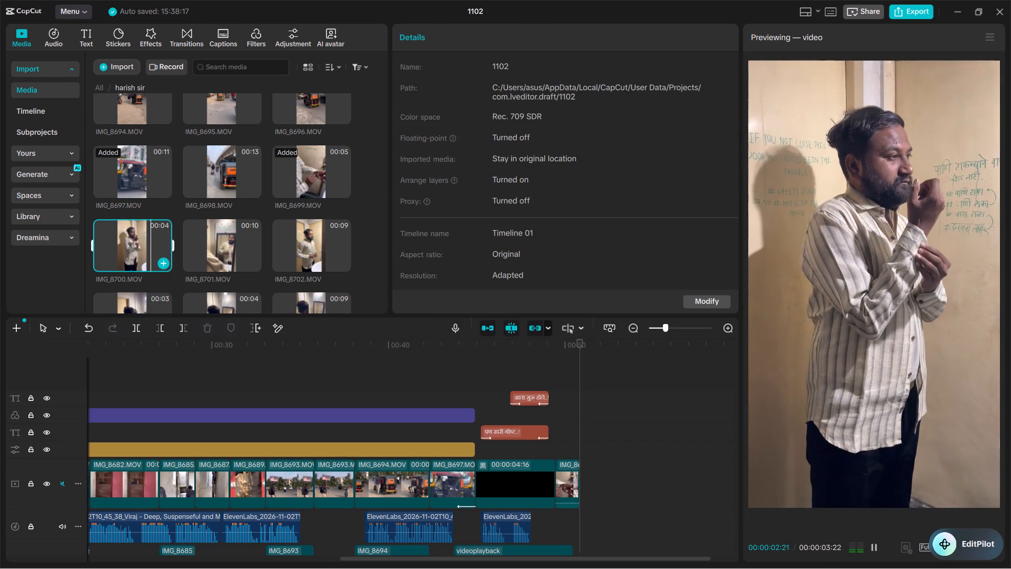
left_click(221, 246)
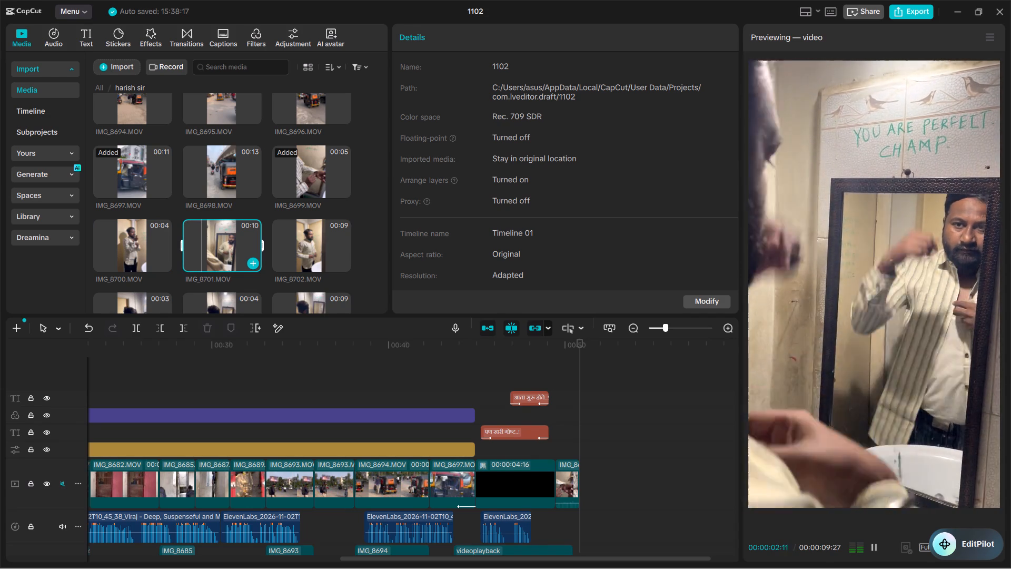
left_click_drag(221, 246, 586, 470)
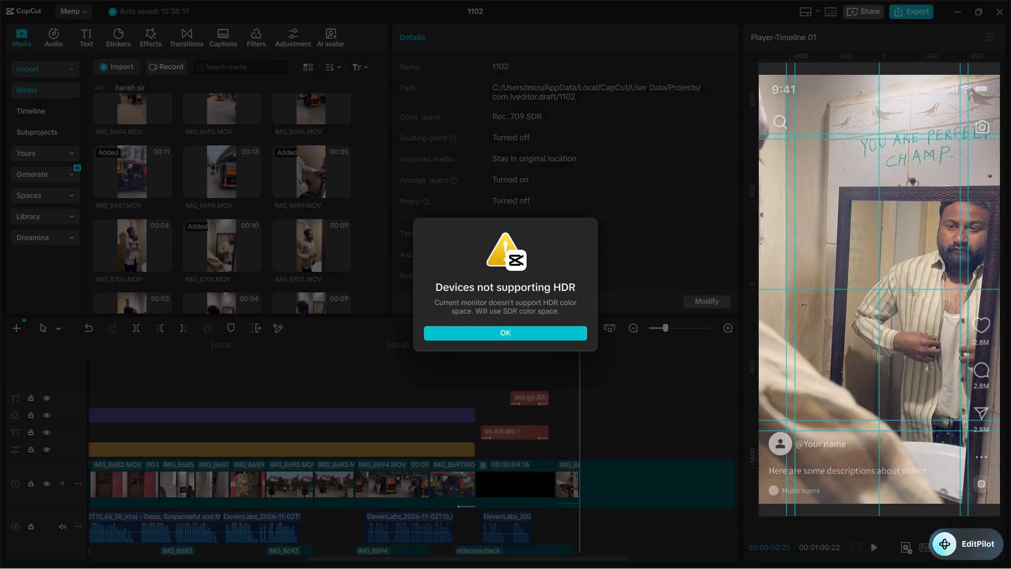
left_click(526, 336)
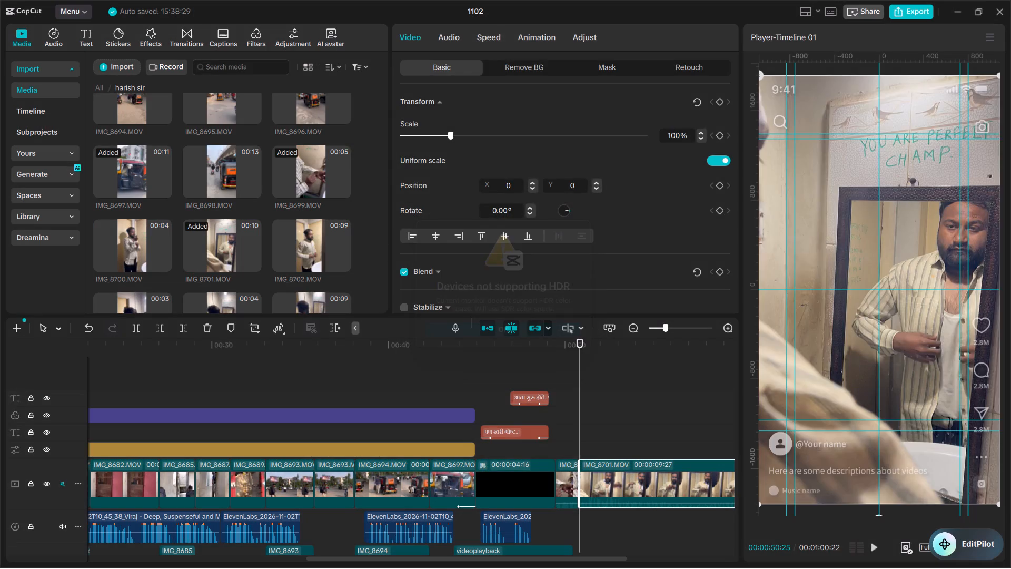
Trim the IMG_8701.MOV clip to its shirt-buttoning moment at the mirror, removing about 3.7 s from its start and ending it at 00:00:52:23.
key("space")
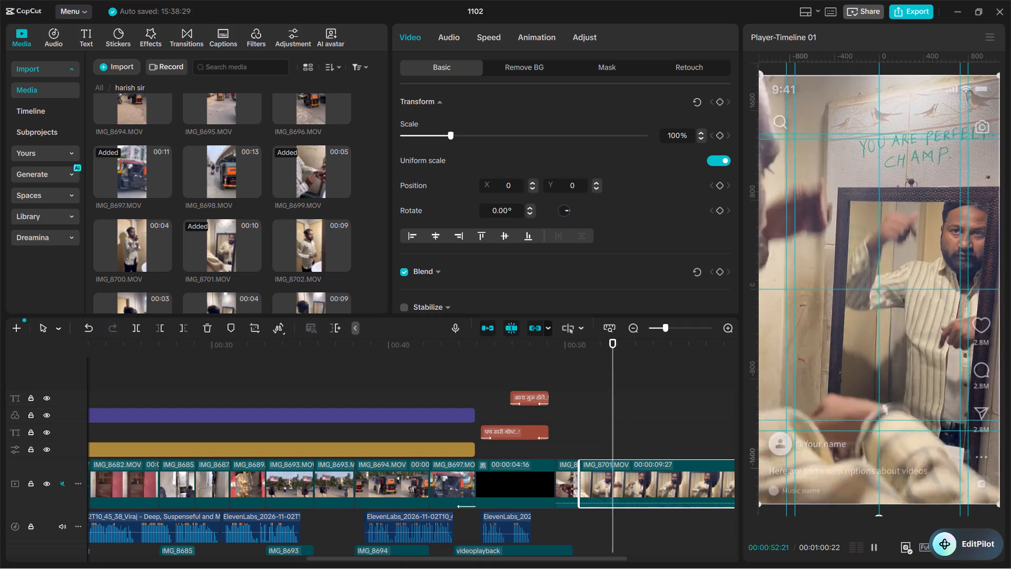
key("space")
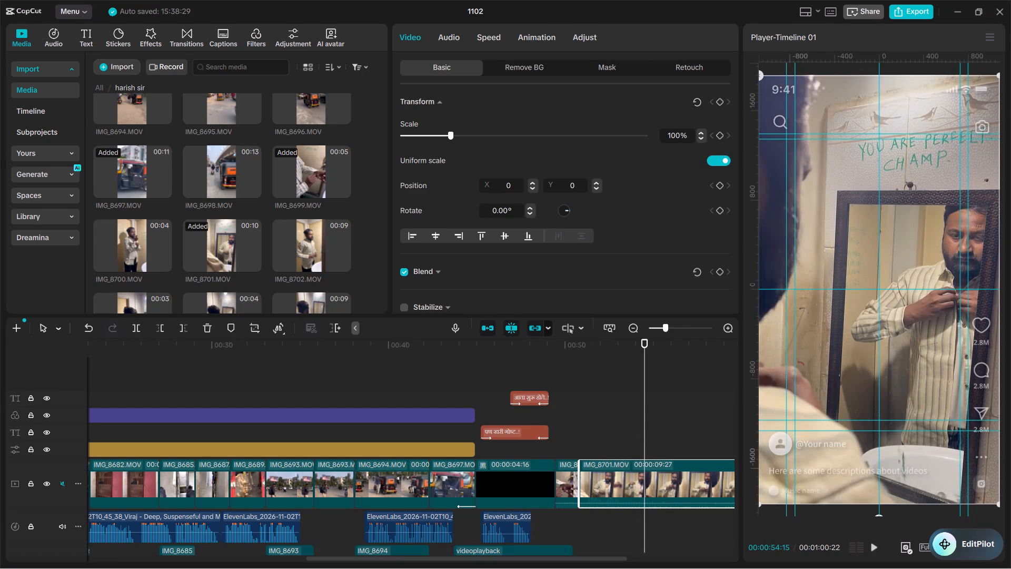
type("q")
key("space")
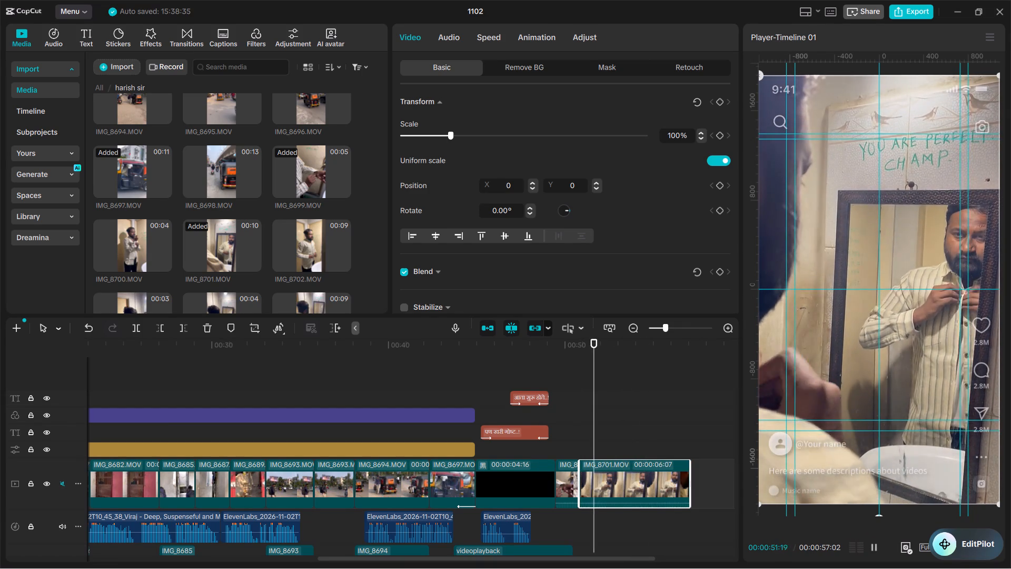
key("space")
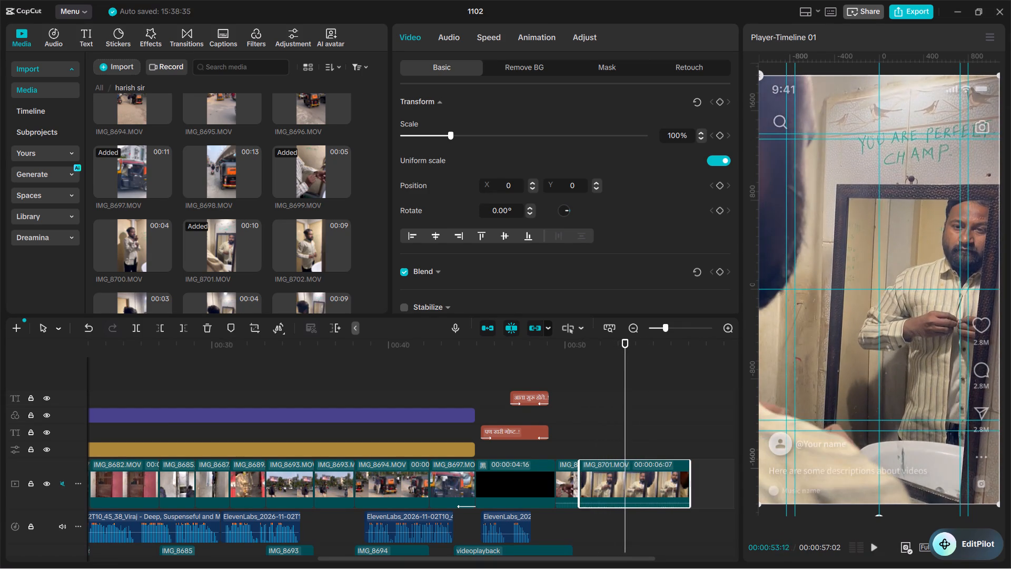
key("space")
key("space")
type("w")
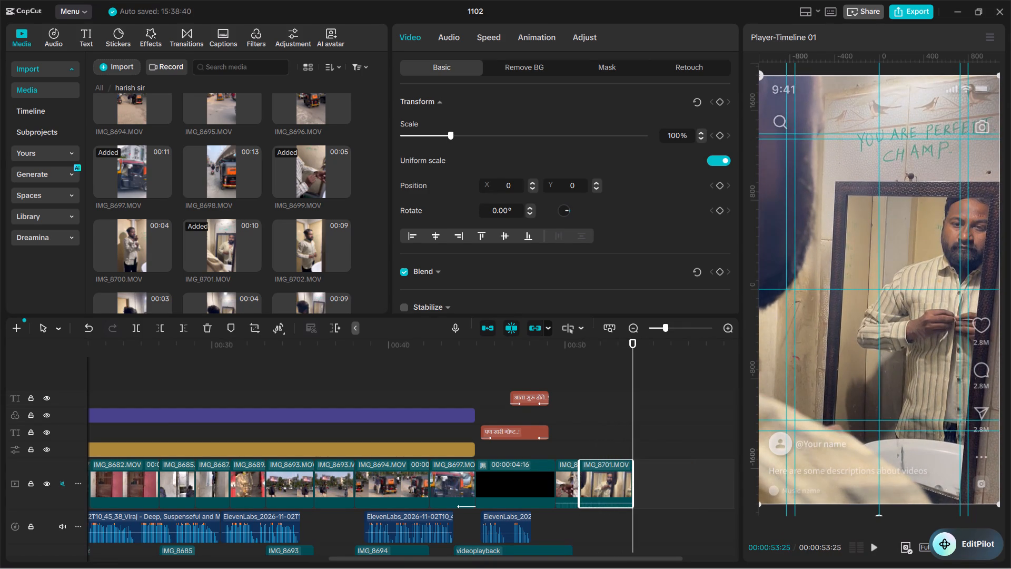
left_click_drag(630, 474, 608, 474)
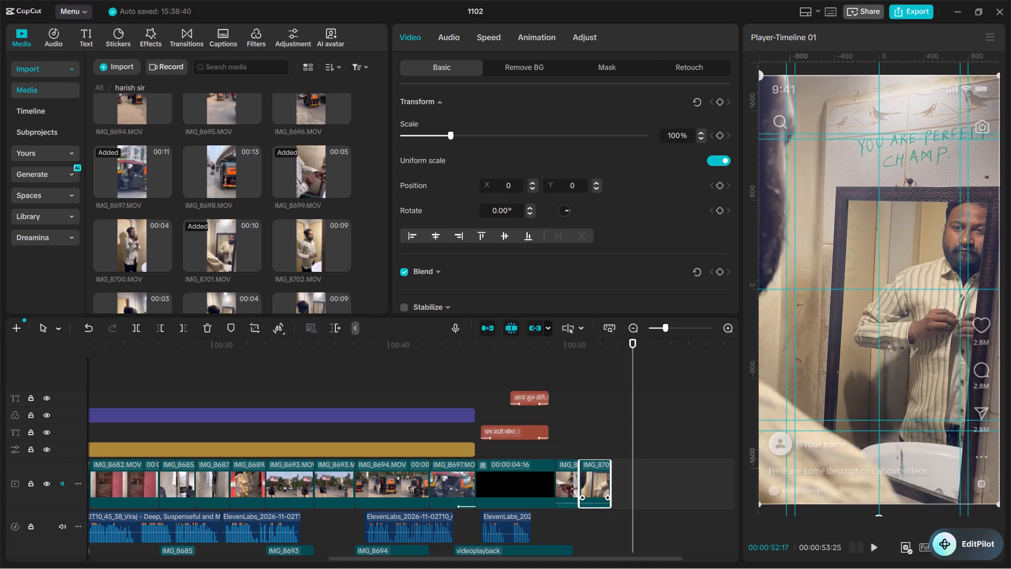
left_click_drag(608, 474, 611, 480)
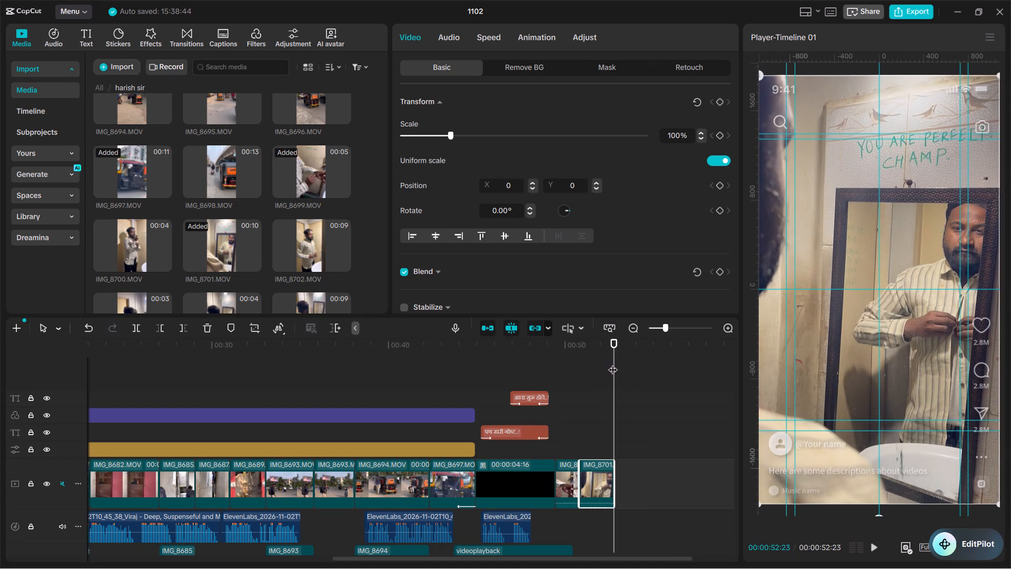
Play back the run-up to the new shots and examine the audio tracks for how the background music is laid out around them.
left_click_drag(611, 350, 533, 359)
key("space")
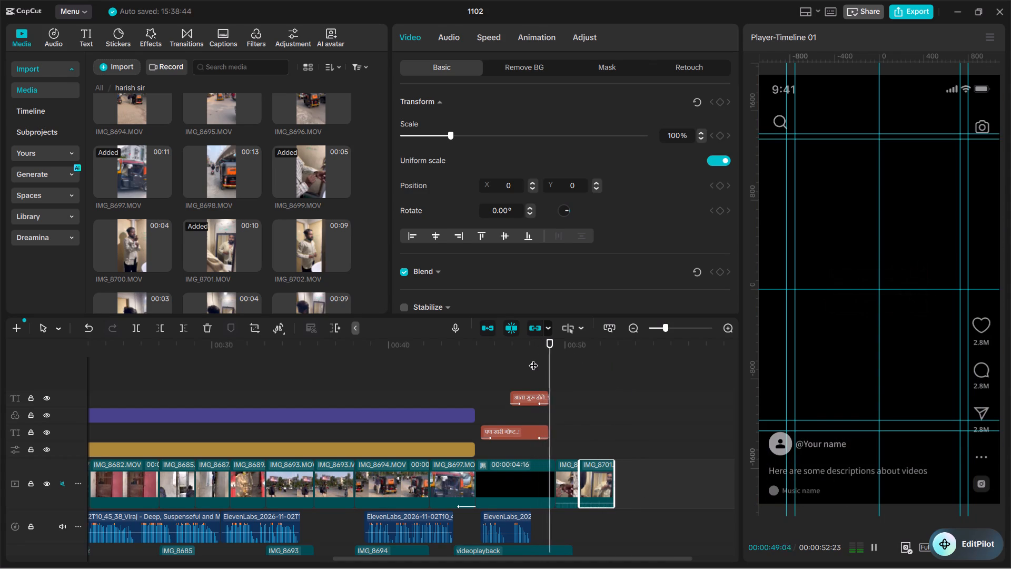
key("space")
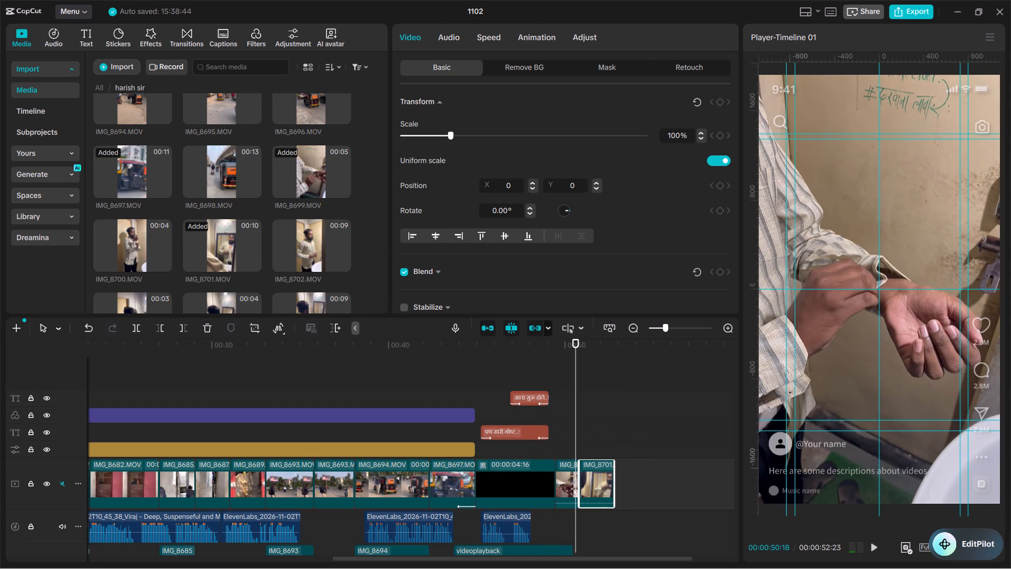
scroll(574, 392, "down", 3)
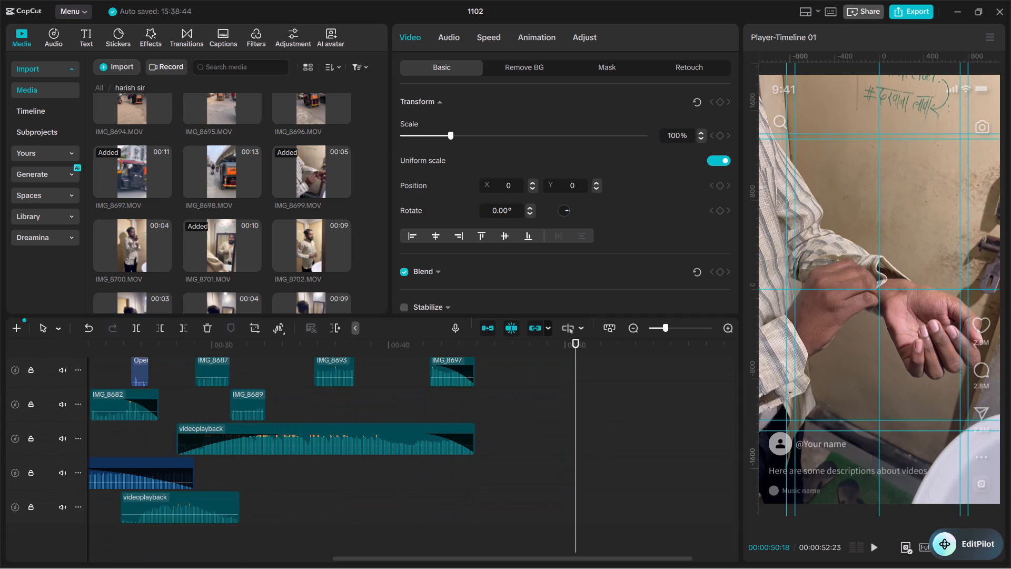
scroll(398, 415, "up", 2)
scroll(398, 415, "down", 1)
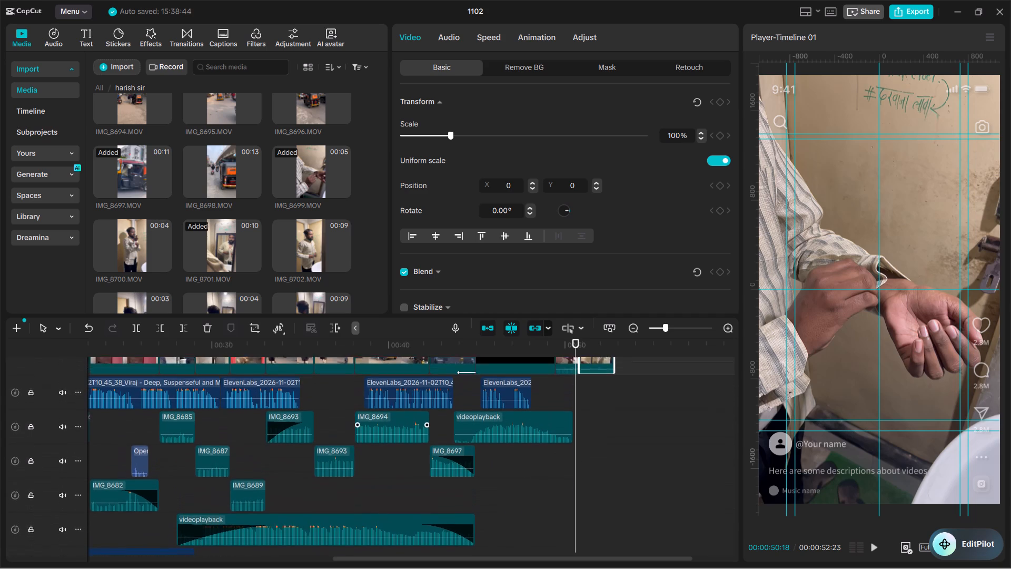
scroll(398, 415, "down", 1)
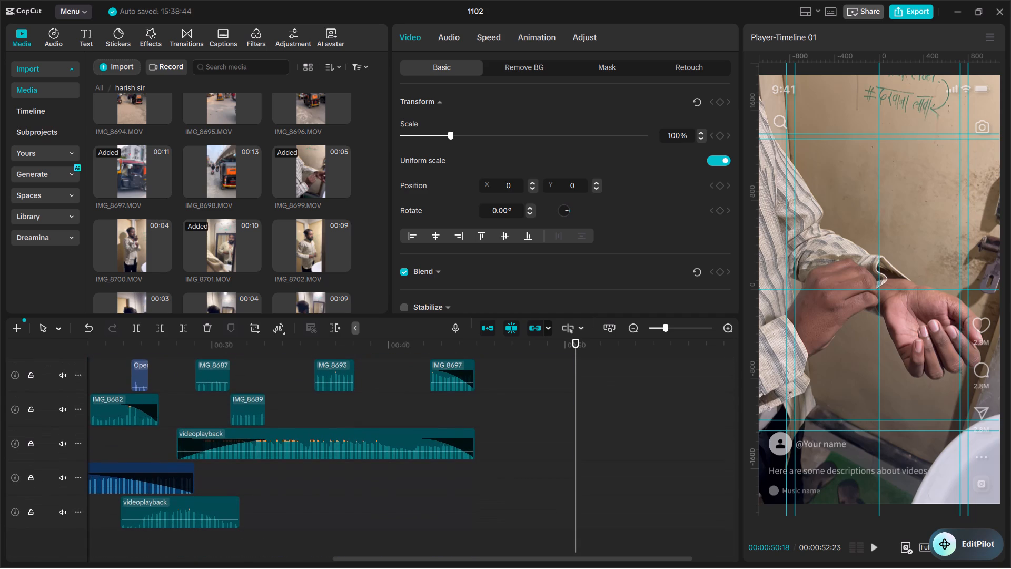
left_click(368, 435)
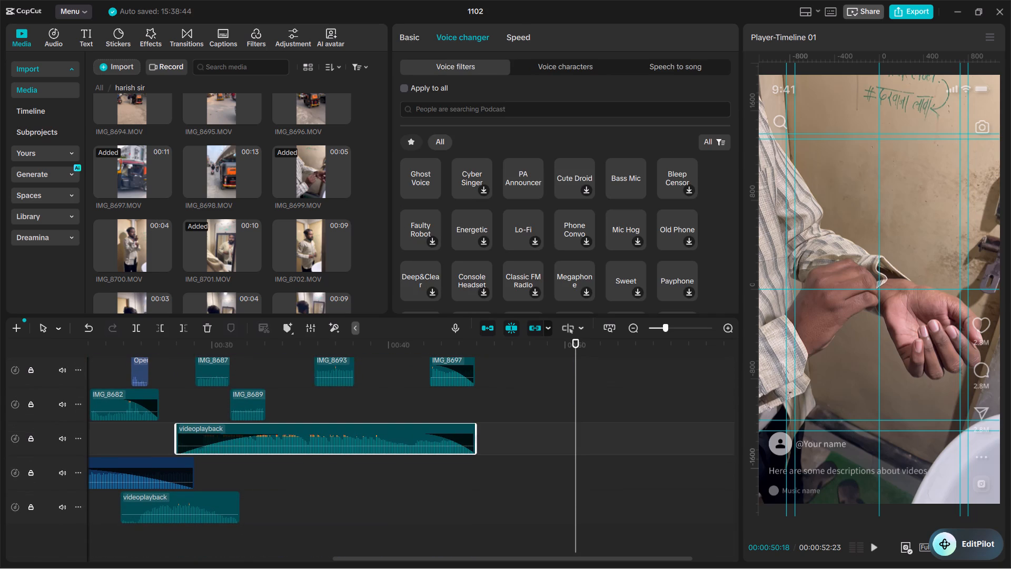
left_click_drag(441, 339, 366, 339)
key("space")
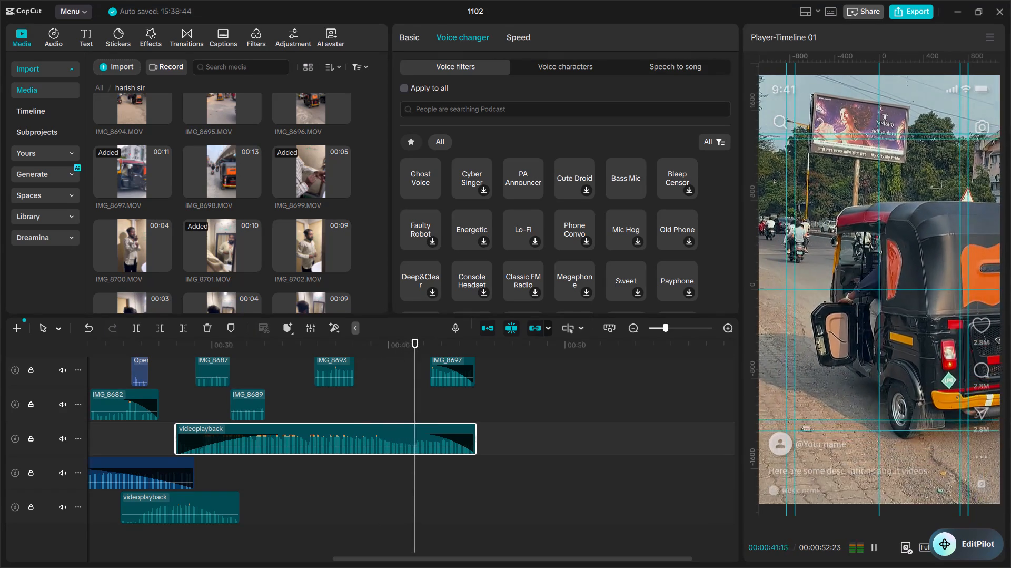
scroll(350, 418, "up", 1)
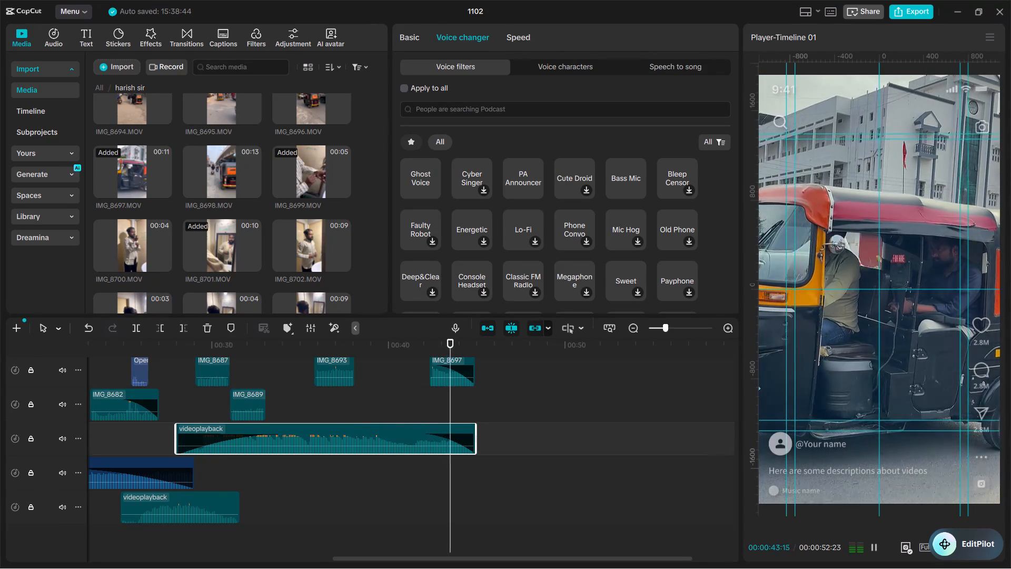
scroll(350, 418, "up", 1)
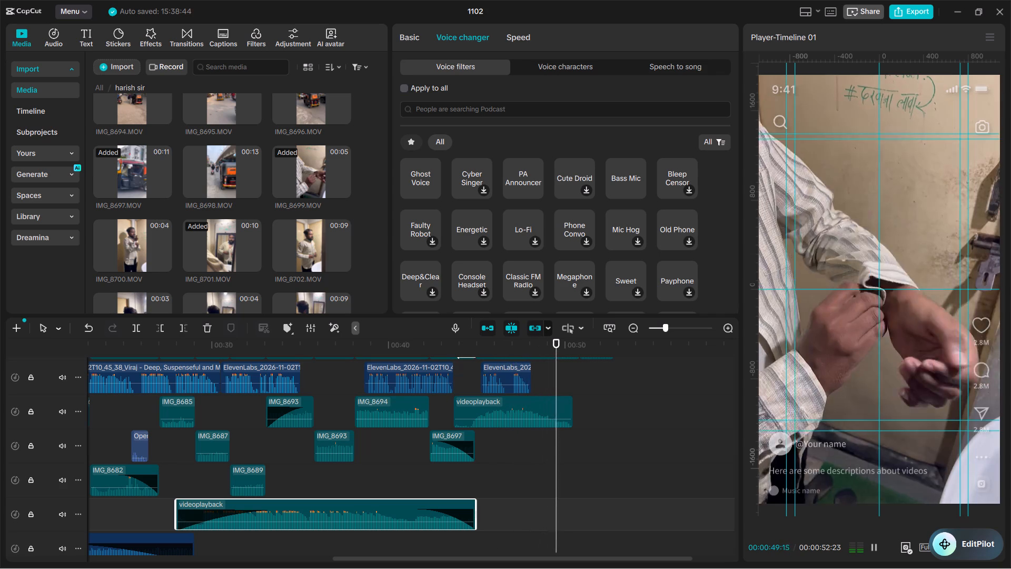
key("space")
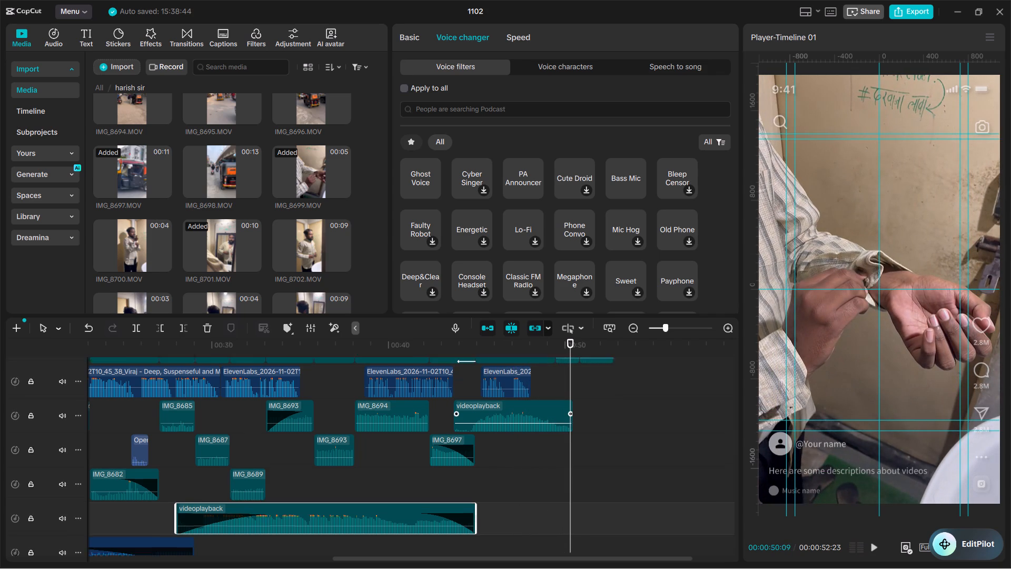
scroll(494, 413, "down", 1)
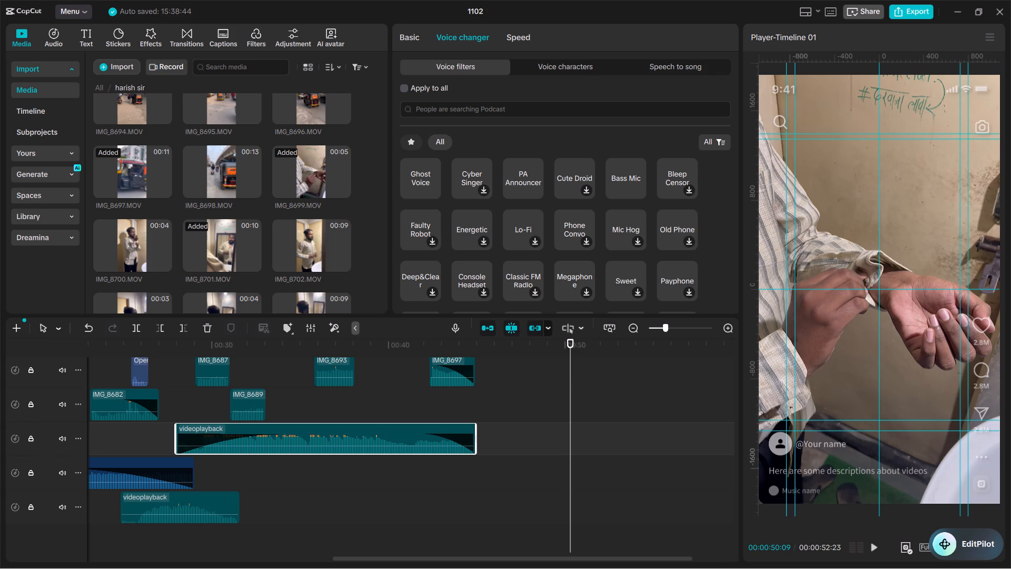
scroll(286, 478, "up", 1)
scroll(286, 478, "down", 1)
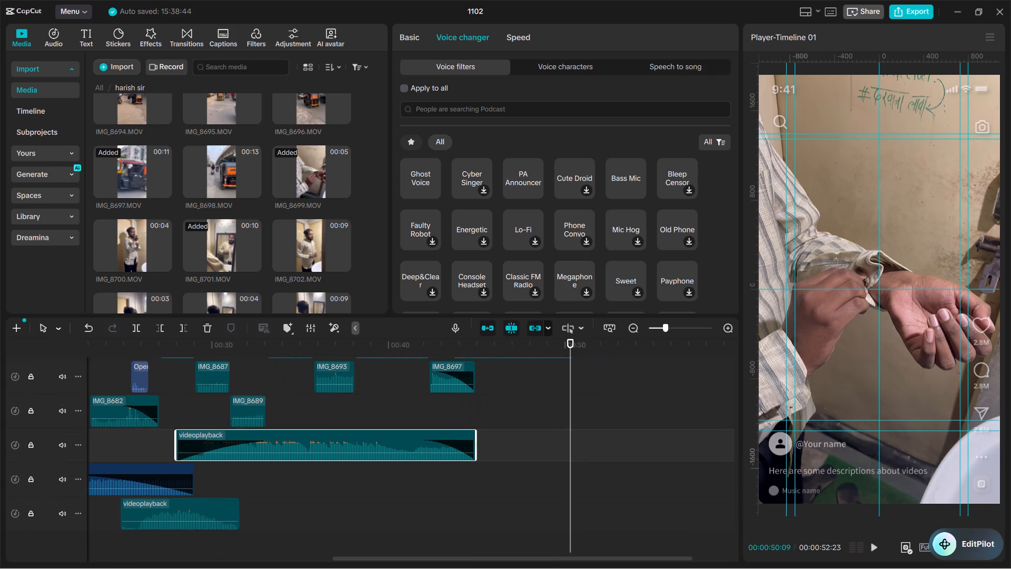
scroll(286, 478, "down", 1)
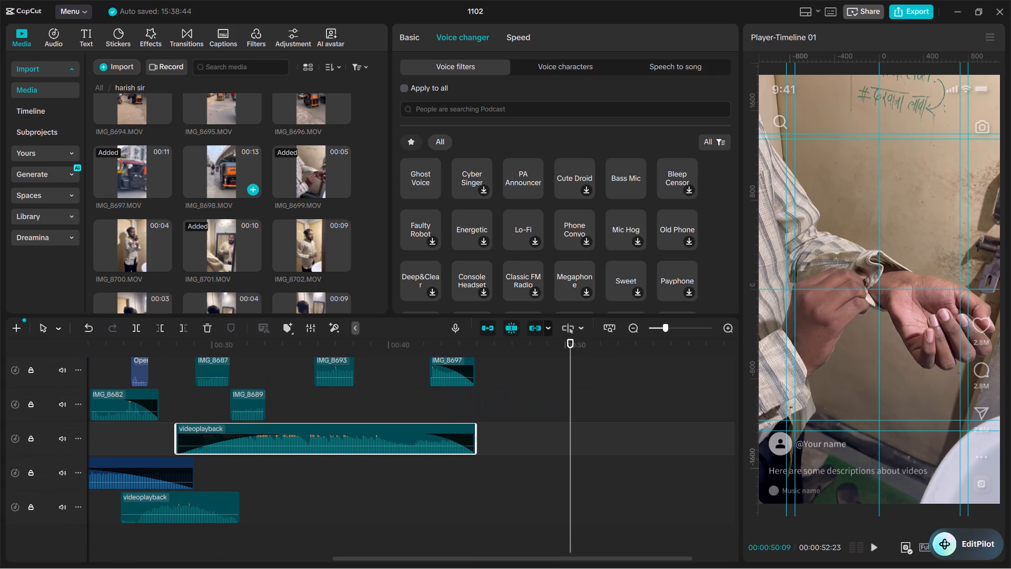
Return the media library from the footage folder to the top level of the imported media.
left_click(25, 33)
left_click(60, 29)
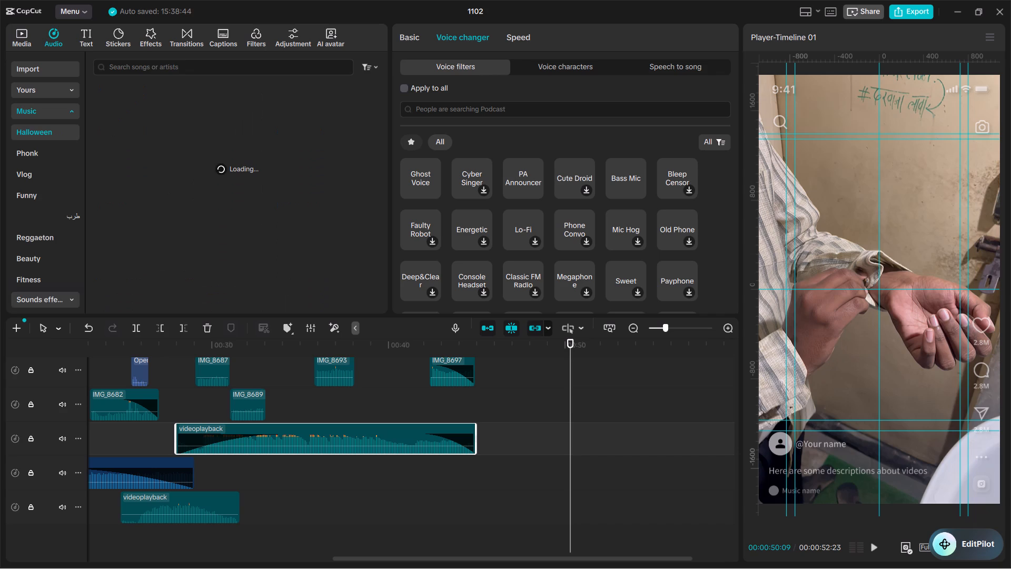
left_click(14, 33)
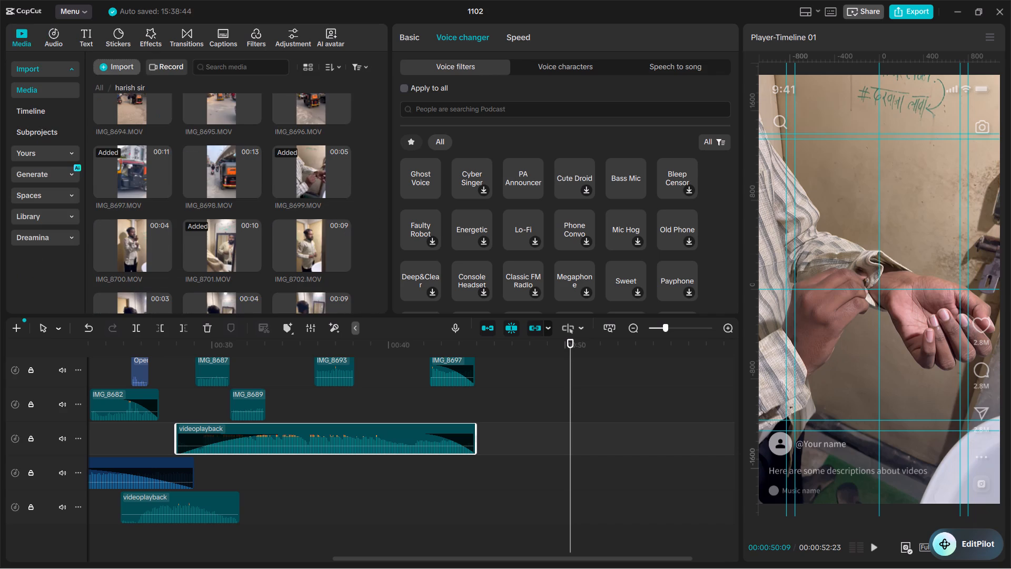
left_click(103, 82)
left_click(93, 83)
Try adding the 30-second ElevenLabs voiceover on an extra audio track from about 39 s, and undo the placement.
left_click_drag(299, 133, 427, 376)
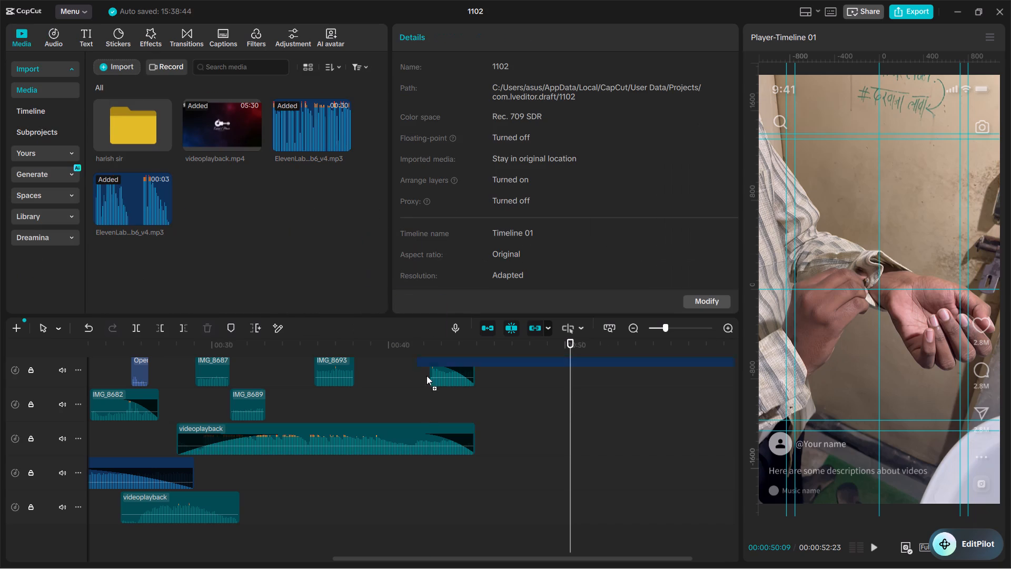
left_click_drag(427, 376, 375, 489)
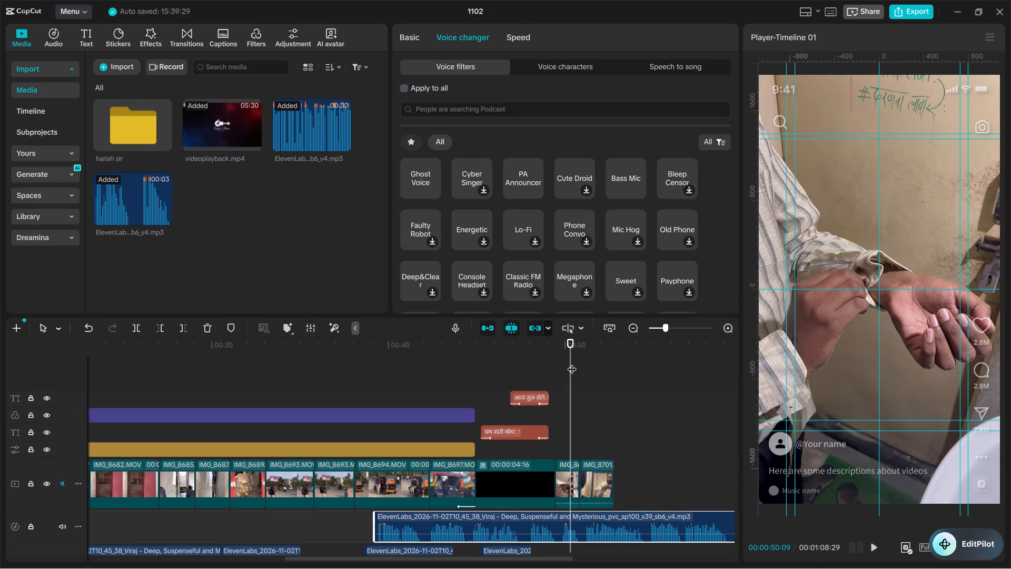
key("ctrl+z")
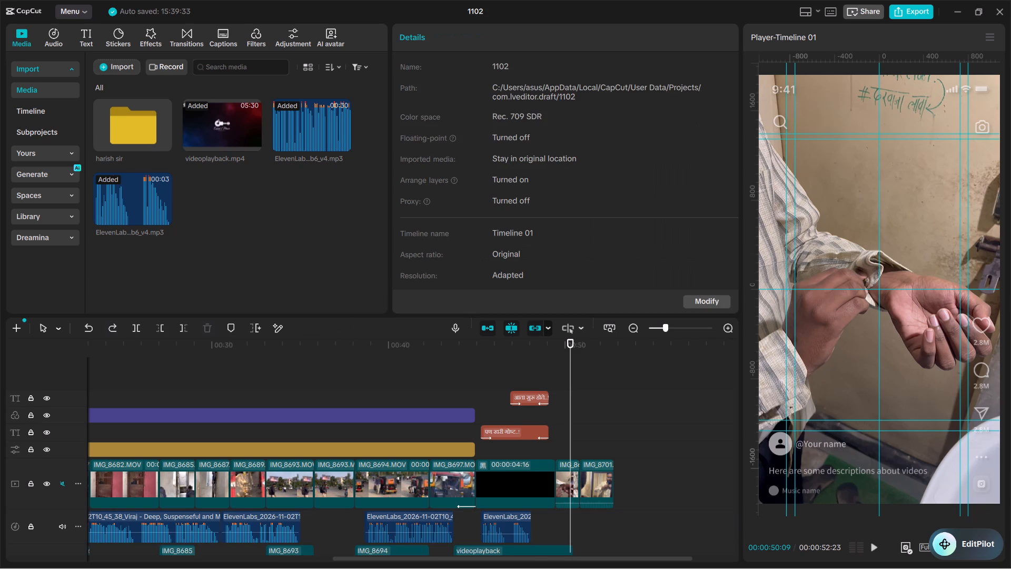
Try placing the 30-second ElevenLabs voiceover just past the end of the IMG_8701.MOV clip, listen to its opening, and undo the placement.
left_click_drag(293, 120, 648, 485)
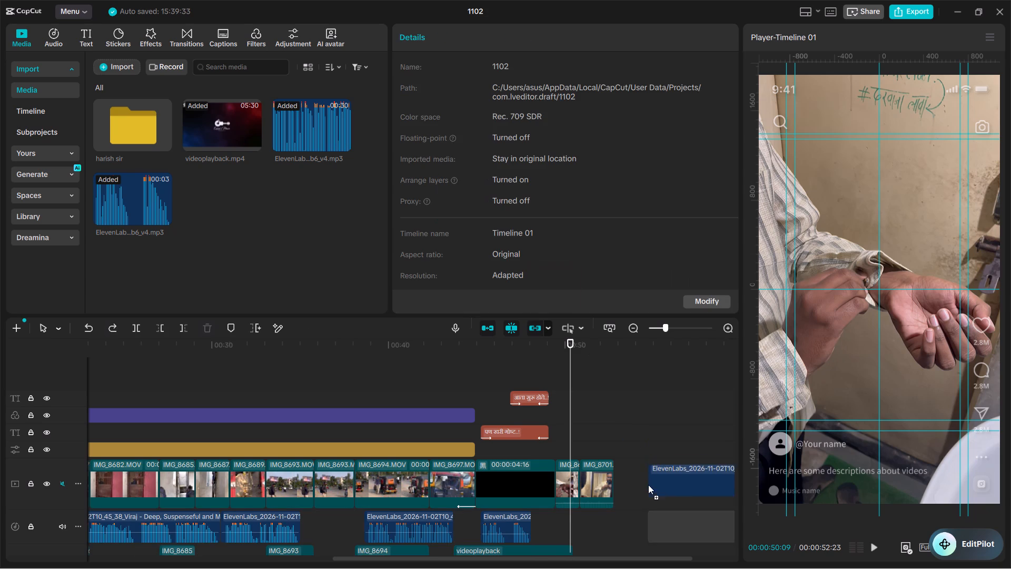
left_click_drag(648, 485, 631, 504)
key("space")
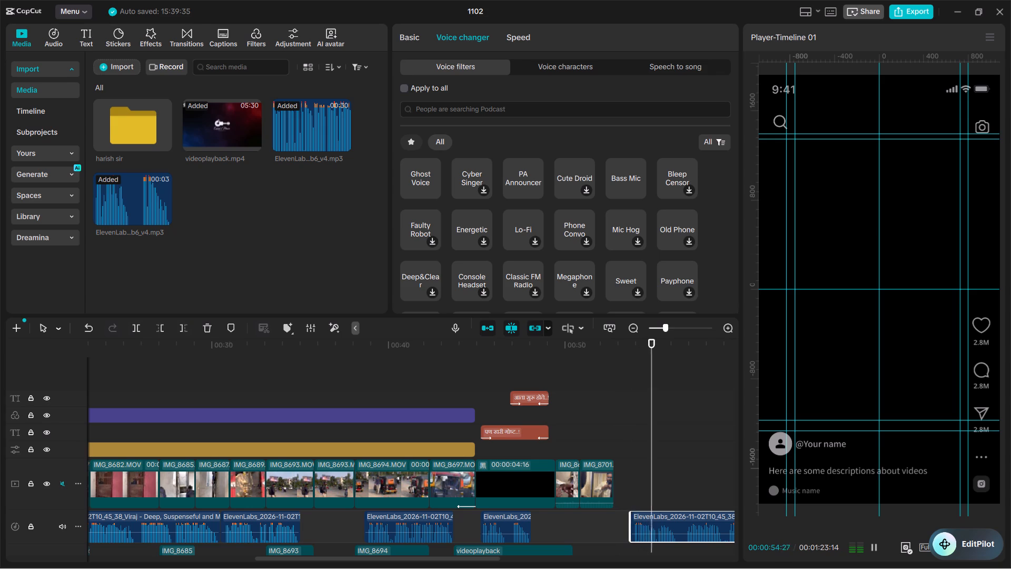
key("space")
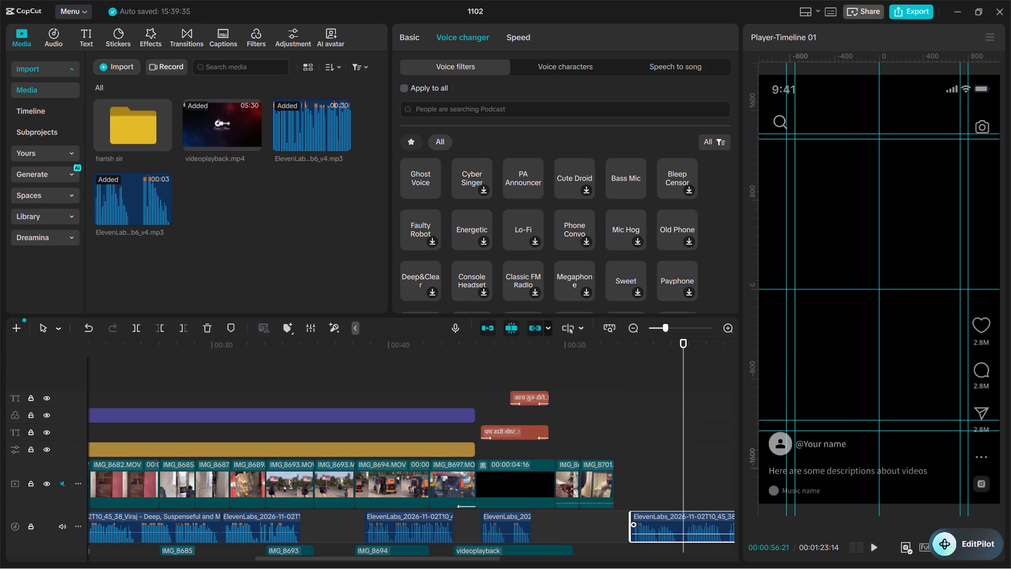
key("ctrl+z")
Add videoplayback.mp4 after the IMG_8701.MOV clip, skim it, and lift it onto its own track above the main track.
left_click_drag(236, 121, 551, 318)
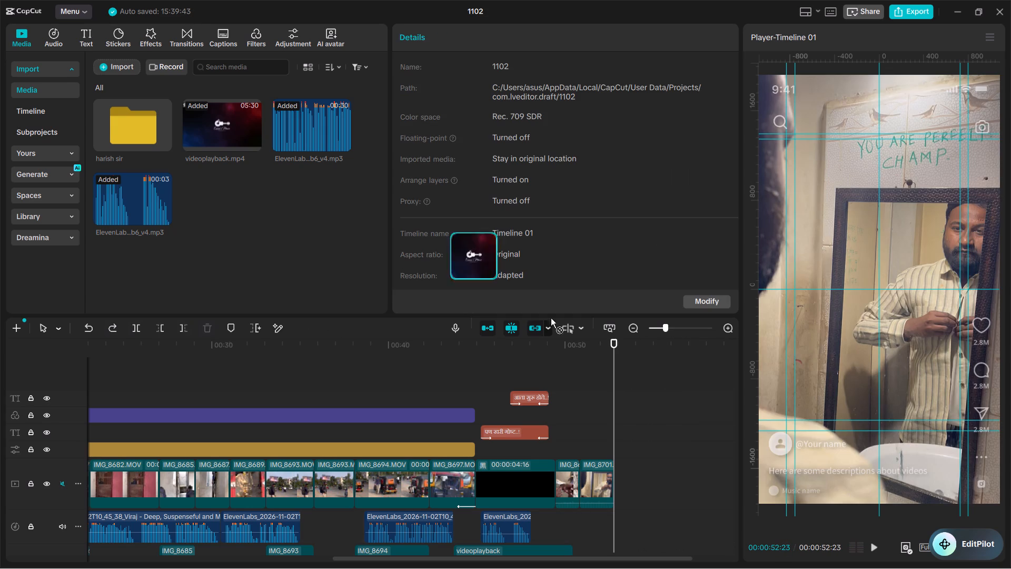
left_click_drag(551, 318, 606, 516)
key("space")
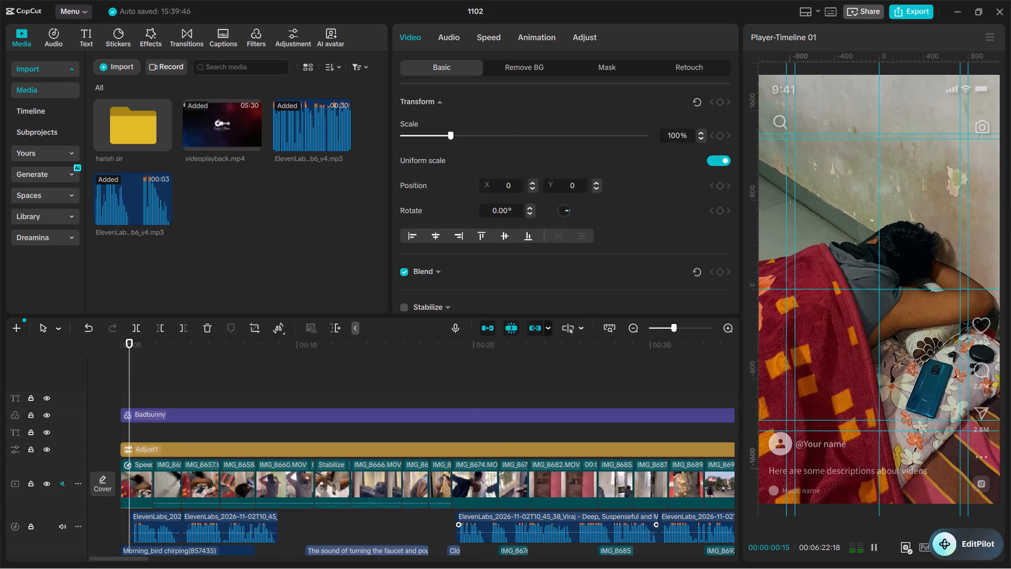
left_click_drag(356, 347, 467, 357)
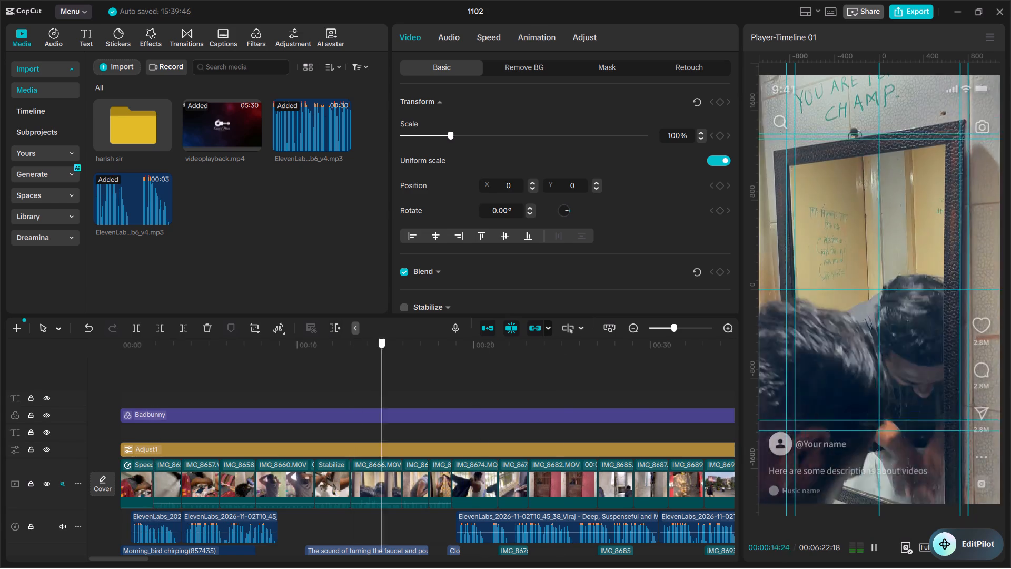
left_click_drag(467, 357, 140, 408)
key("space")
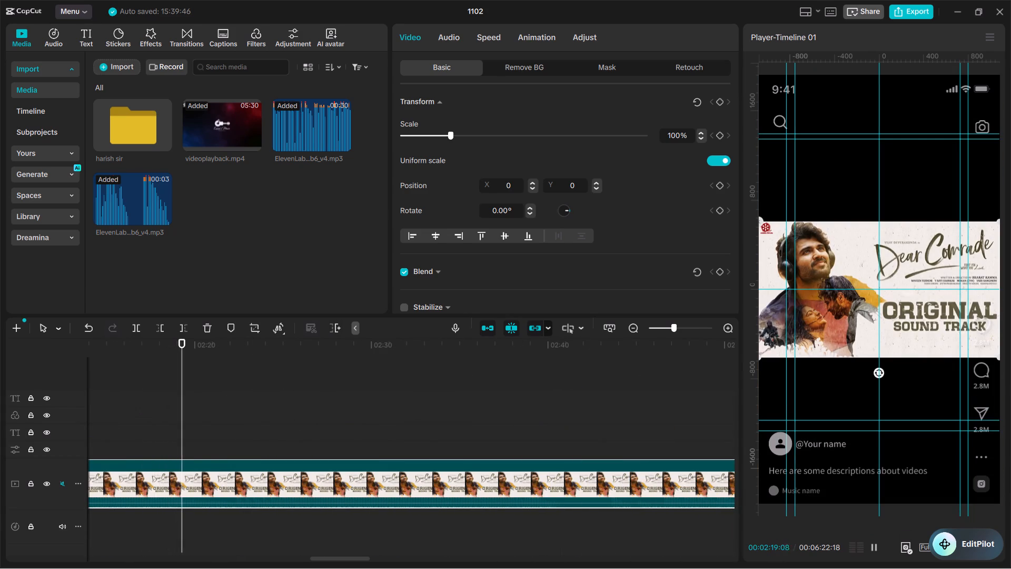
left_click_drag(279, 496, 386, 454)
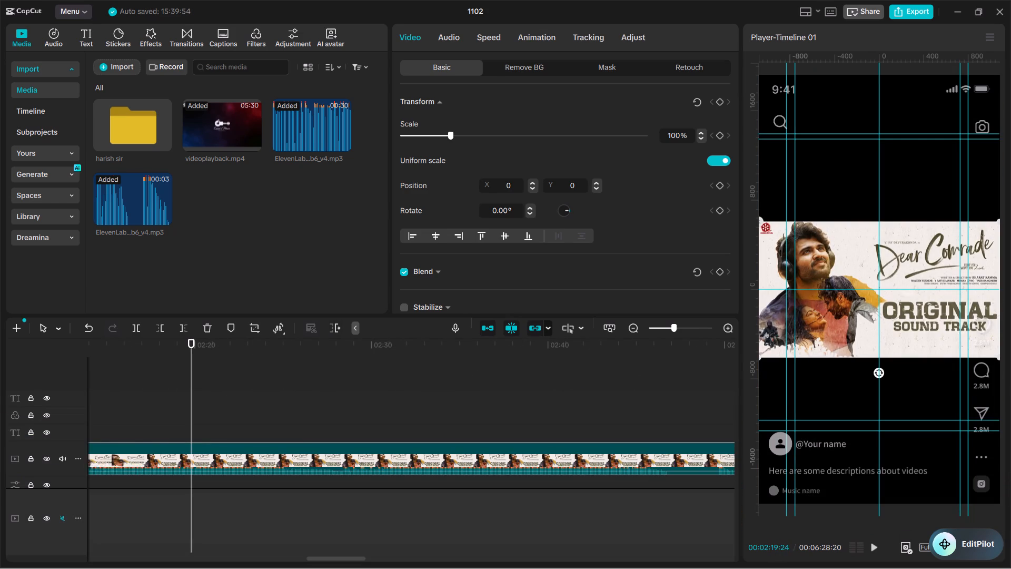
Listen for where the wanted music section begins and trim off the part of the videoplayback.mp4 clip before about 02:27:08.
key("space")
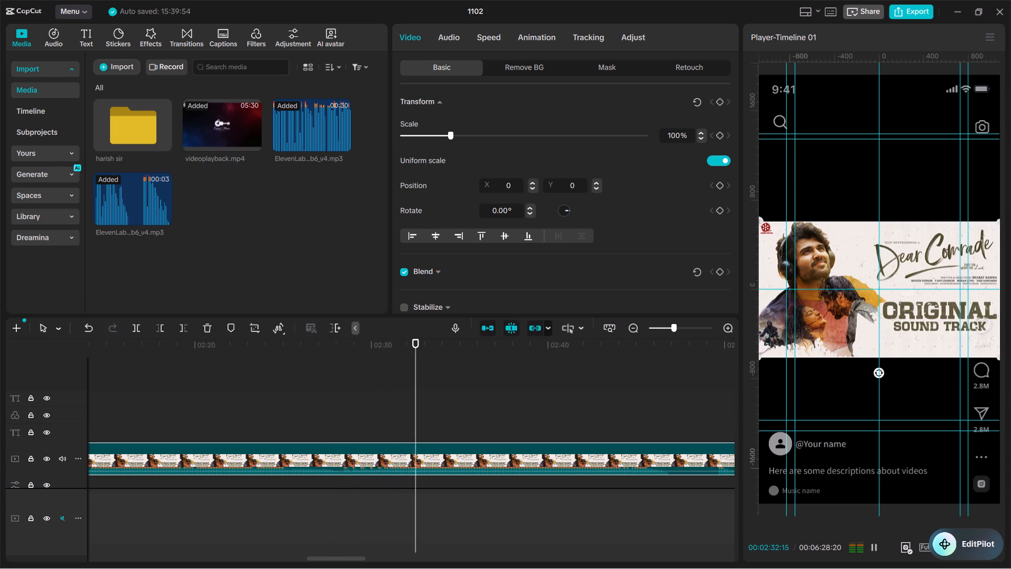
left_click_drag(415, 339, 332, 365)
key("space")
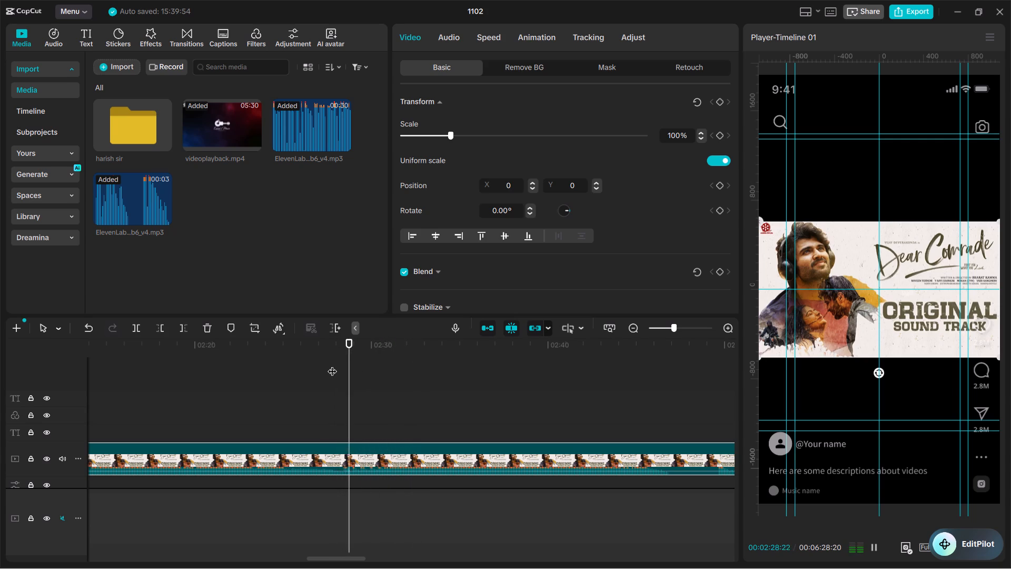
key("space")
left_click_drag(354, 338, 331, 342)
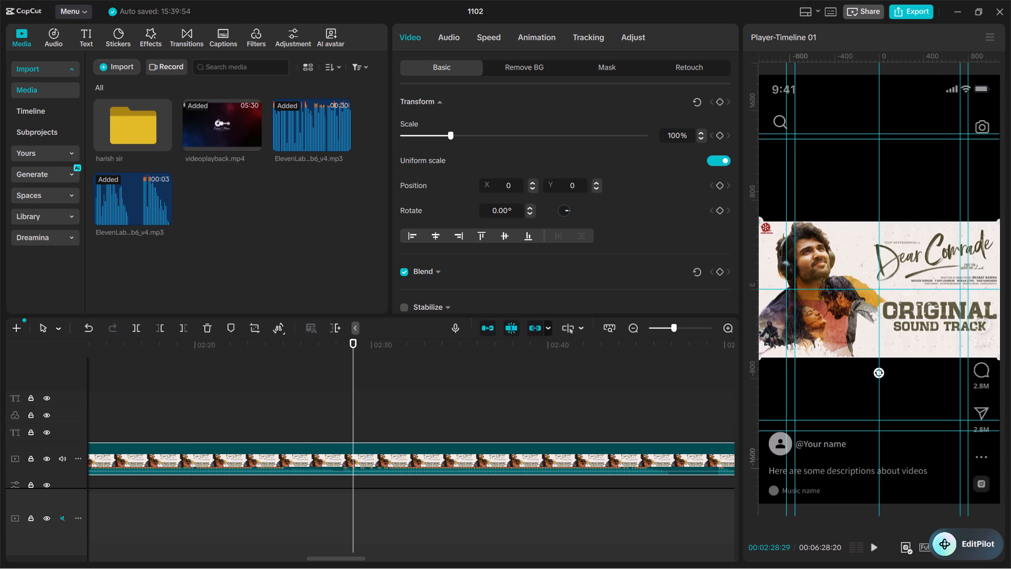
left_click_drag(331, 342, 323, 345)
left_click_drag(323, 345, 313, 343)
key("space")
key("space")
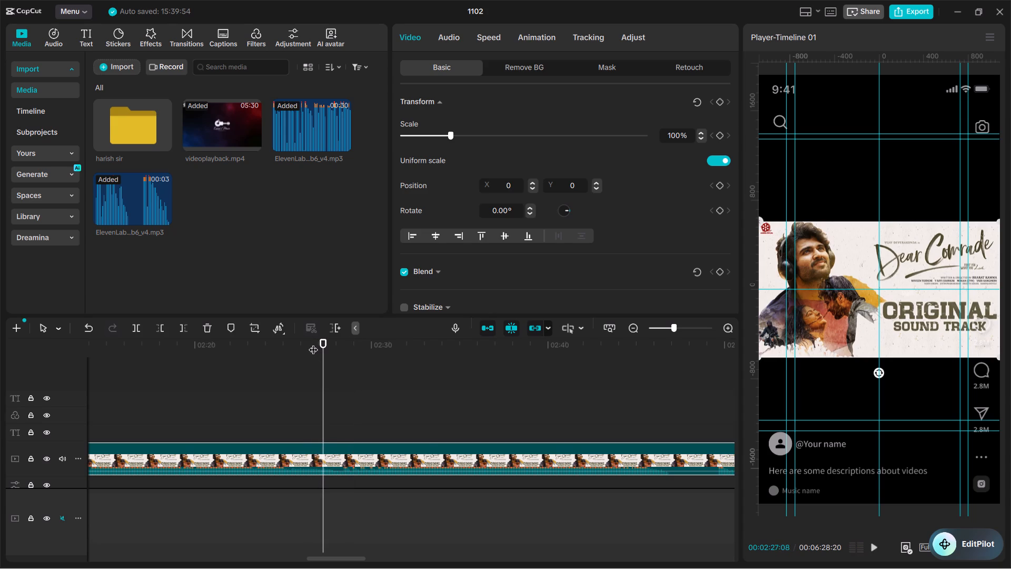
type("q")
Extract the audio from the trimmed videoplayback.mp4 clip and delete the video clip.
right_click(391, 453)
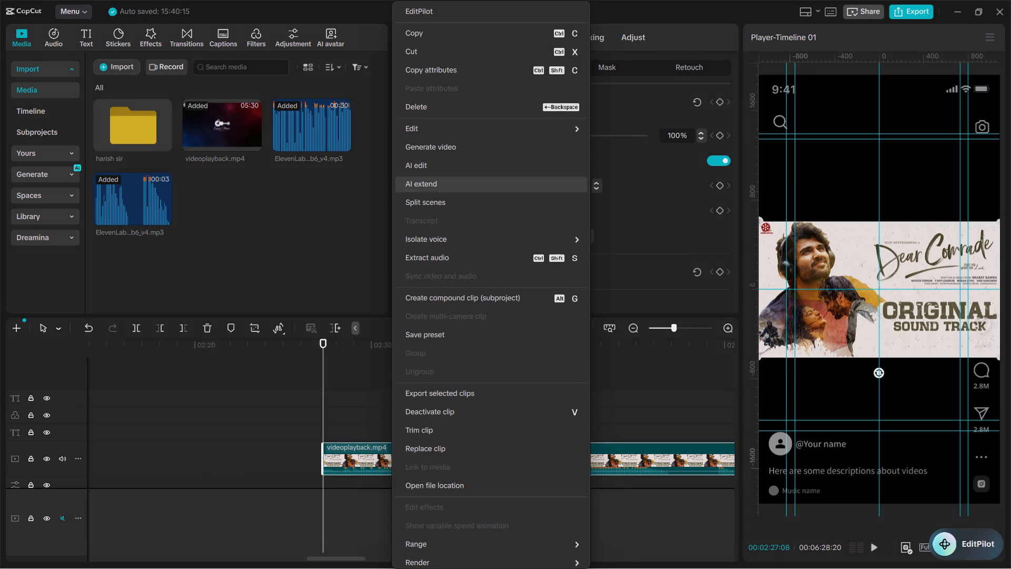
left_click(444, 248)
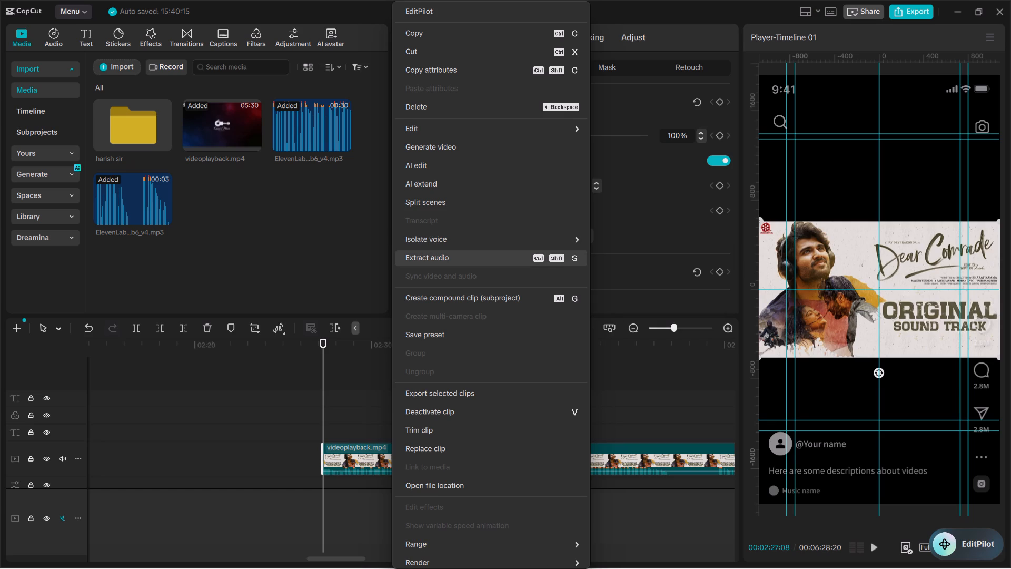
left_click(444, 261)
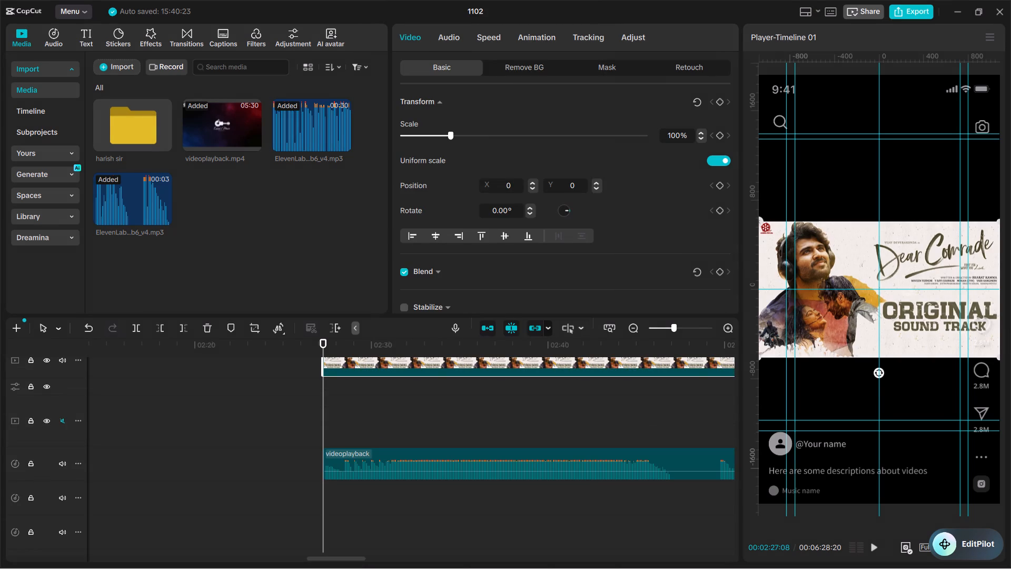
key("BackSpace")
Play the extracted videoplayback audio to the end of the music section and split it at 02:46:29.
key("space")
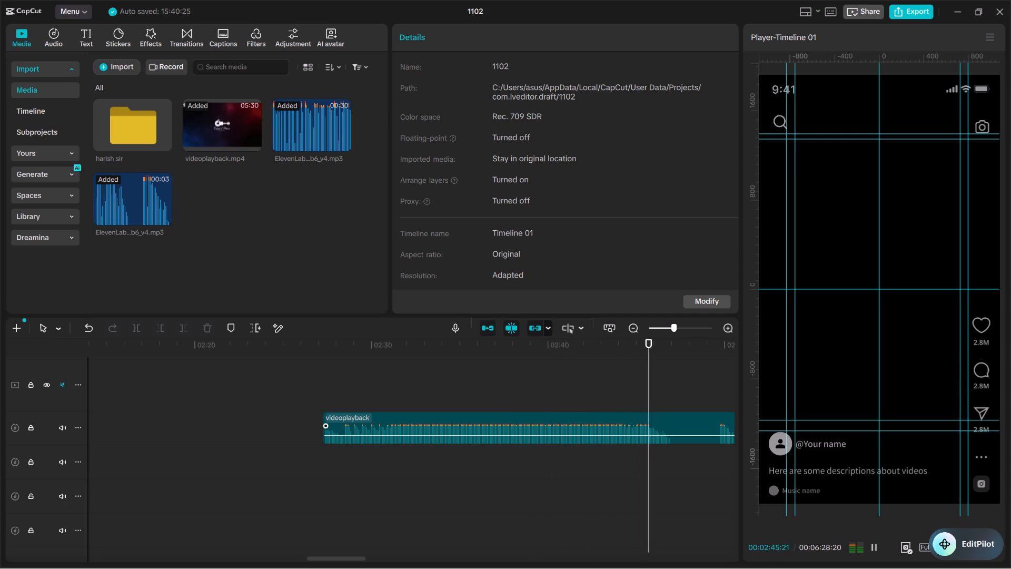
key("space")
key("space")
key("space")
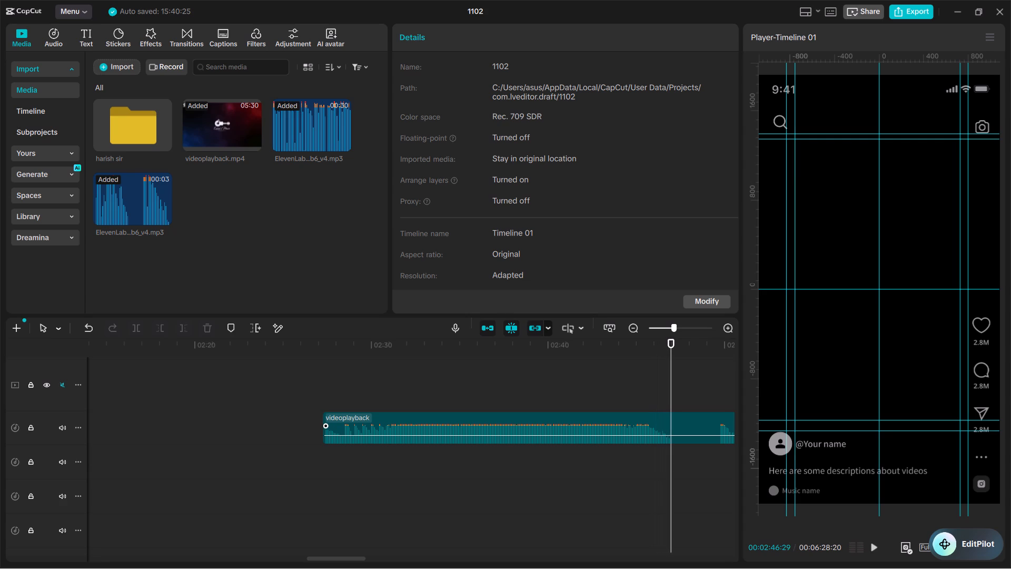
key("ctrl+b")
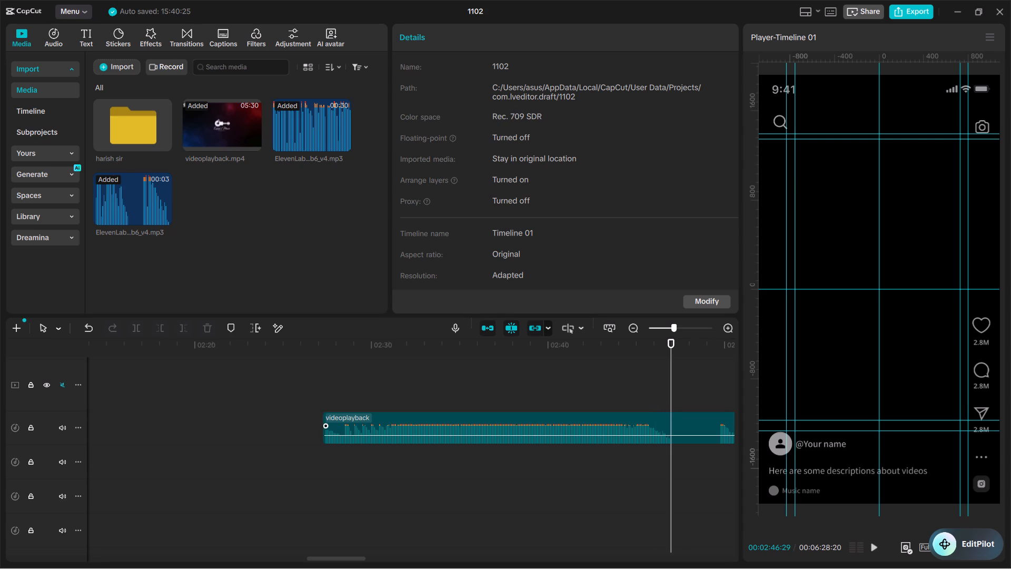
left_click(665, 431)
key("ctrl+z")
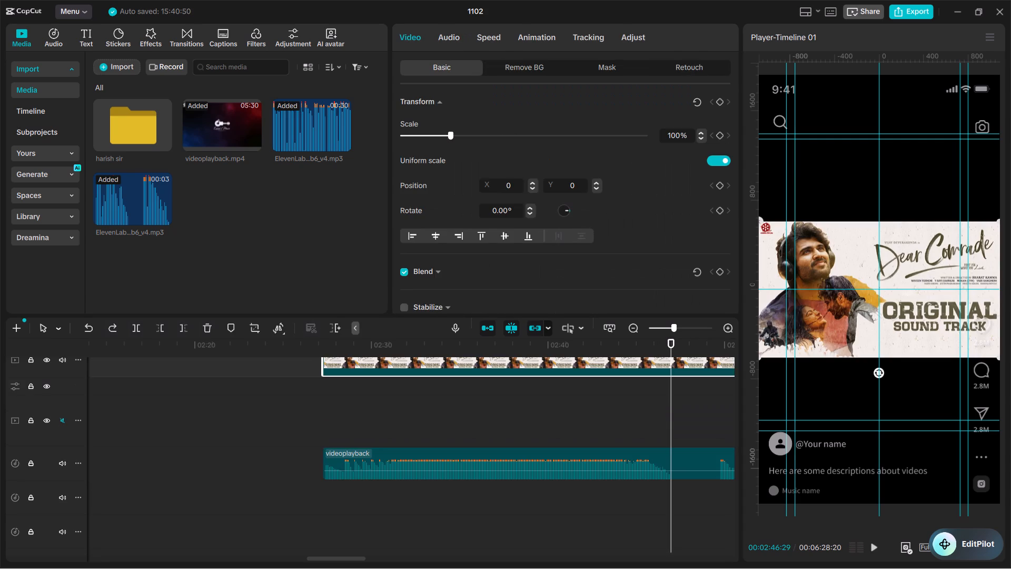
key("ctrl+shift+z")
left_click(665, 431)
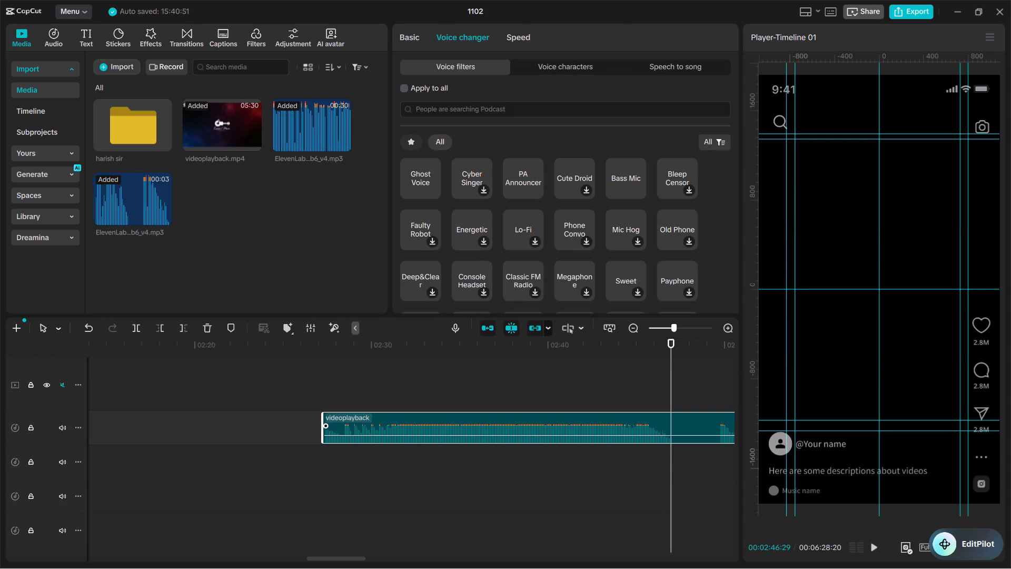
key("ctrl+b")
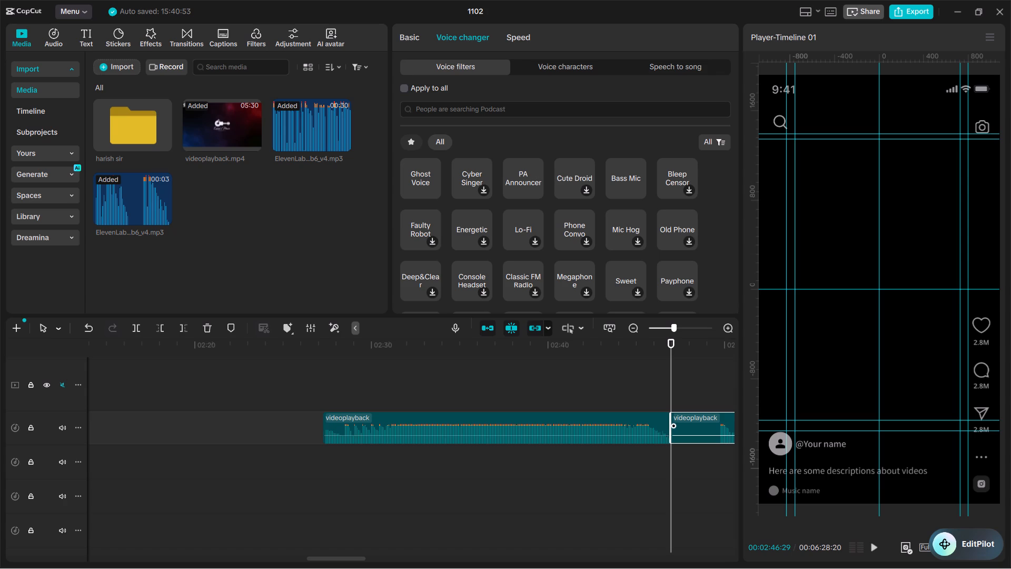
Move the remaining videoplayback audio after the split to about 59 s on a lower audio track.
left_click_drag(699, 429, 64, 508)
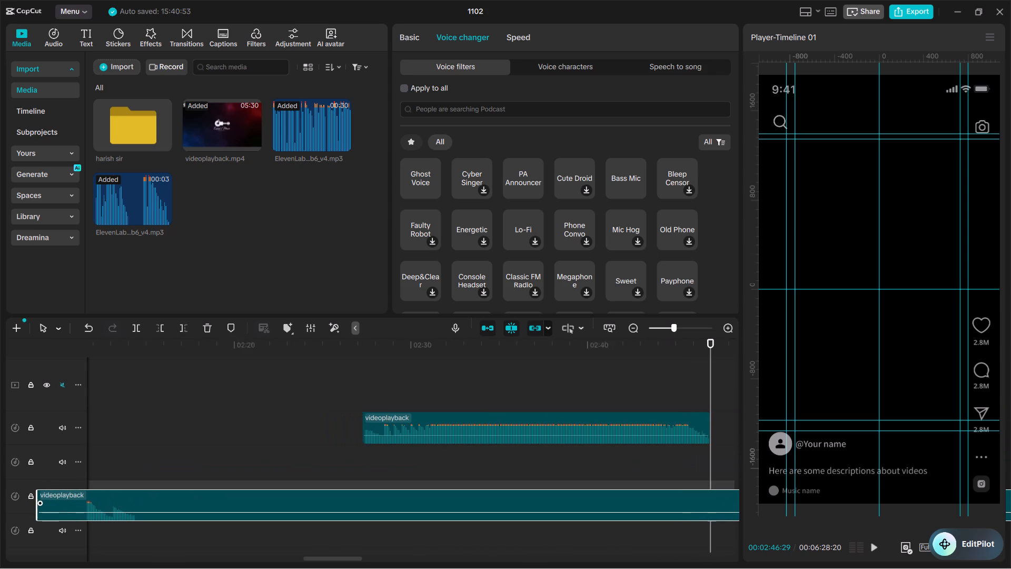
left_click_drag(64, 508, 9, 529)
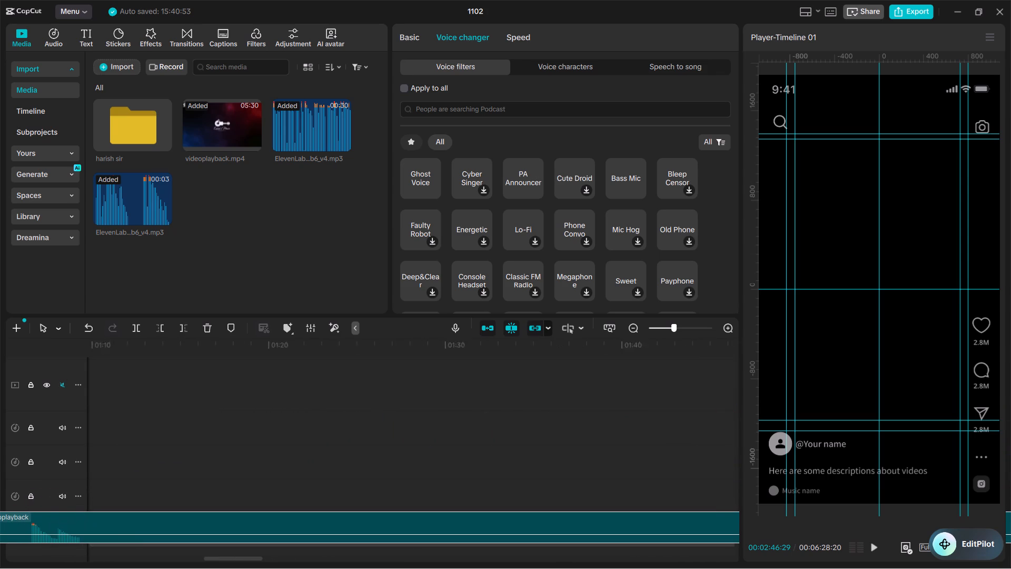
left_click_drag(9, 529, 460, 499)
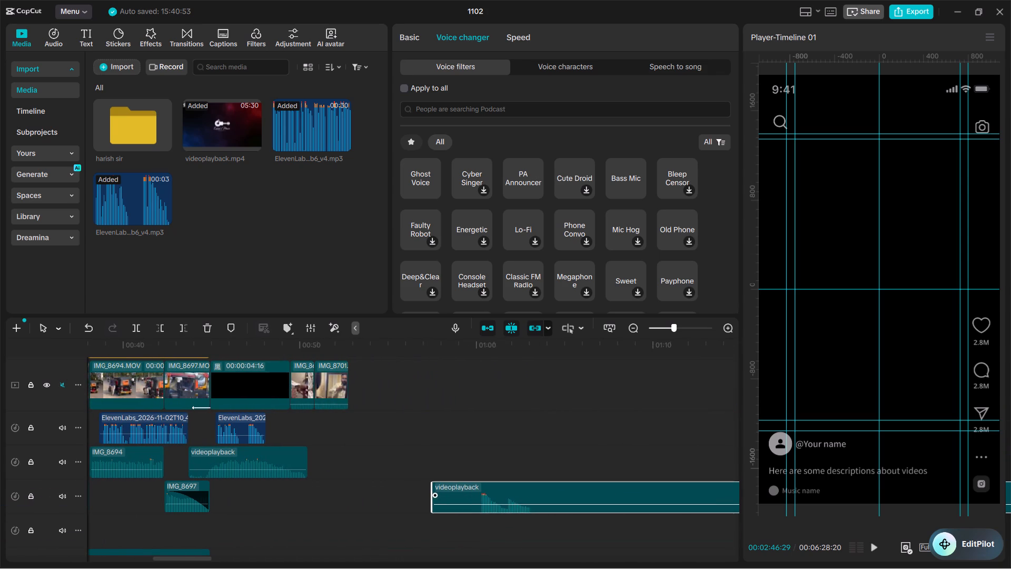
left_click_drag(460, 499, 492, 506)
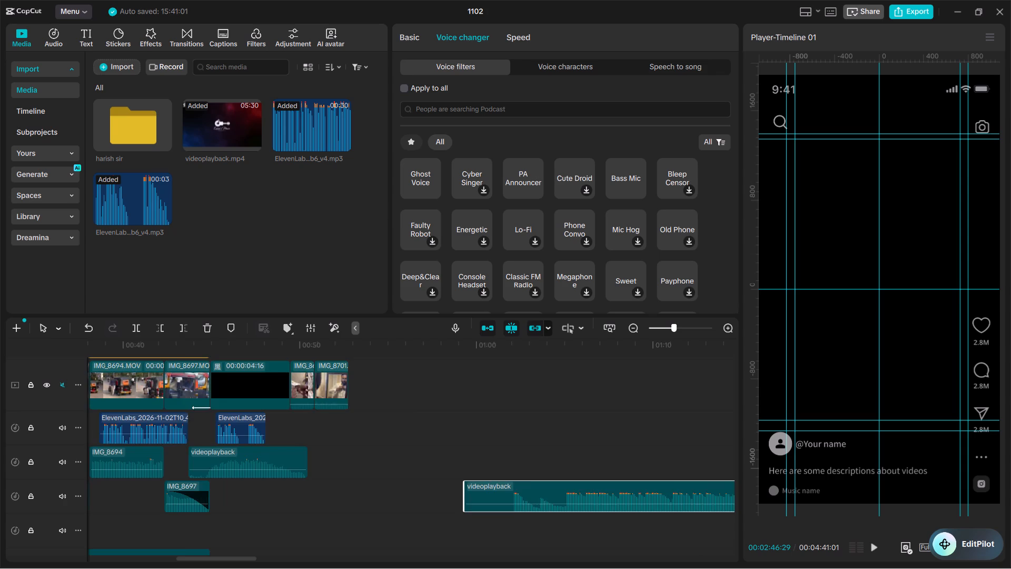
Move the cut music section to an audio track below the voiceover, starting at about 49 s where the black clip ends.
scroll(498, 447, "down", 14, "ctrl")
scroll(498, 447, "up", 1, "ctrl")
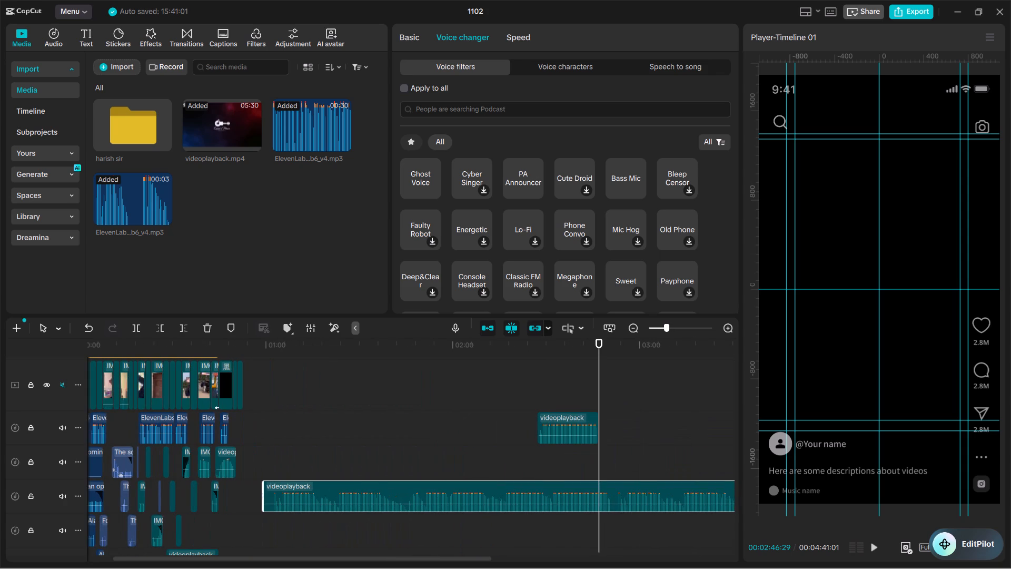
left_click_drag(579, 426, 318, 445)
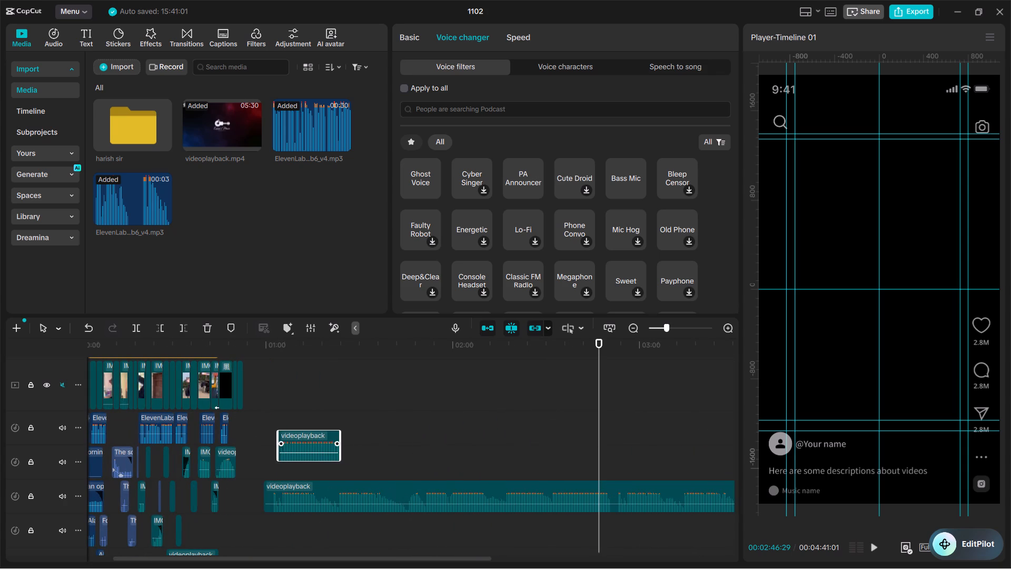
left_click_drag(318, 445, 304, 445)
scroll(326, 390, "up", 9, "ctrl")
scroll(340, 387, "right", 1)
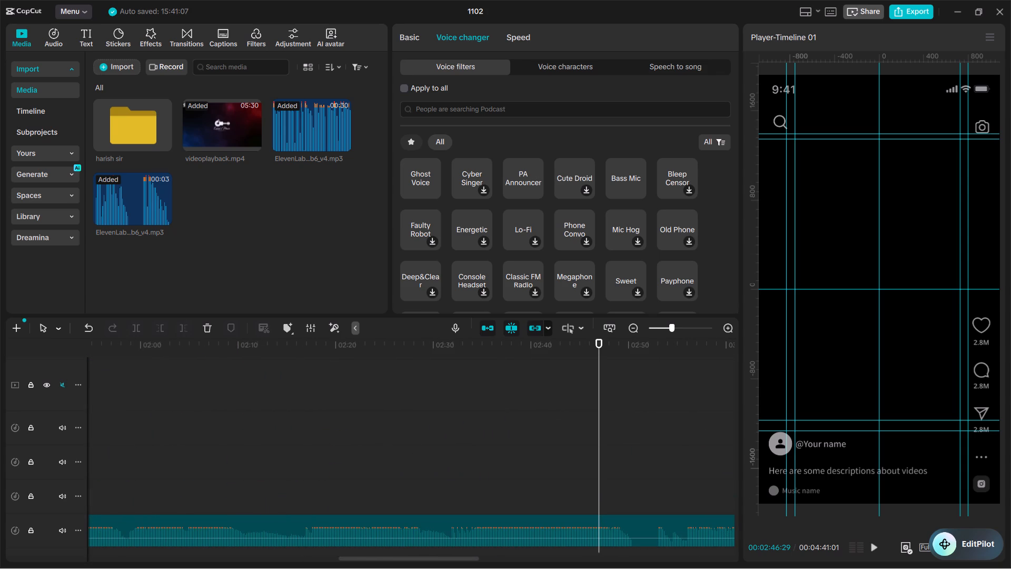
scroll(756, 341, "right", 1)
left_click_drag(589, 354, 159, 429)
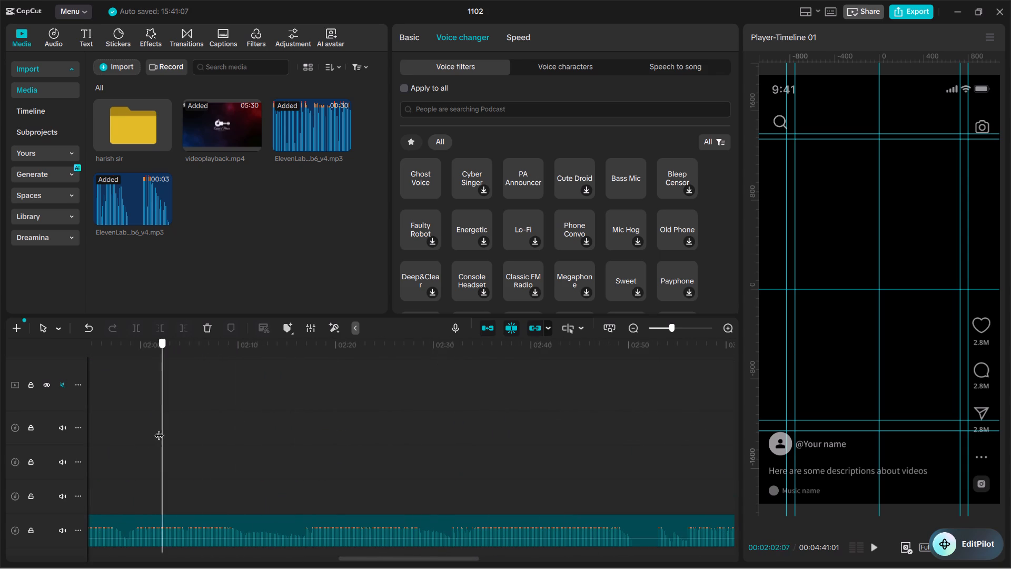
left_click_drag(159, 429, 94, 410)
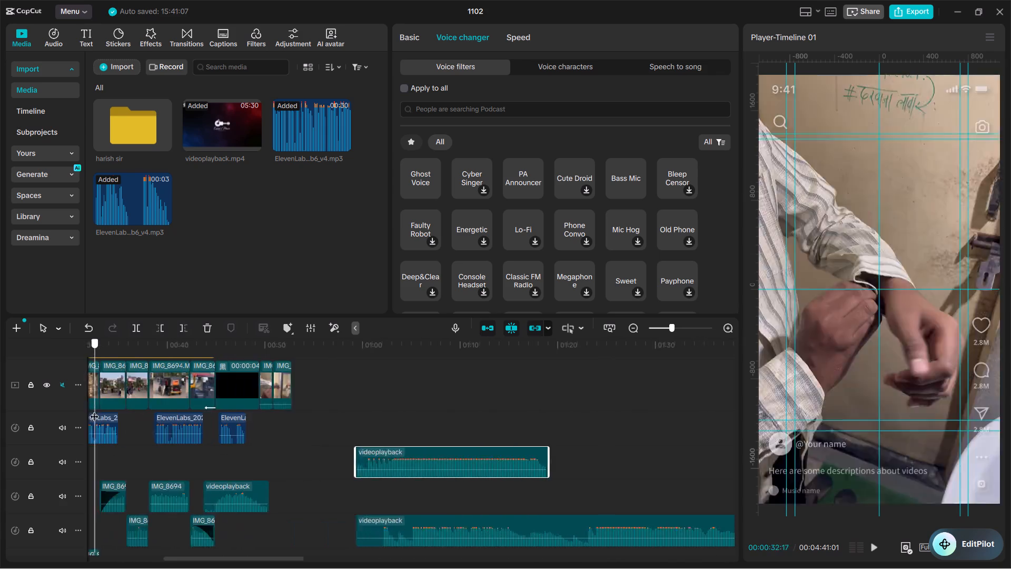
left_click_drag(94, 410, 108, 406)
left_click_drag(578, 470, 571, 472)
key("ctrl+z")
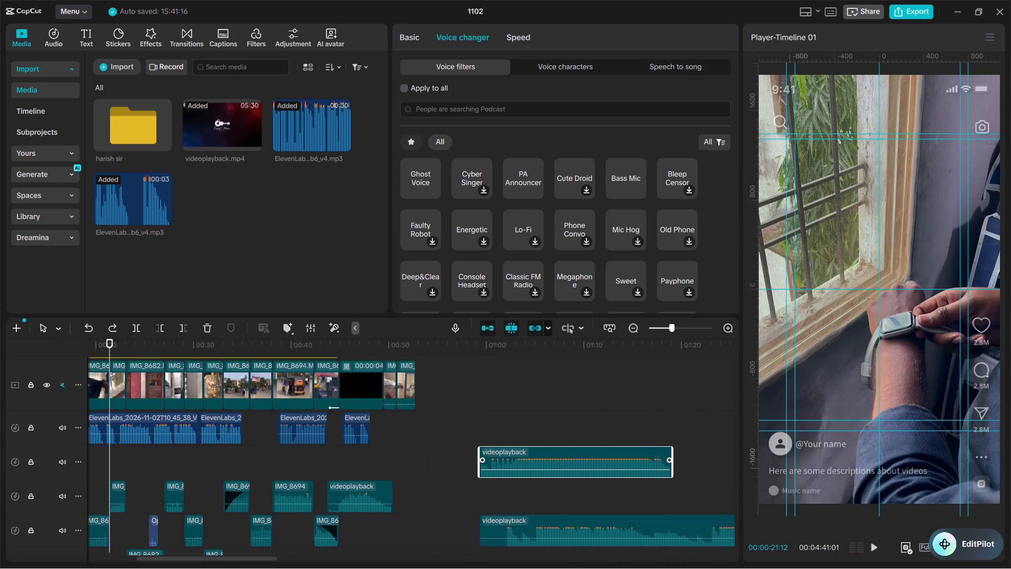
left_click_drag(584, 459, 550, 464)
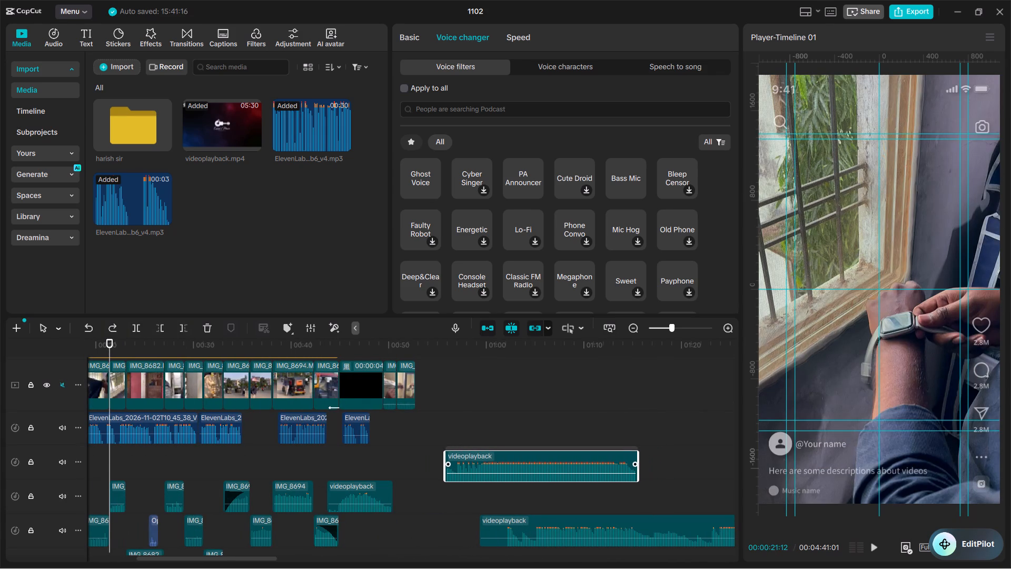
left_click_drag(550, 464, 518, 469)
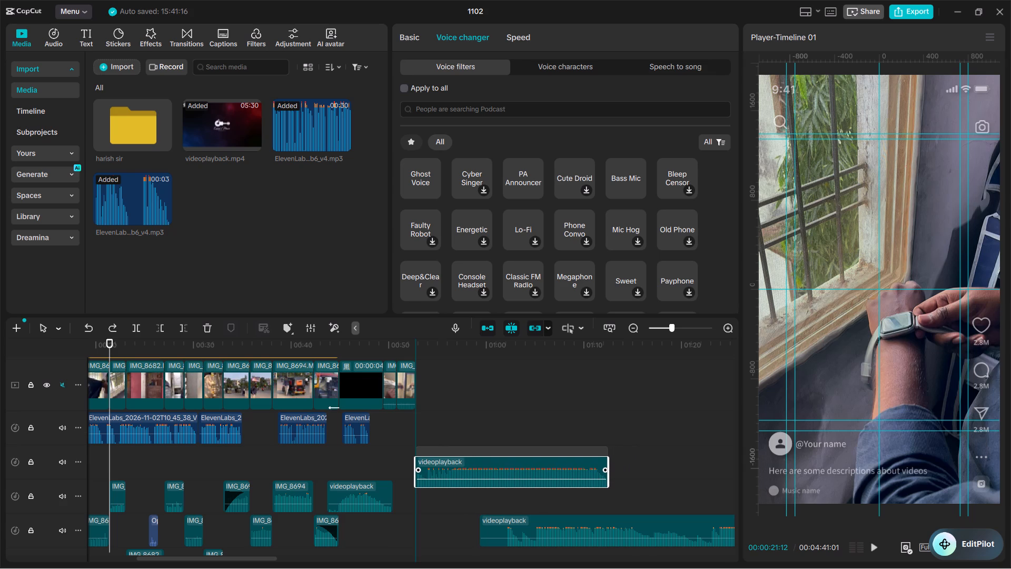
left_click_drag(518, 469, 489, 467)
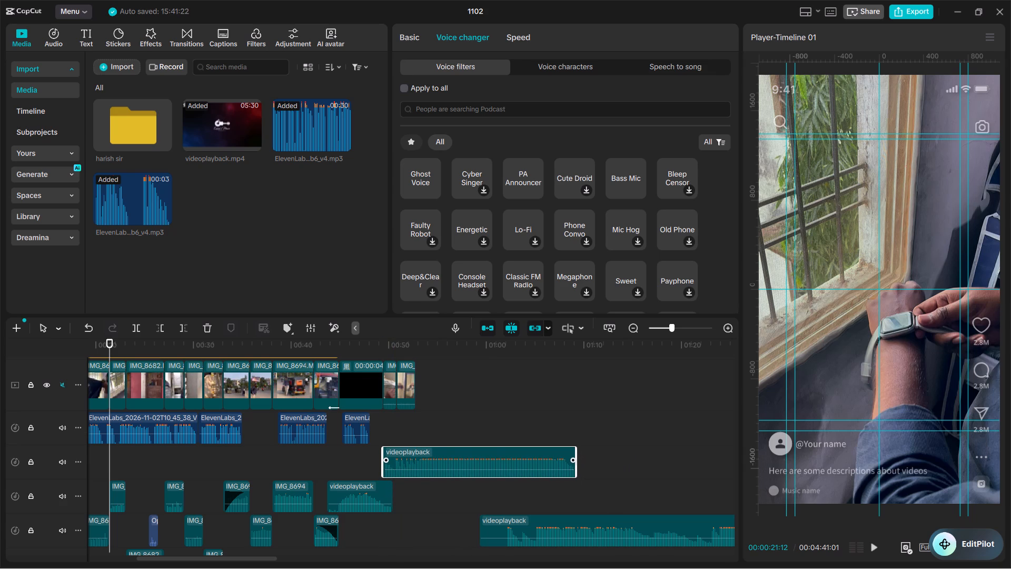
Preview the music under the getting-ready shots and trim the start of the music section to 00:00:50:14.
scroll(403, 356, "up", 11, "ctrl")
left_click_drag(403, 356, 475, 355)
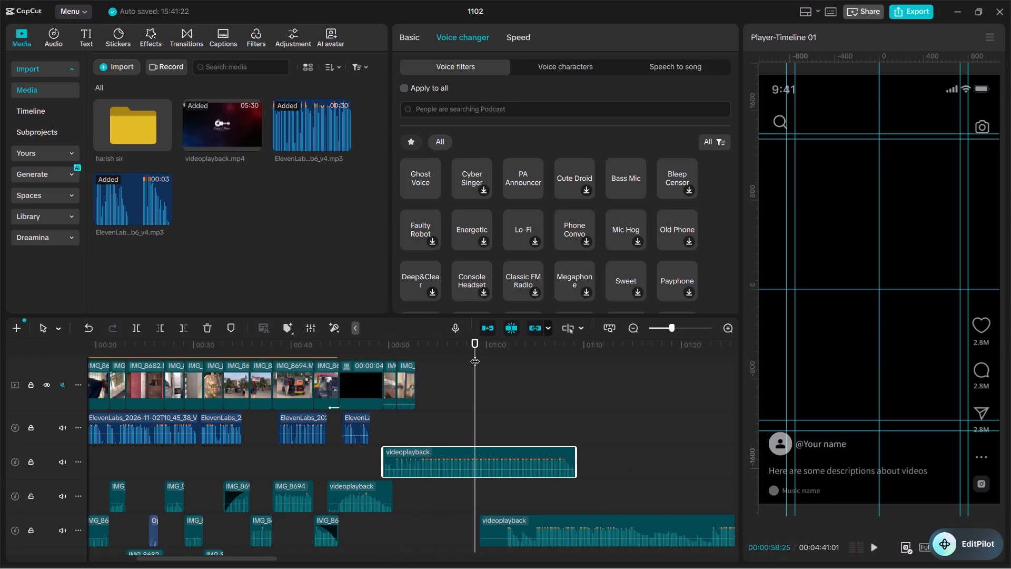
scroll(475, 355, "up", 5, "ctrl")
scroll(410, 340, "up", 11, "ctrl")
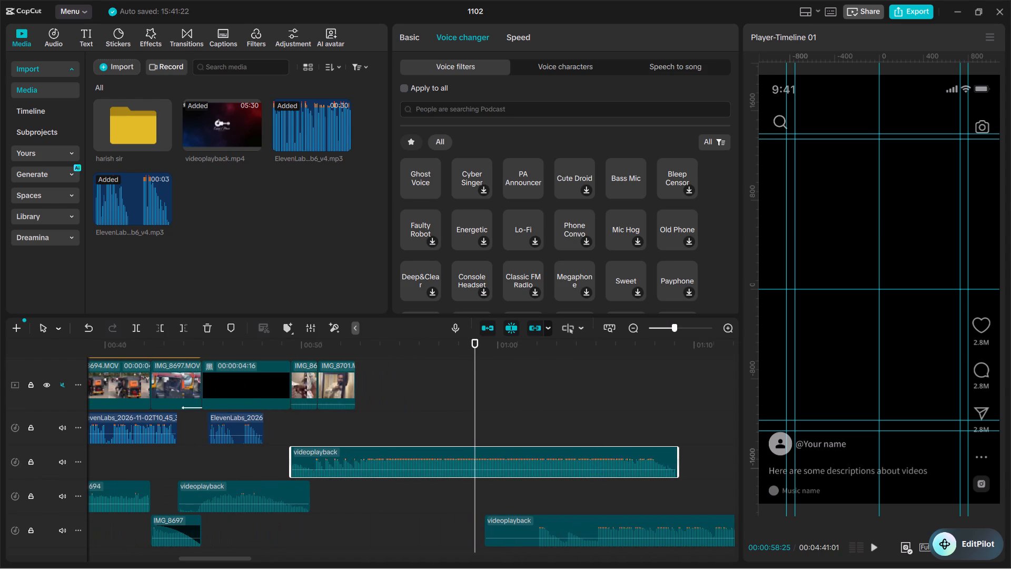
left_click_drag(473, 351, 250, 387)
key("space")
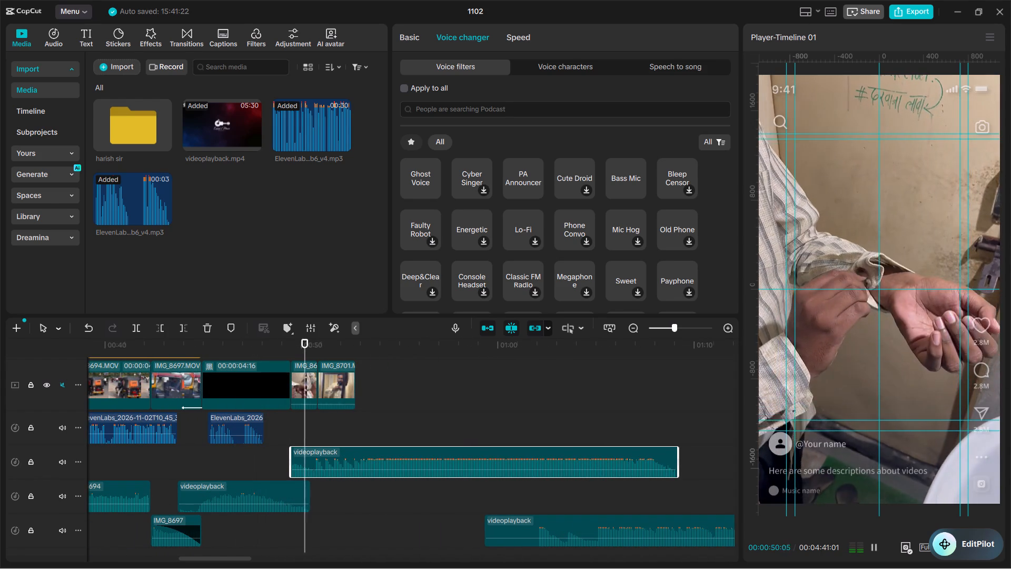
key("space")
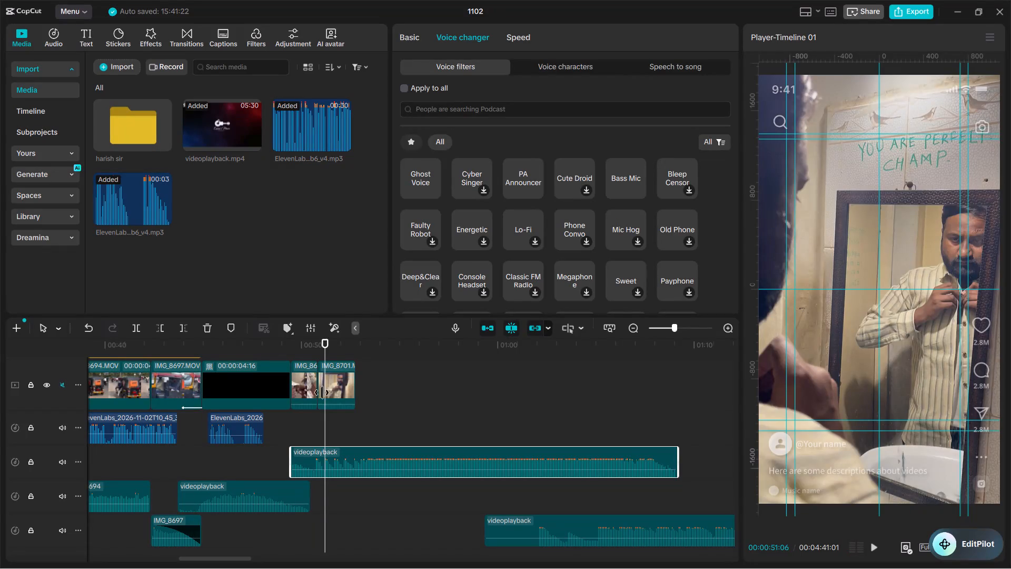
left_click_drag(322, 339, 315, 339)
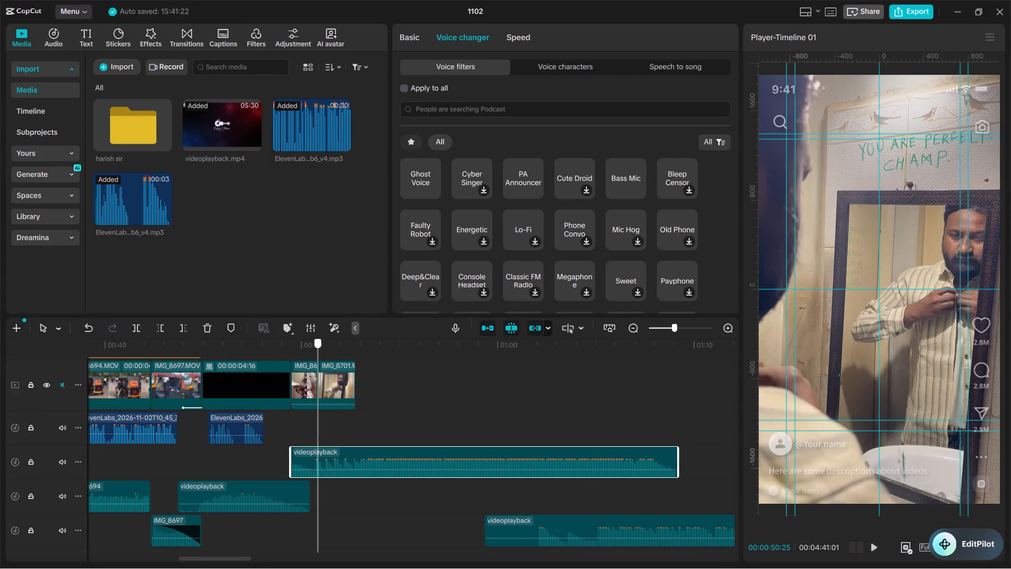
left_click_drag(315, 339, 311, 342)
key("q")
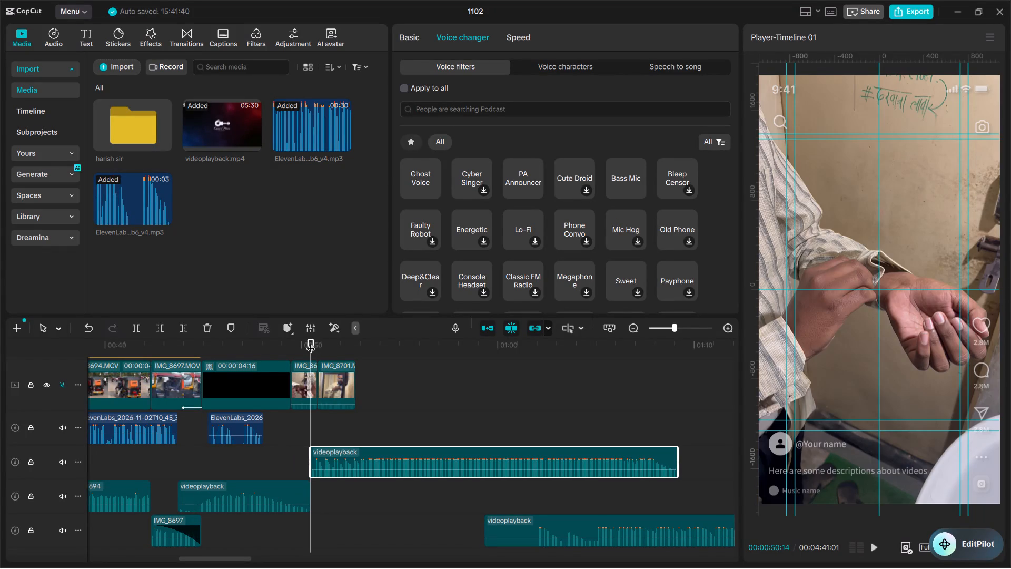
Play on from the new start and trim the beginning of the music section further, to 00:00:50:20.
key("space")
key("space")
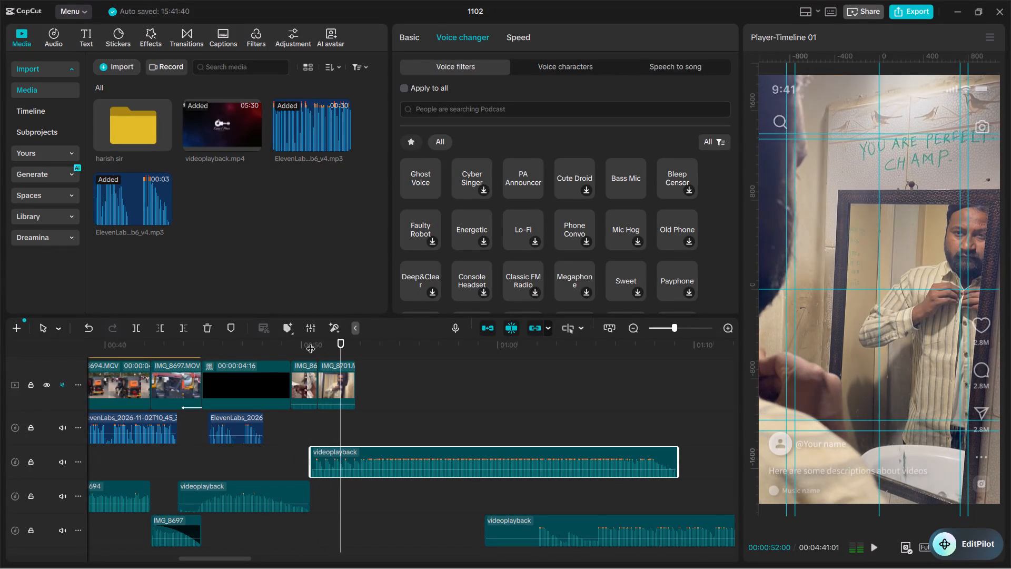
left_click_drag(338, 344, 326, 347)
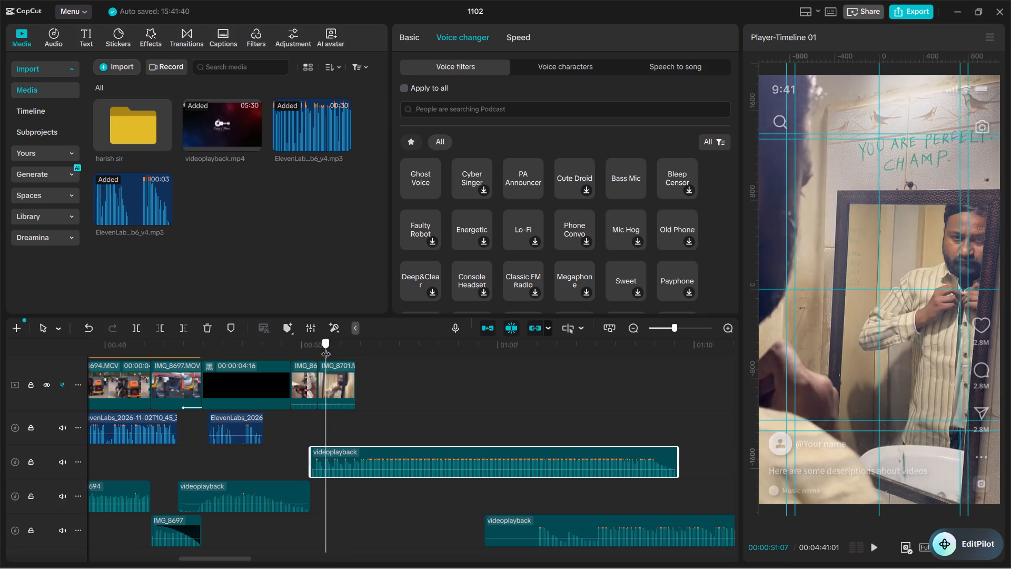
left_click_drag(326, 347, 320, 348)
key("Left")
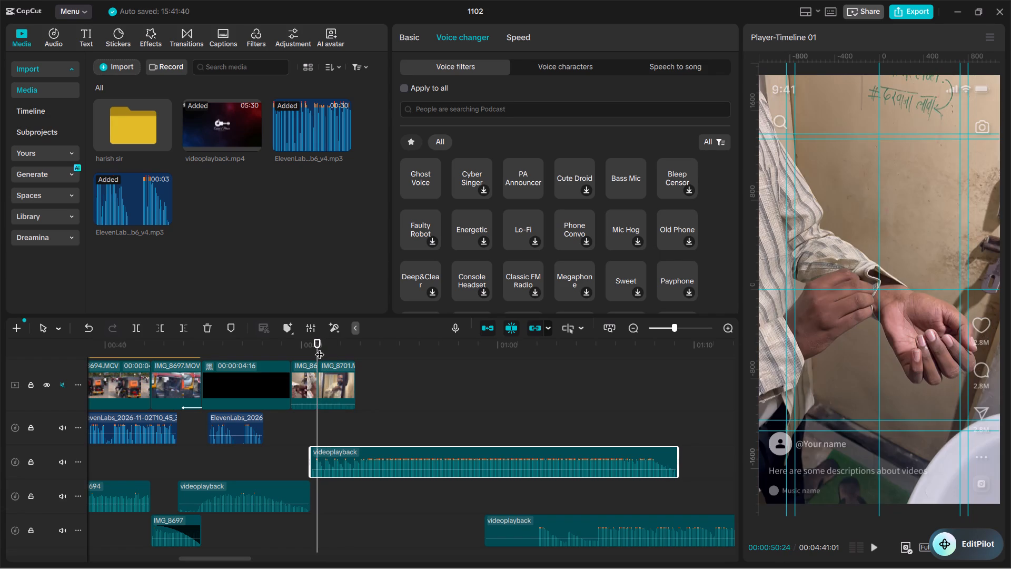
key("Left")
key("Left")
key("Left")
key("Left")
type("q")
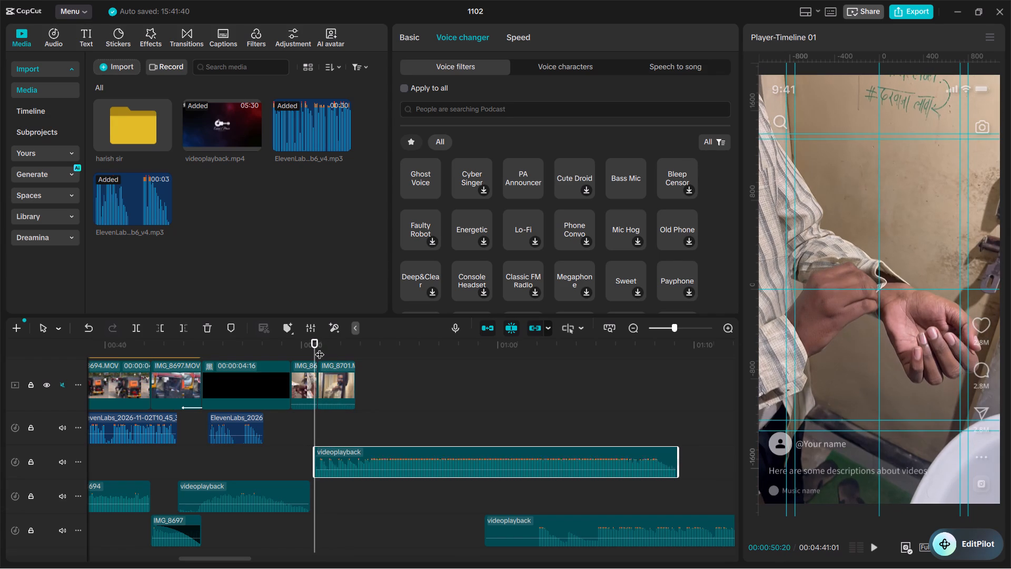
Fine-tune the beginning of the music section by trimming it to 00:00:50:22.
key("space")
left_click(320, 348)
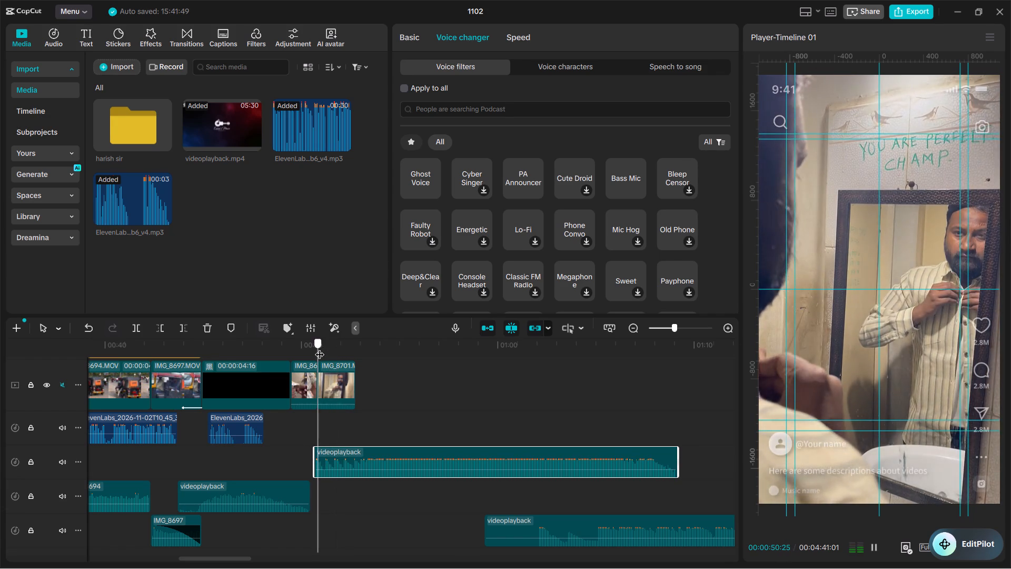
key("space")
key("Left")
key("Left")
key("Left")
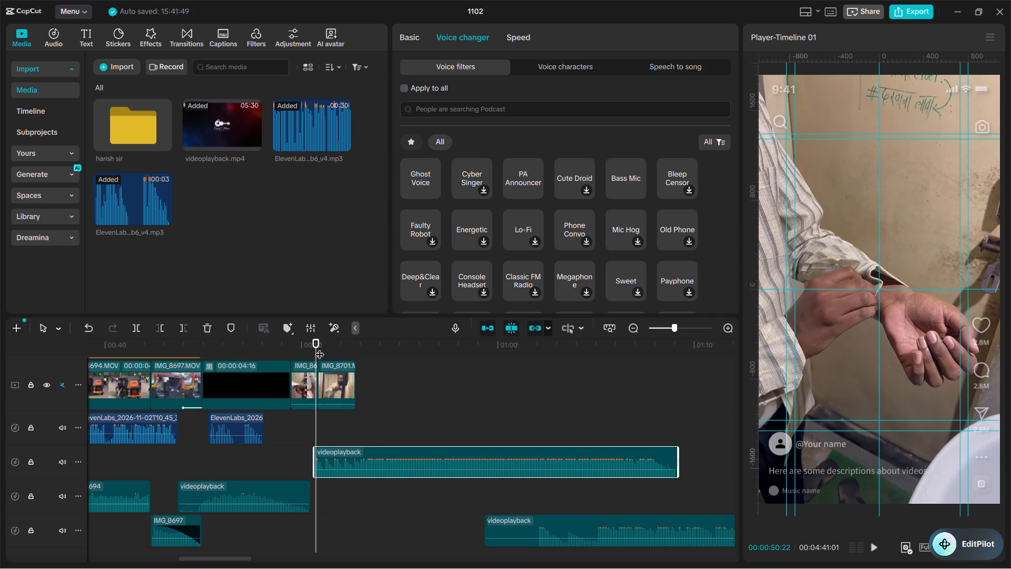
type("q")
Play the trimmed music section and move it back so it starts where the black clip ends.
key("space")
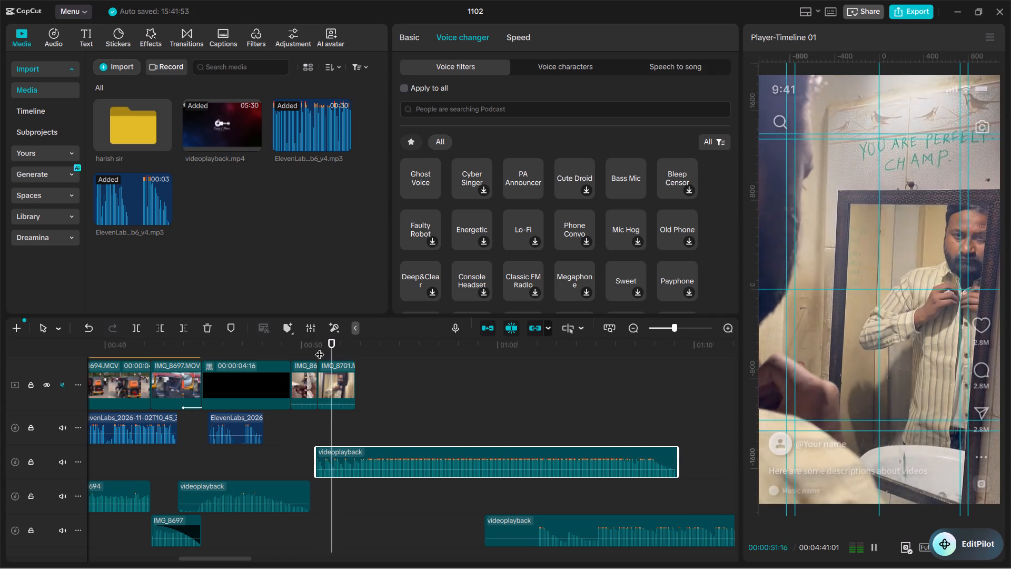
key("space")
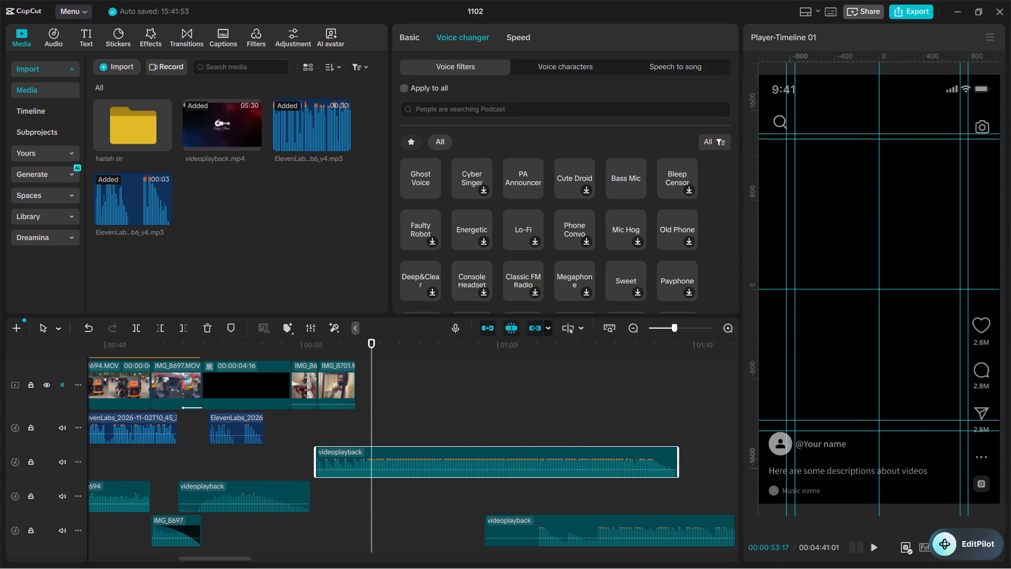
left_click_drag(370, 458, 343, 458)
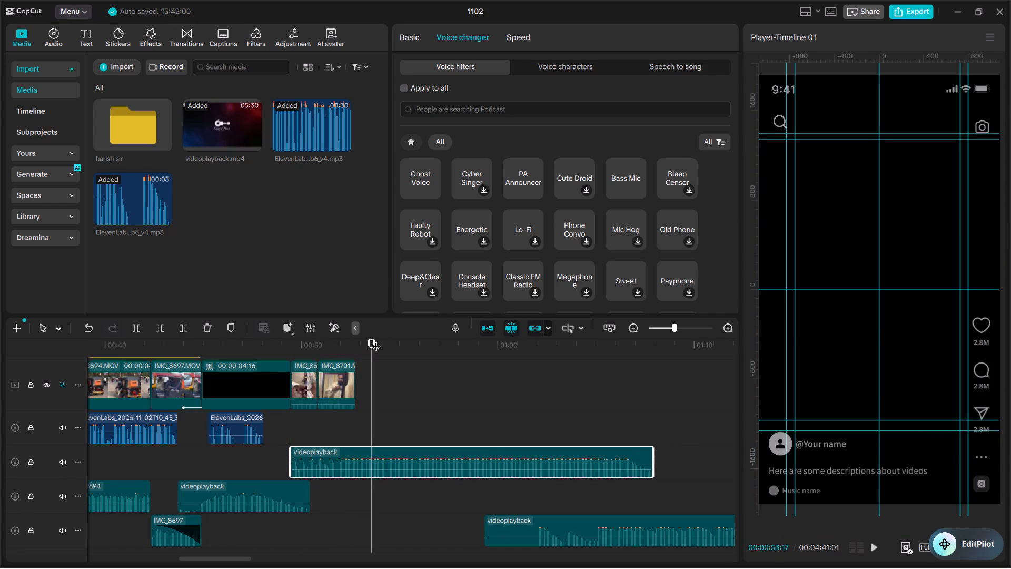
Give the music section under the getting-ready shots a 1.1 s fade-in.
left_click_drag(376, 340, 237, 354)
left_click_drag(237, 354, 295, 463)
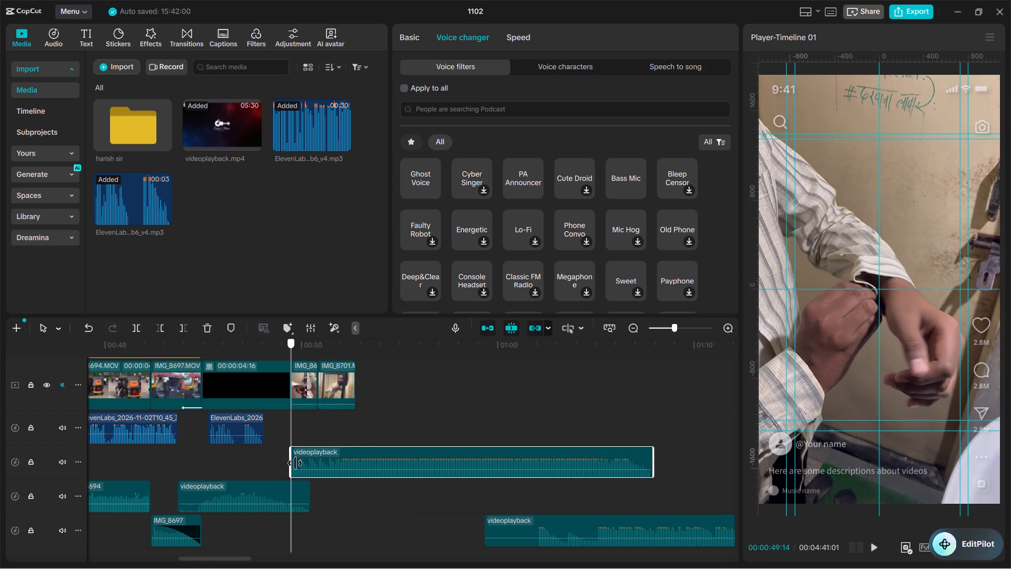
left_click_drag(295, 463, 295, 462)
left_click(295, 462)
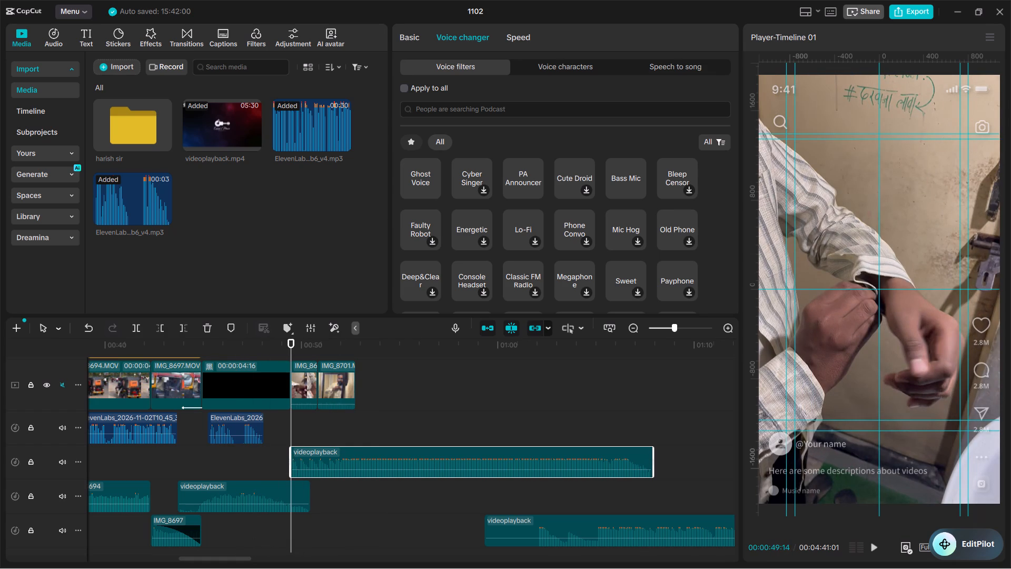
left_click(305, 460)
left_click(408, 41)
left_click_drag(407, 130, 429, 135)
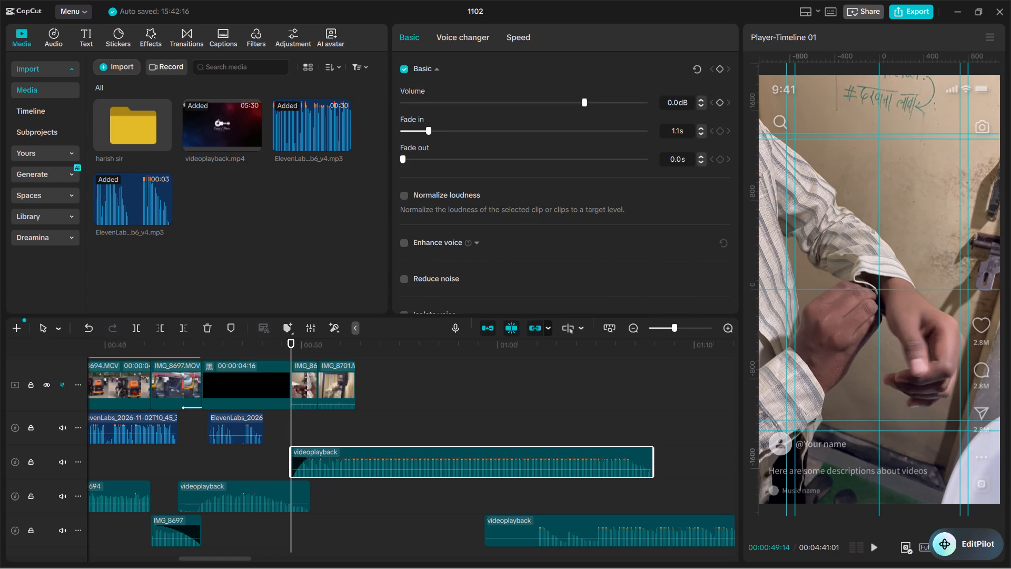
Shift the faded music section slightly earlier, to about 49 s, so it begins just before the black clip ends.
left_click(430, 453)
left_click_drag(428, 456, 421, 457)
Play the transition from the black closing-text clip into the getting-ready shots repeatedly to check the music's fade-in and timing.
left_click_drag(295, 346, 266, 357)
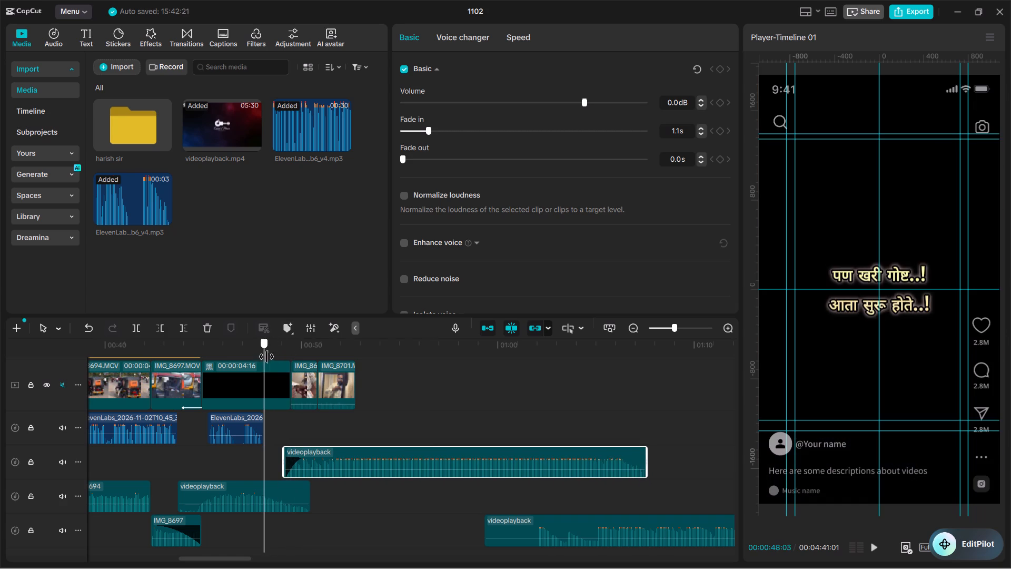
left_click_drag(266, 357, 265, 357)
key("space")
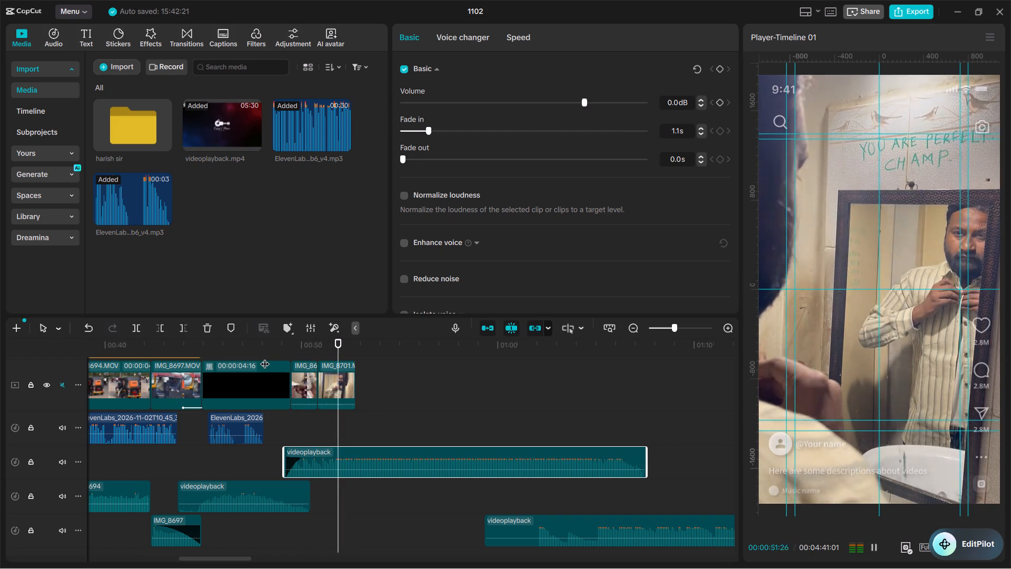
key("space")
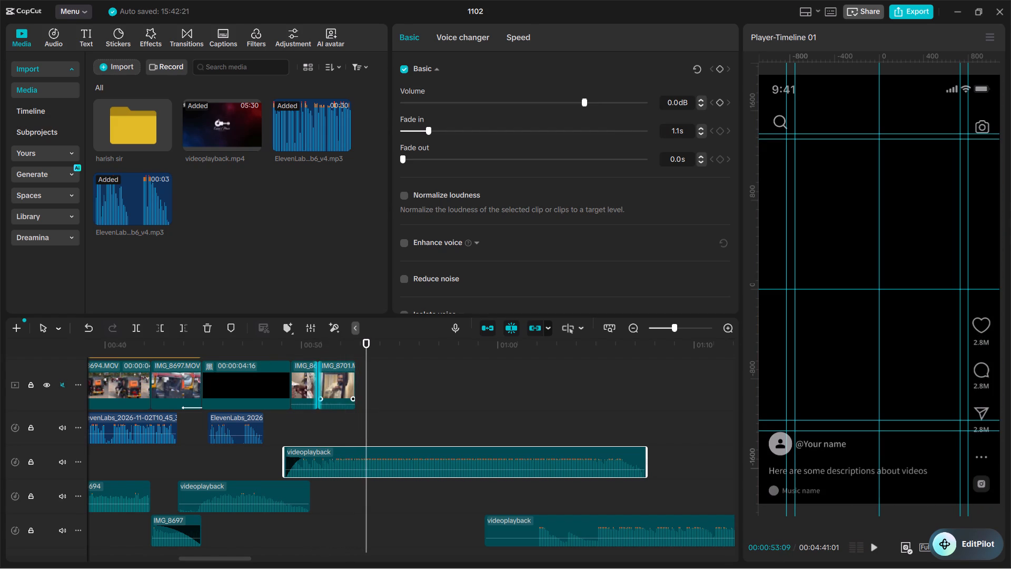
left_click_drag(366, 347, 292, 358)
key("space")
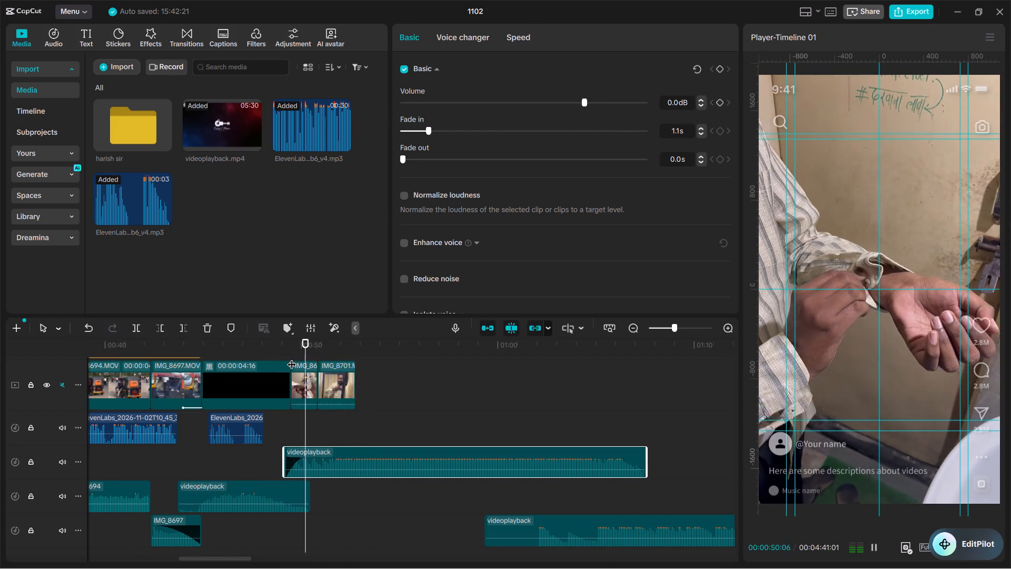
key("space")
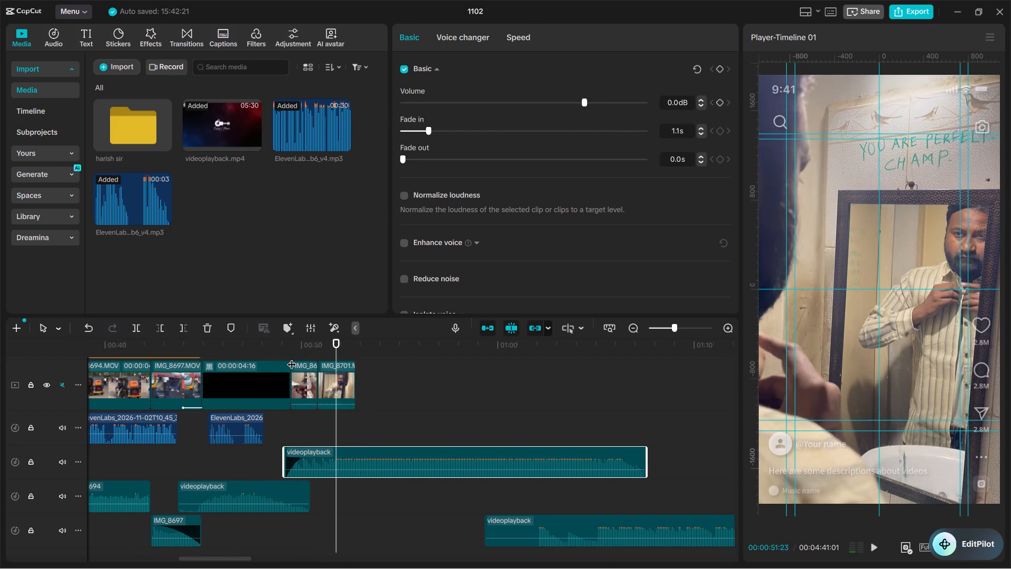
key("space")
key("space")
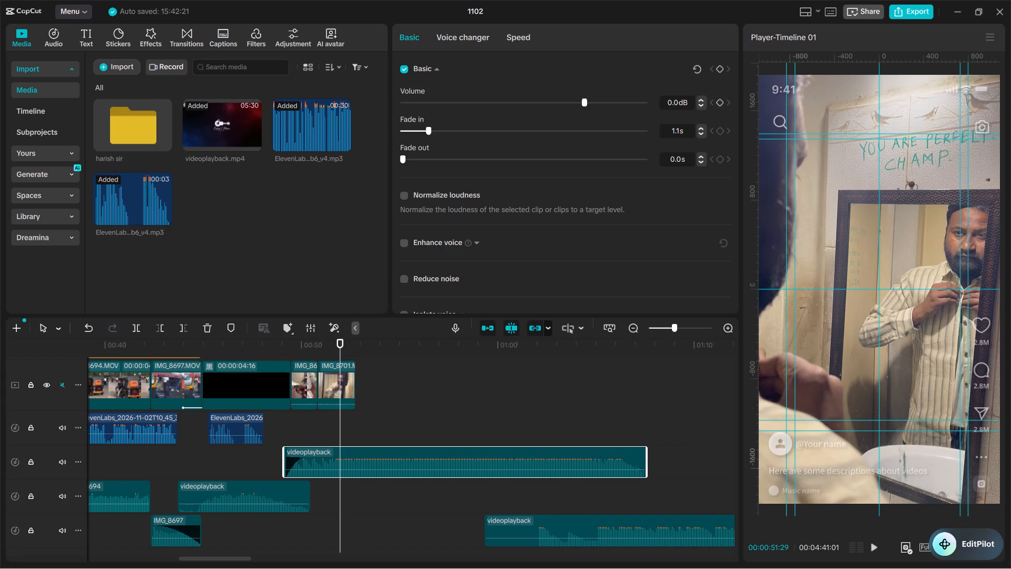
left_click_drag(335, 343, 288, 356)
key("space")
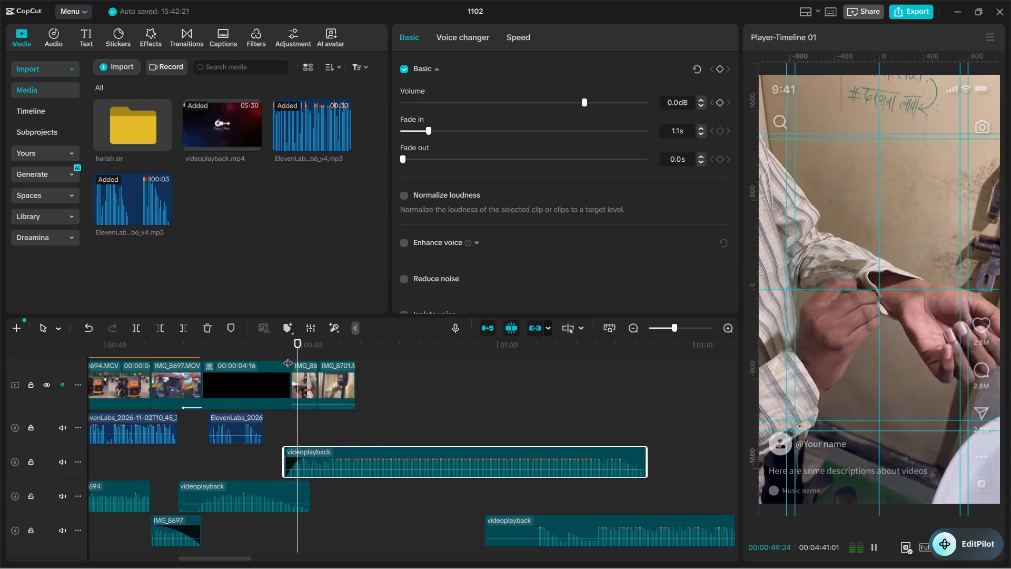
key("space")
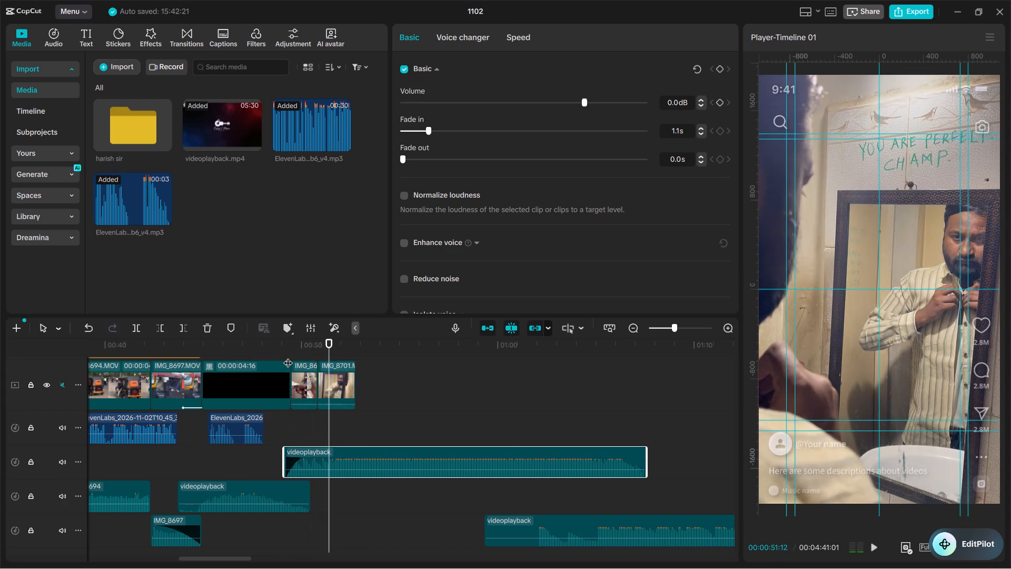
left_click_drag(326, 342, 292, 345)
key("space")
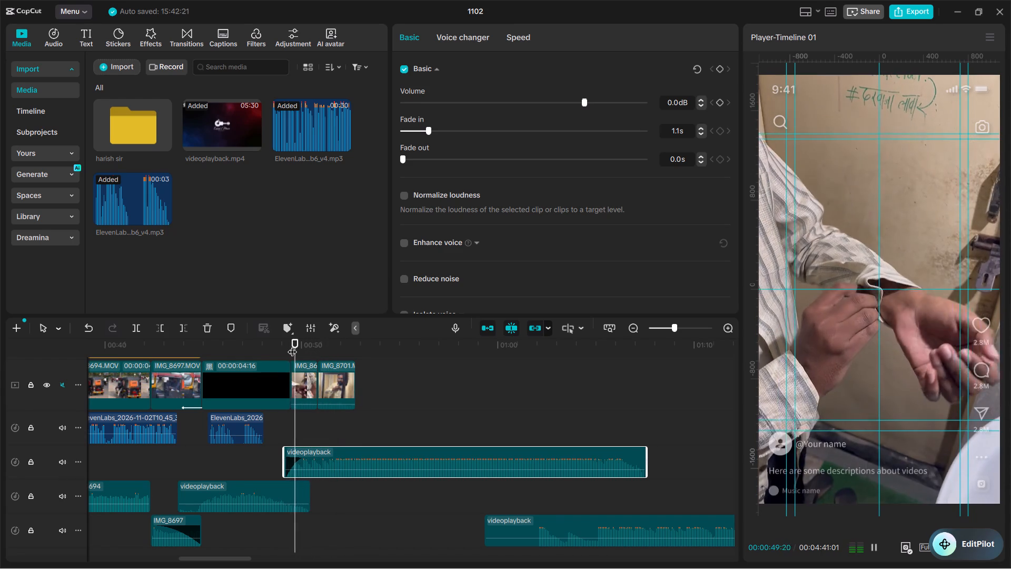
key("space")
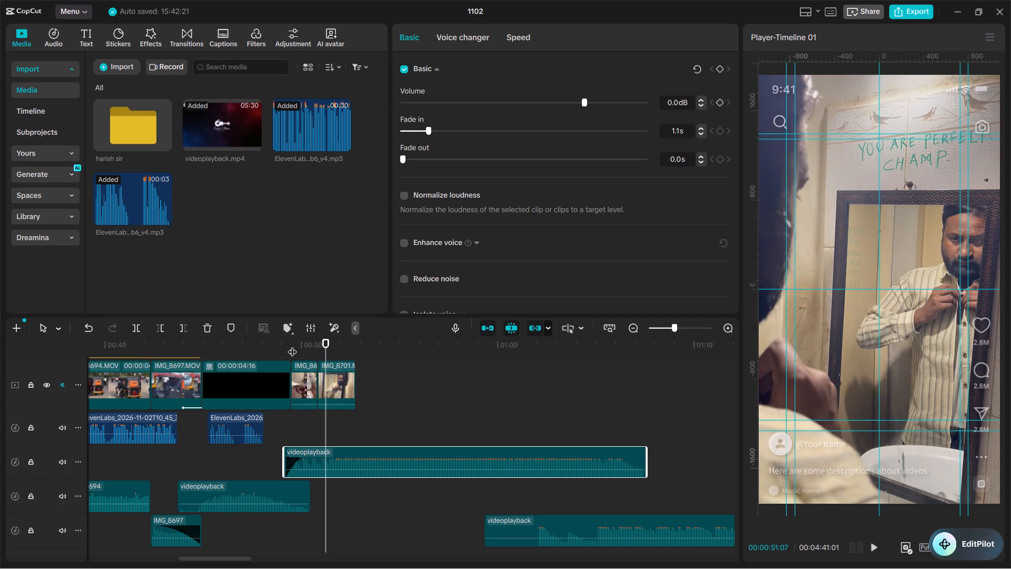
key("space")
key("space")
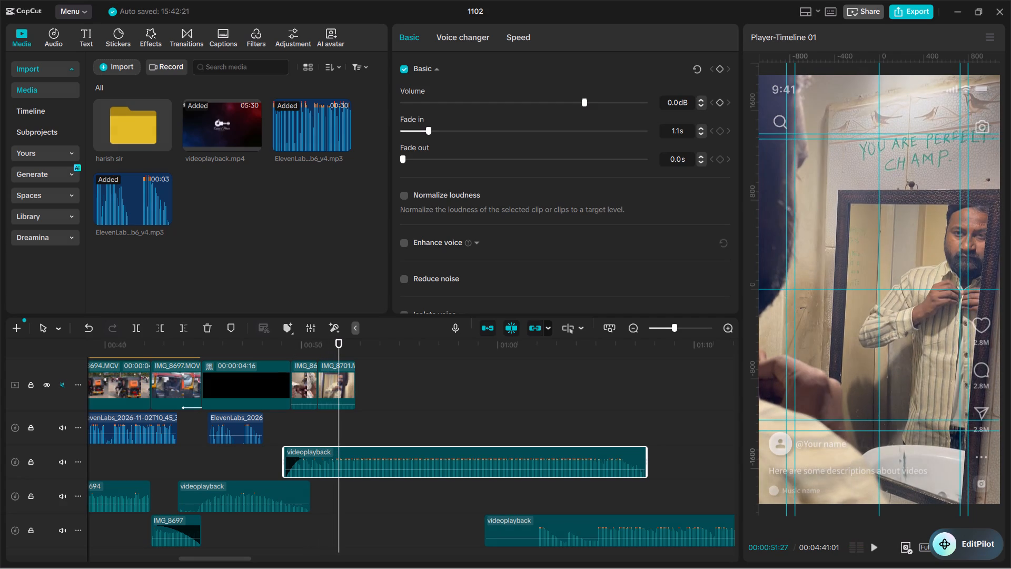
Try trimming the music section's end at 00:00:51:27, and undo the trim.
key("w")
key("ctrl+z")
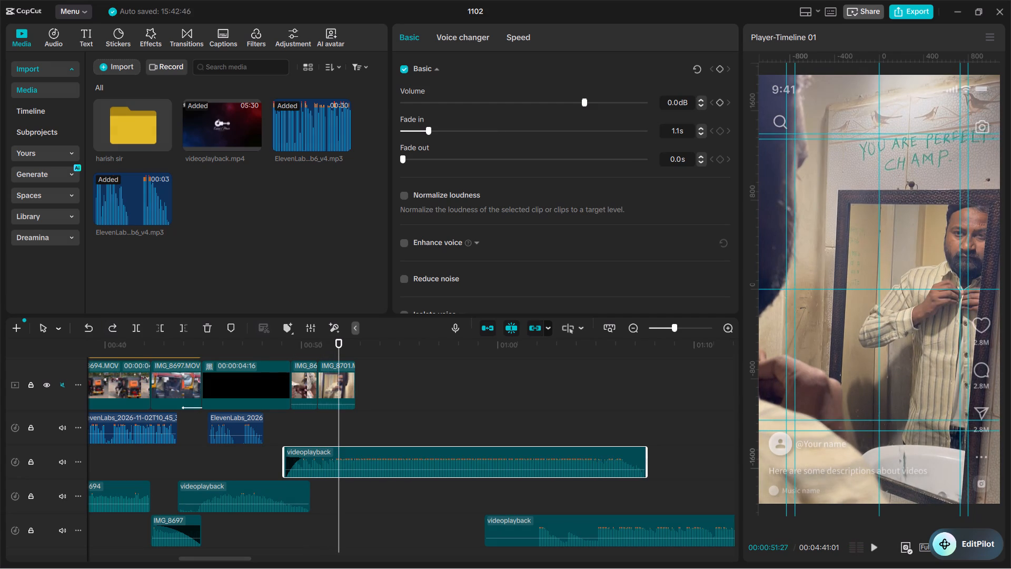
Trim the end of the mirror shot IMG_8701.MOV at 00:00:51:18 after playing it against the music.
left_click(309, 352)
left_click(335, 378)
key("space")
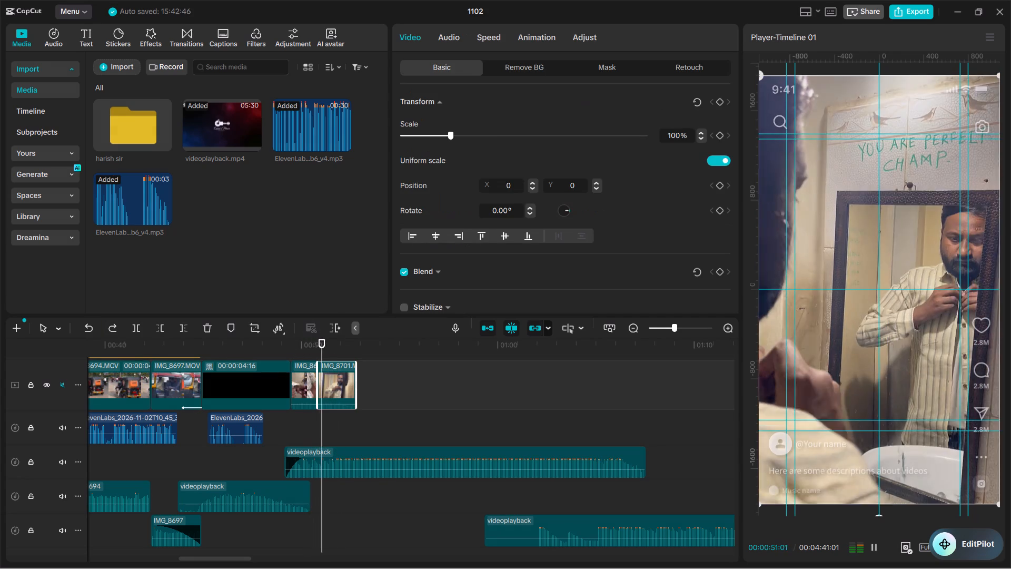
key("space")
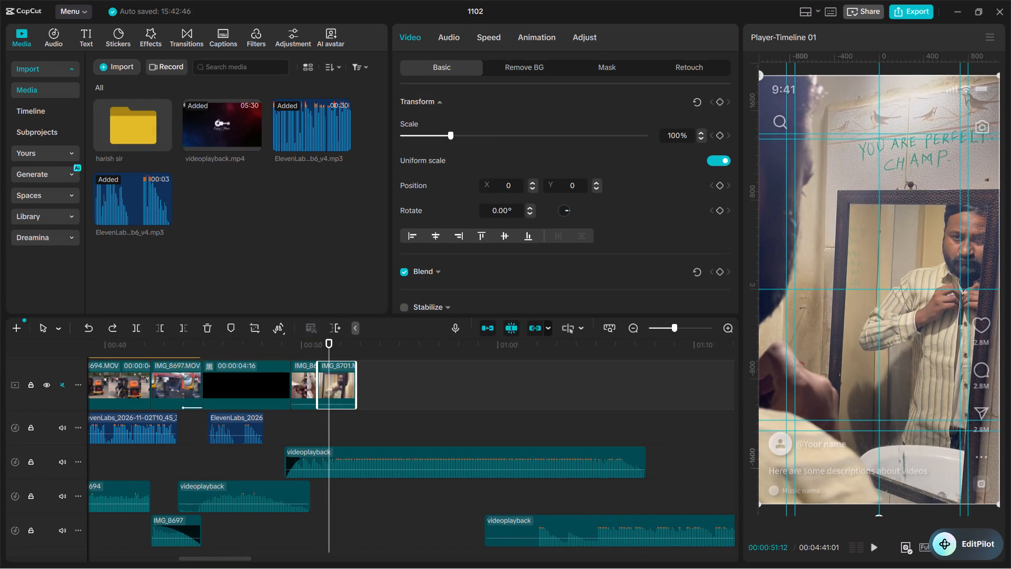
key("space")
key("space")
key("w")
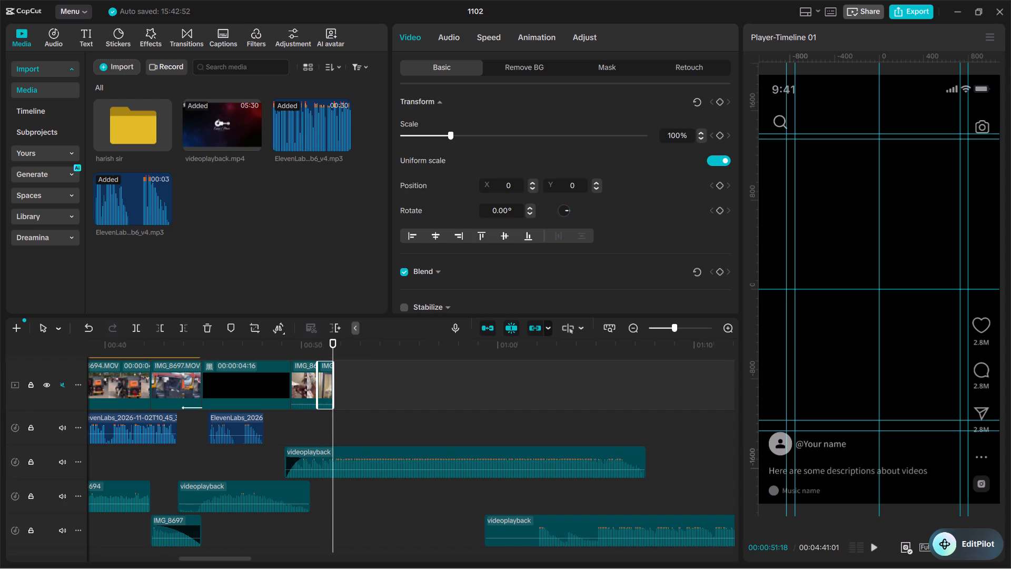
Play both getting-ready shots with the music and trim a little off the start of the first, cuff-buttoning shot.
left_click_drag(332, 348, 319, 347)
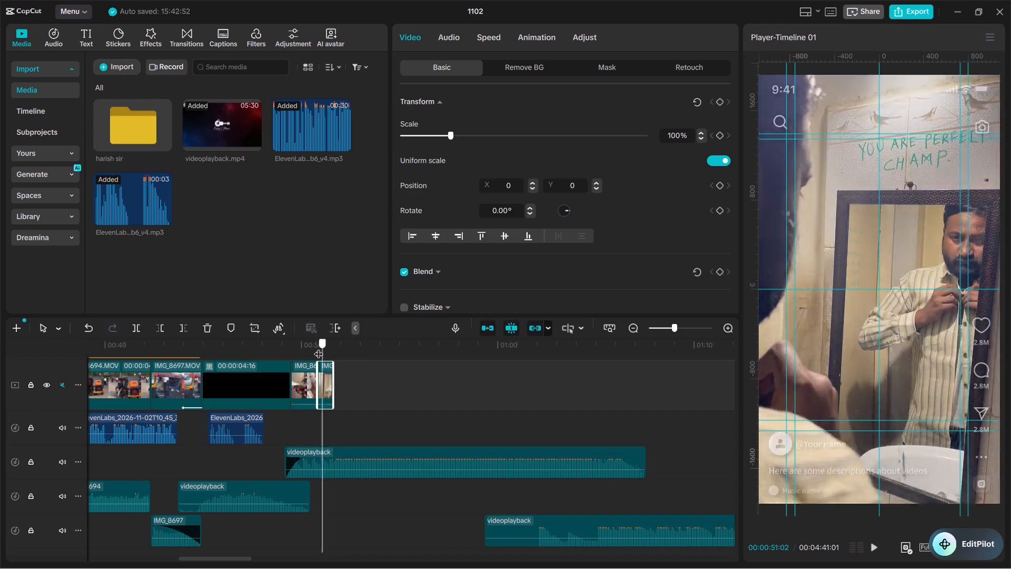
left_click_drag(319, 347, 294, 350)
key("space")
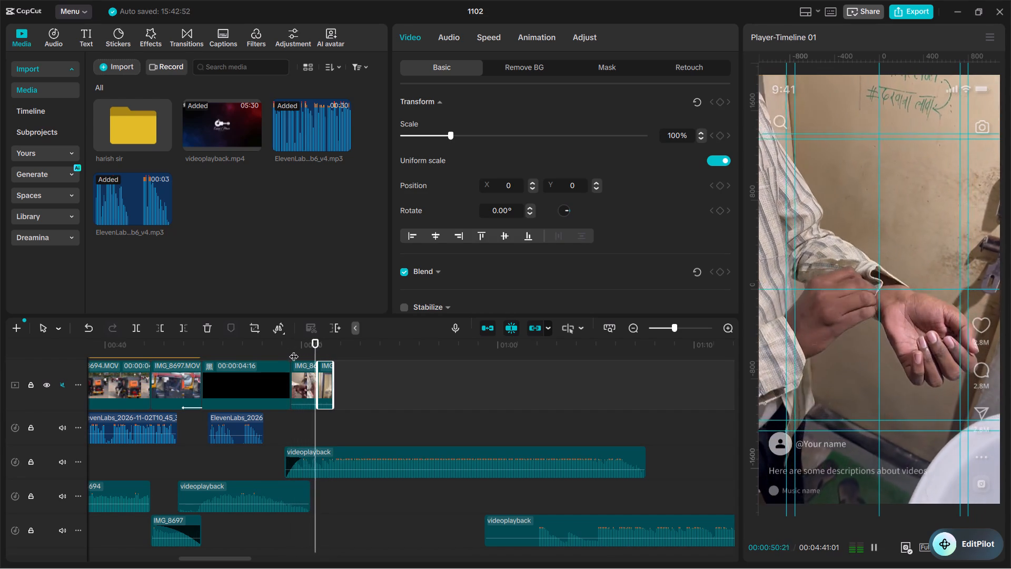
key("space")
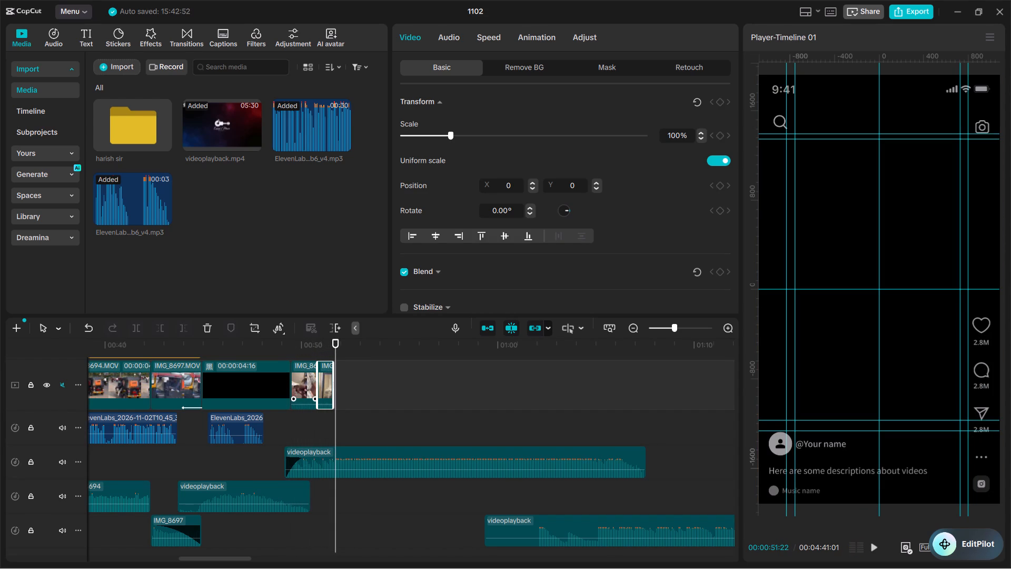
left_click(302, 386)
left_click_drag(292, 380, 300, 384)
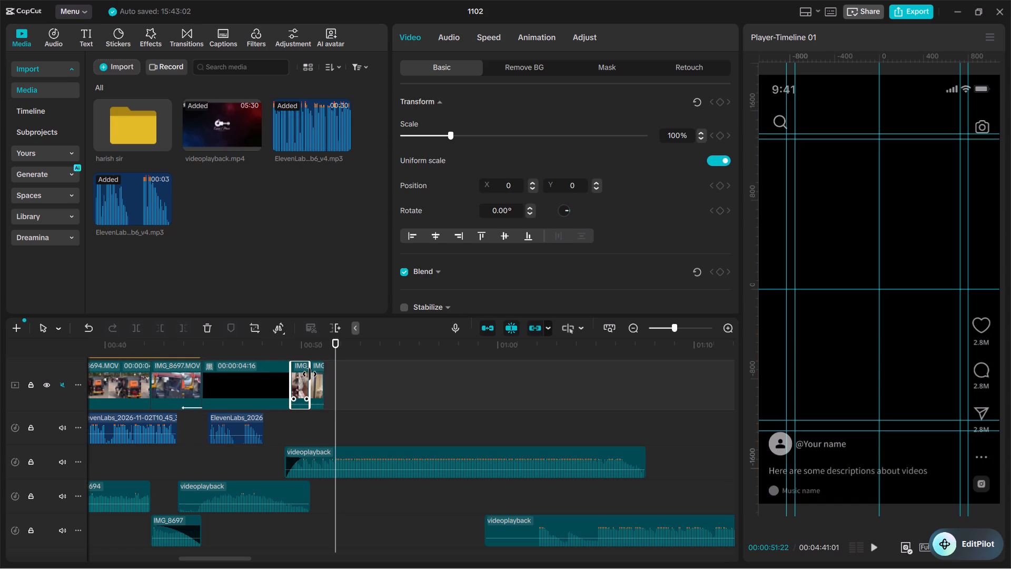
Extend the end of the mirror shot IMG_8701.MOV, play it with the music, and trim its end at 00:00:51:11.
left_click_drag(322, 380, 330, 385)
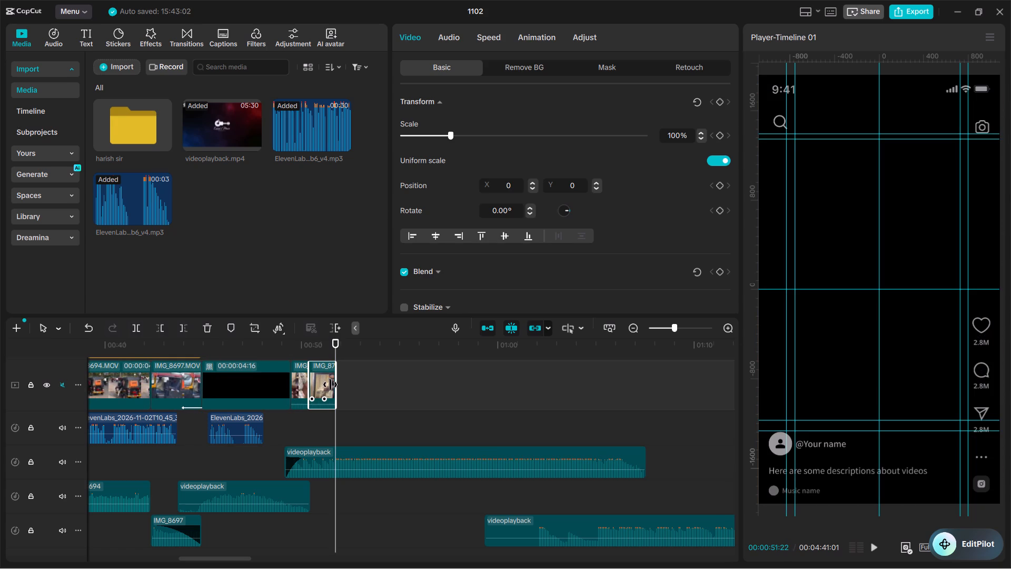
left_click_drag(334, 358, 305, 361)
key("space")
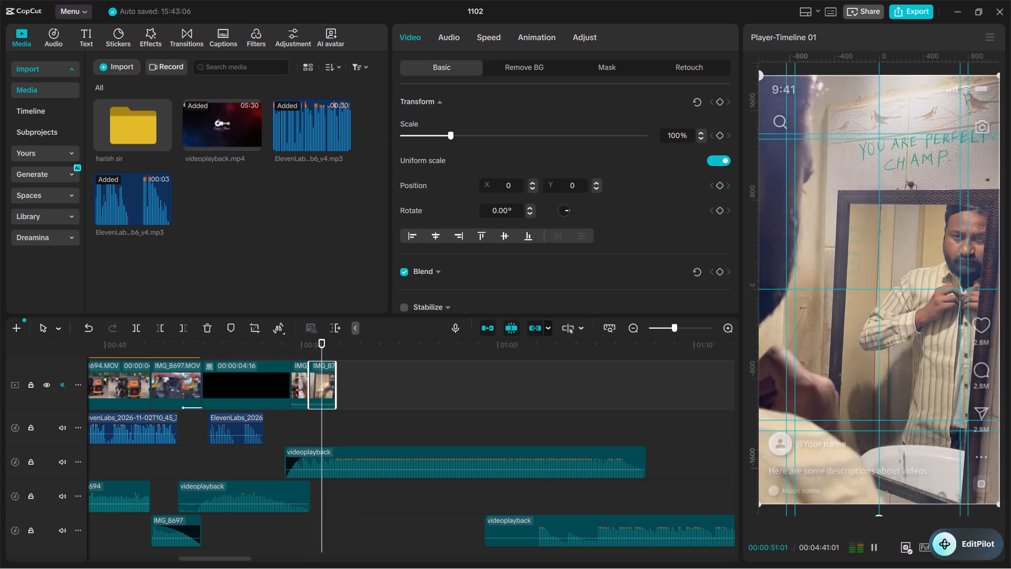
key("space")
key("space")
key("space")
key("space")
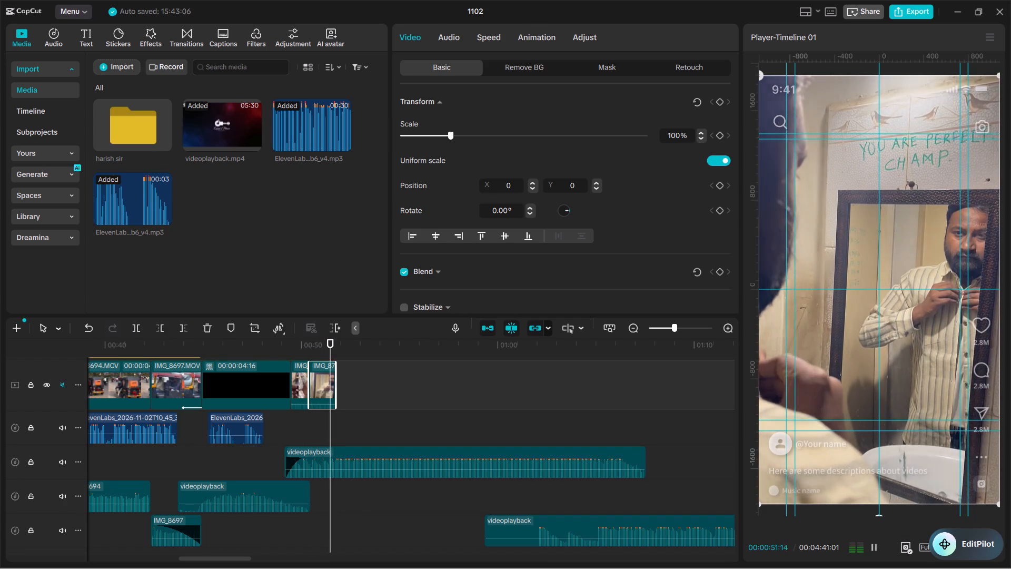
key("space")
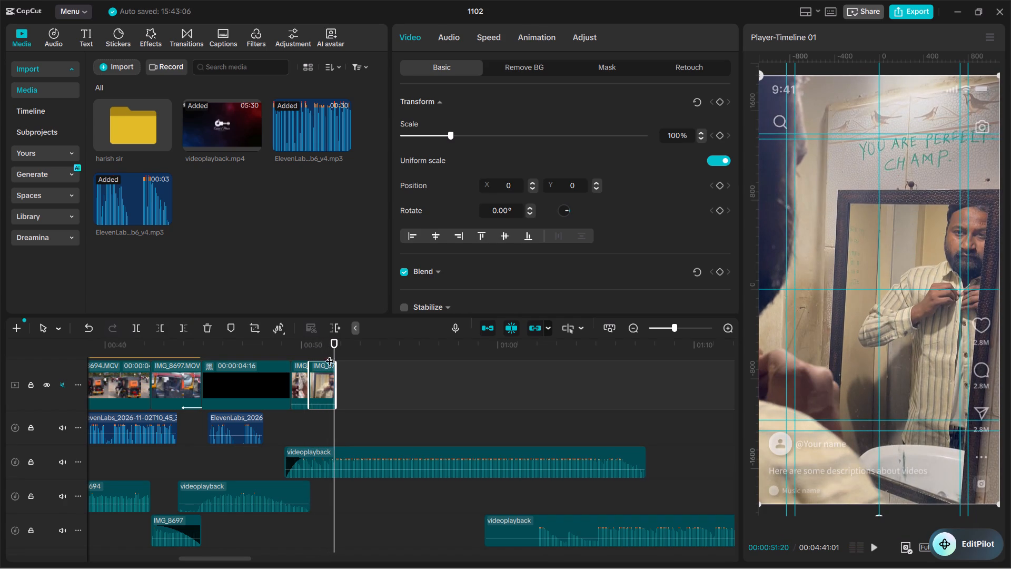
left_click_drag(335, 342, 329, 342)
key("w")
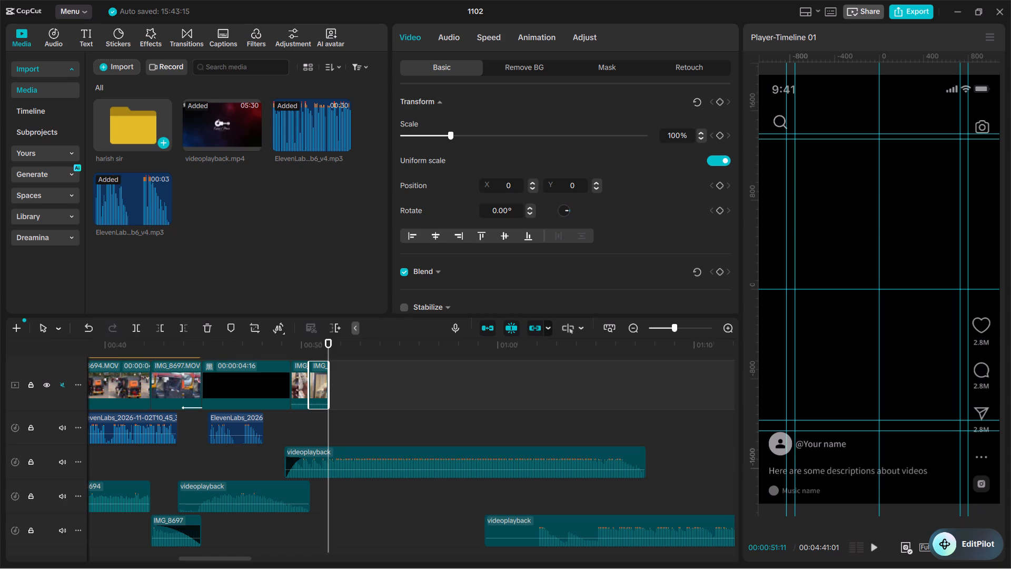
Find IMG_8704.MOV, the washbasin shot, in the footage folder and add it after the mirror shot on the main track.
double_click(148, 118)
scroll(260, 185, "down", 2)
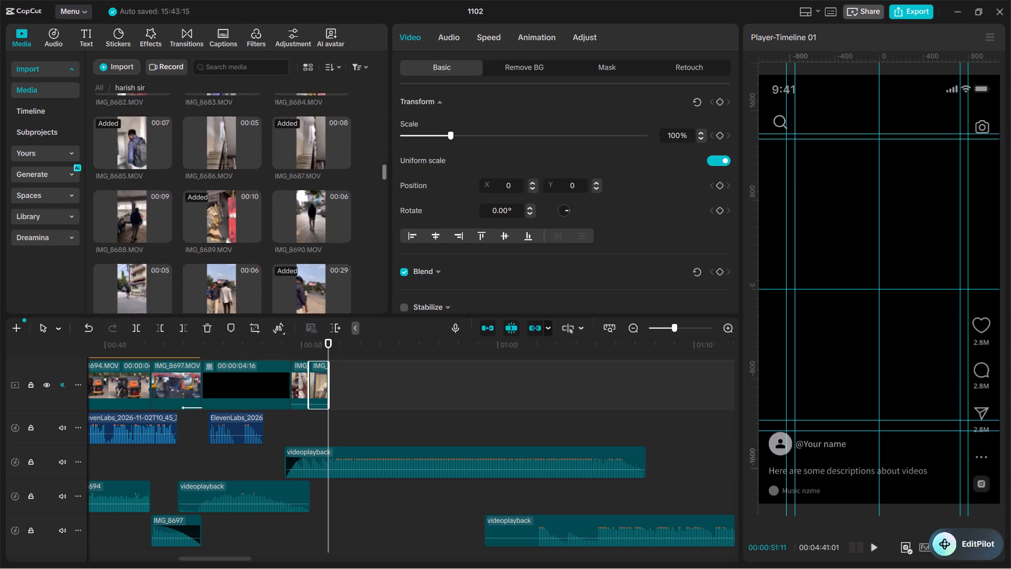
scroll(260, 185, "down", 2)
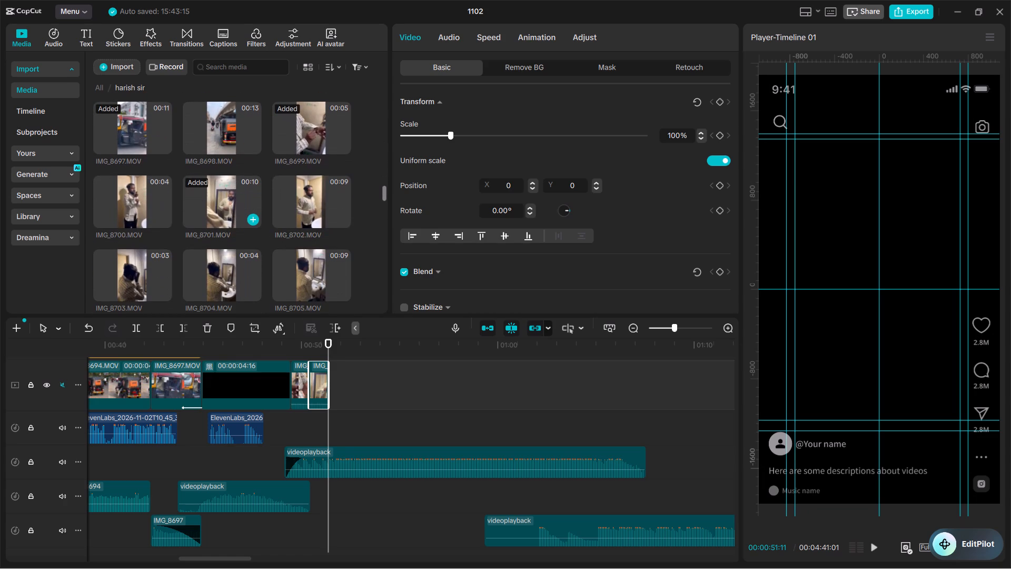
scroll(286, 216, "down", 1)
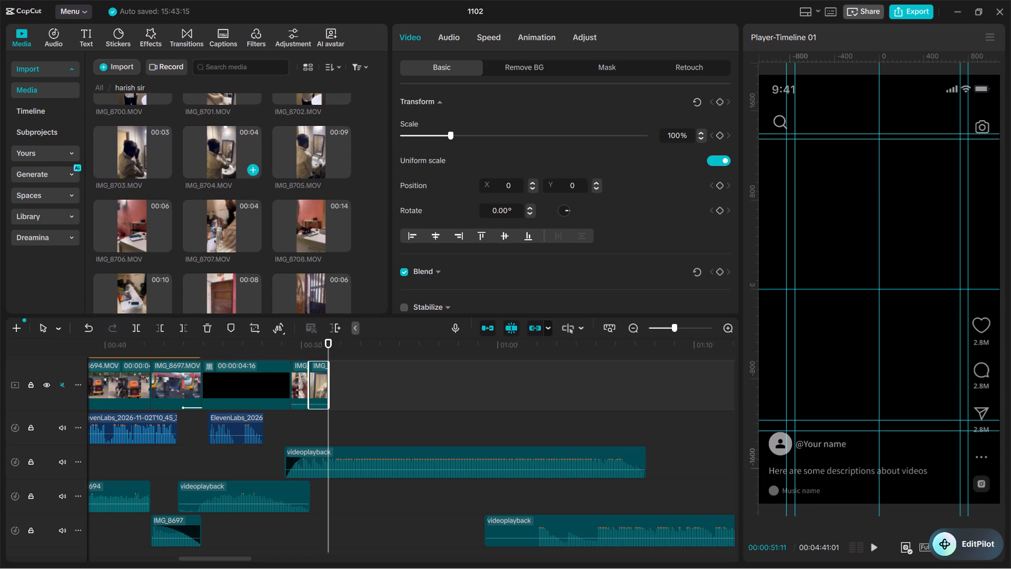
key("space")
key("space")
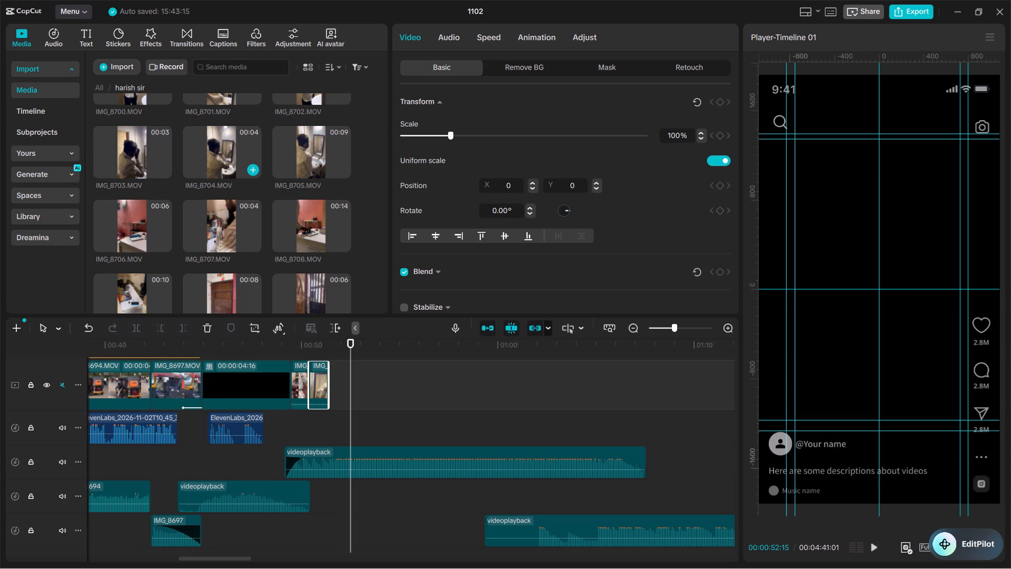
left_click(221, 145)
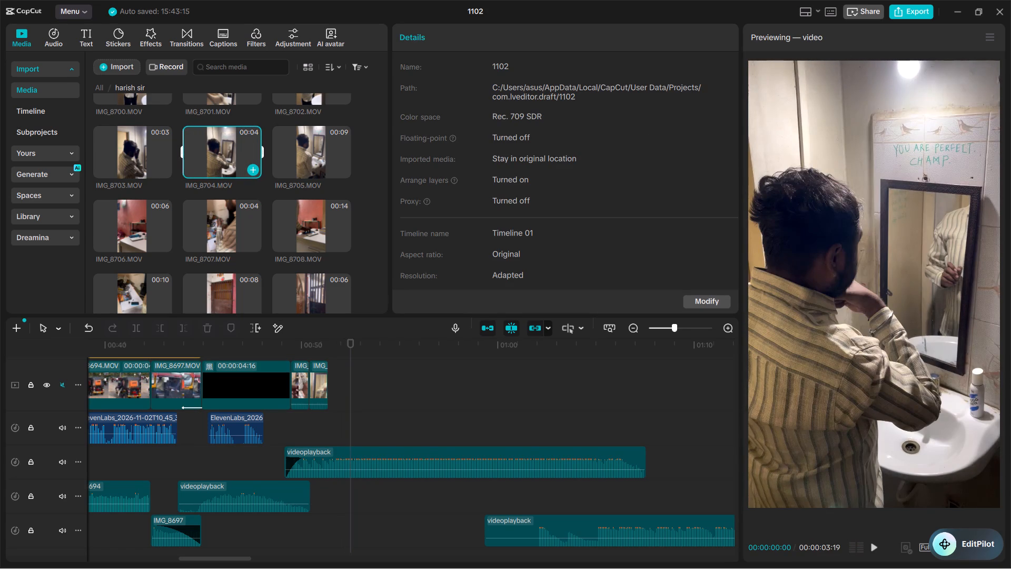
left_click_drag(232, 149, 347, 386)
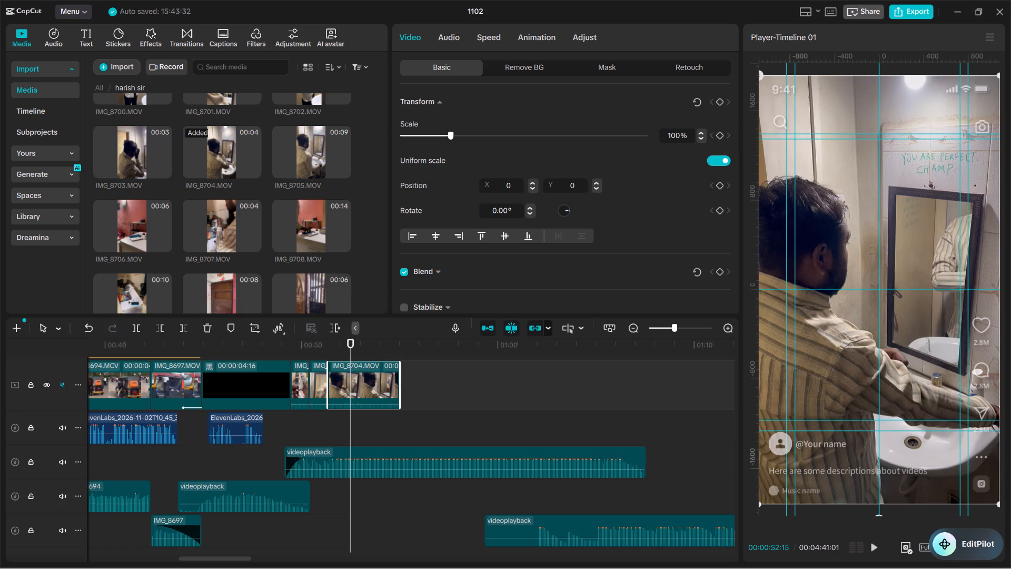
Play the washbasin shot IMG_8704.MOV and trim away its beginning up to 00:00:53:04.
left_click(346, 345)
key("space")
key("space")
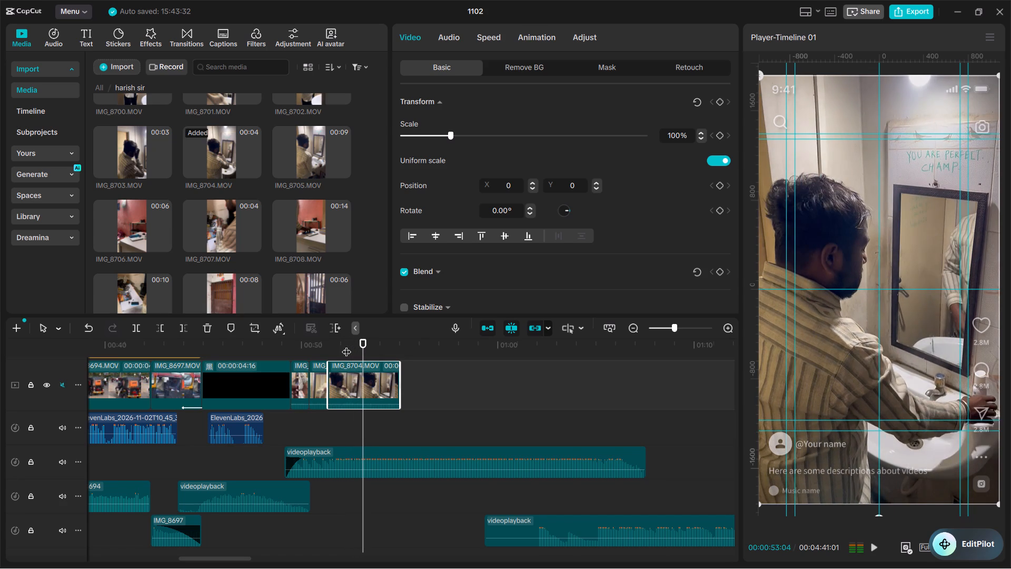
key("q")
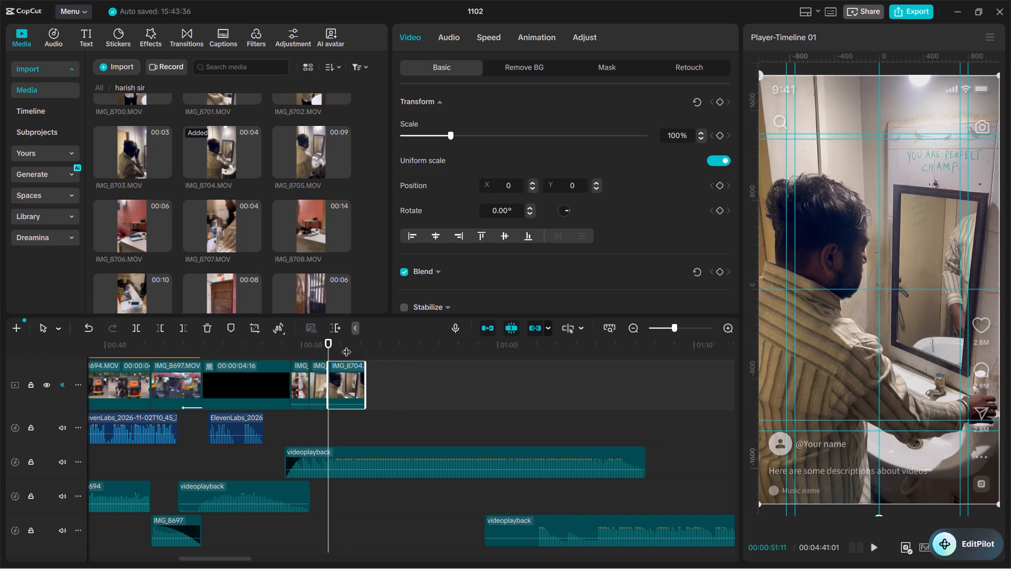
Play the shortened washbasin shot with the music and trim its end at 00:00:52:08.
key("space")
key("space")
key("space")
key("space")
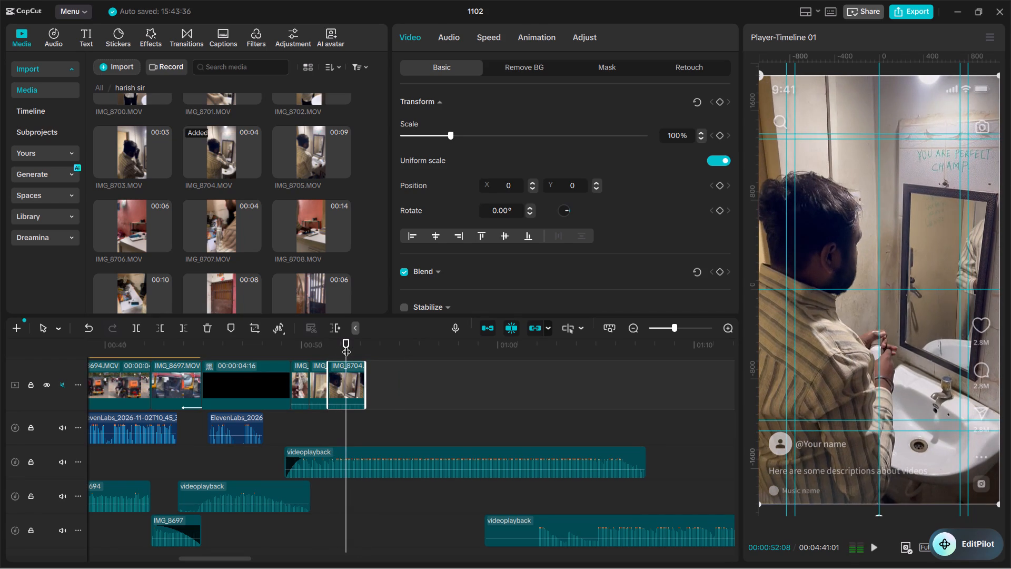
key("w")
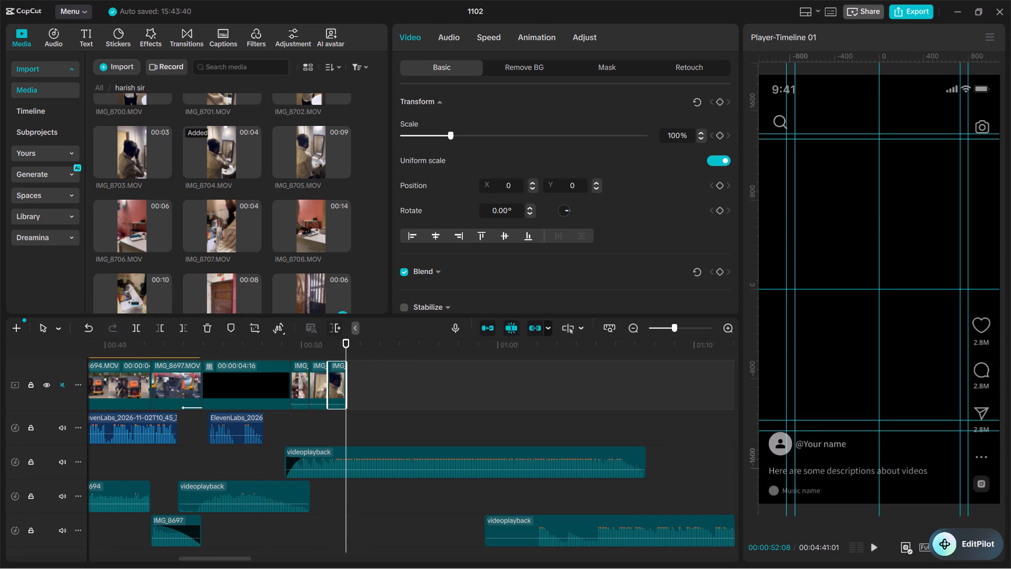
Browse the footage folder and preview clips such as IMG_8705, IMG_8706 and IMG_8708 as candidates for the next shot.
left_click(308, 153)
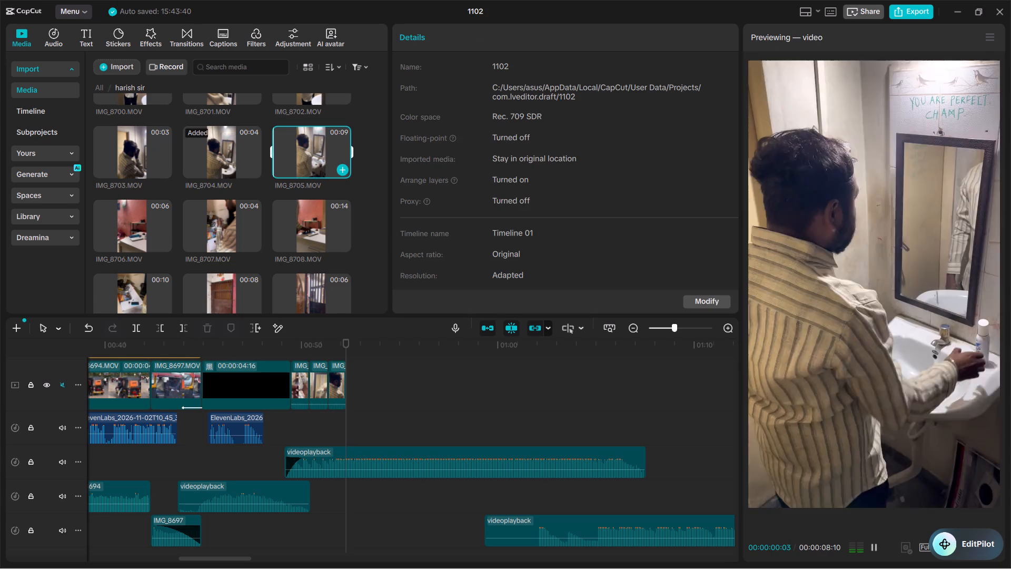
left_click(138, 225)
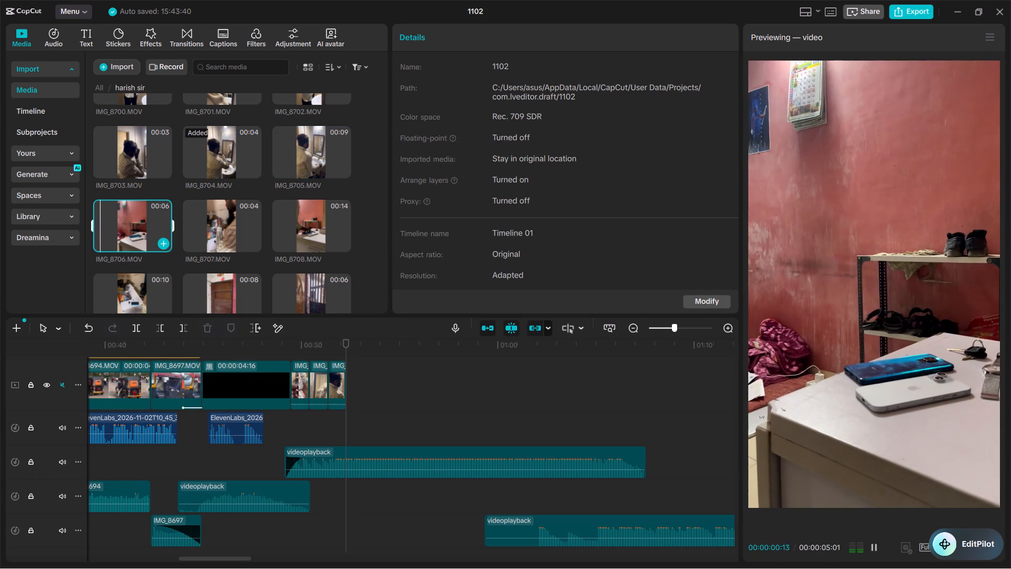
left_click_drag(209, 224, 217, 224)
left_click(225, 224)
left_click(233, 224)
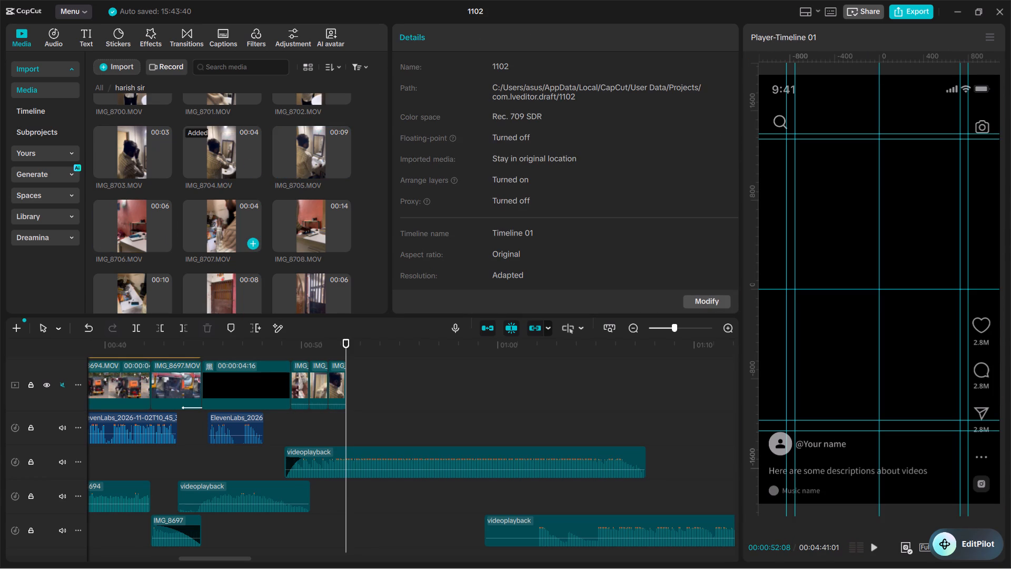
left_click(302, 221)
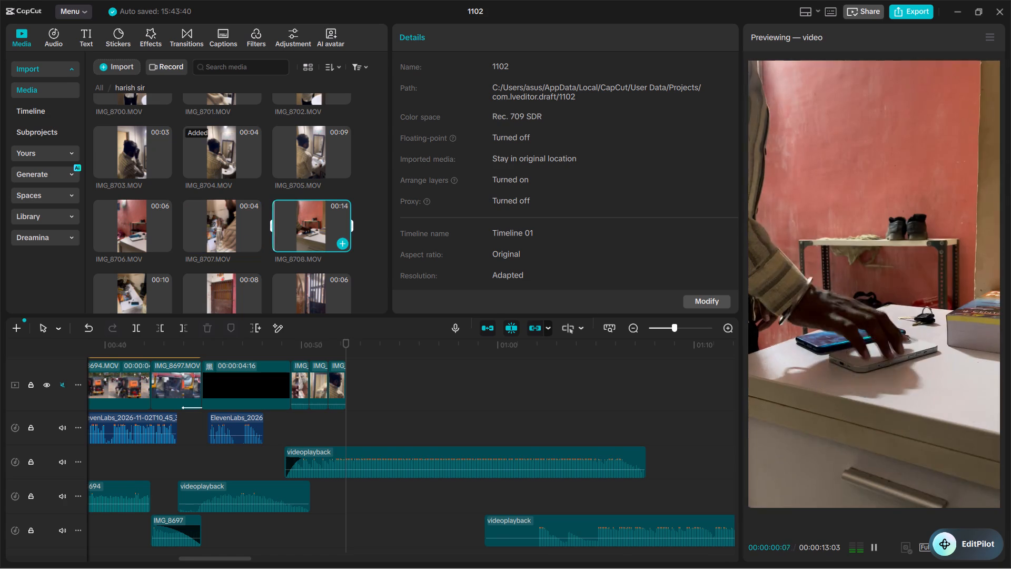
scroll(216, 237, "down", 1)
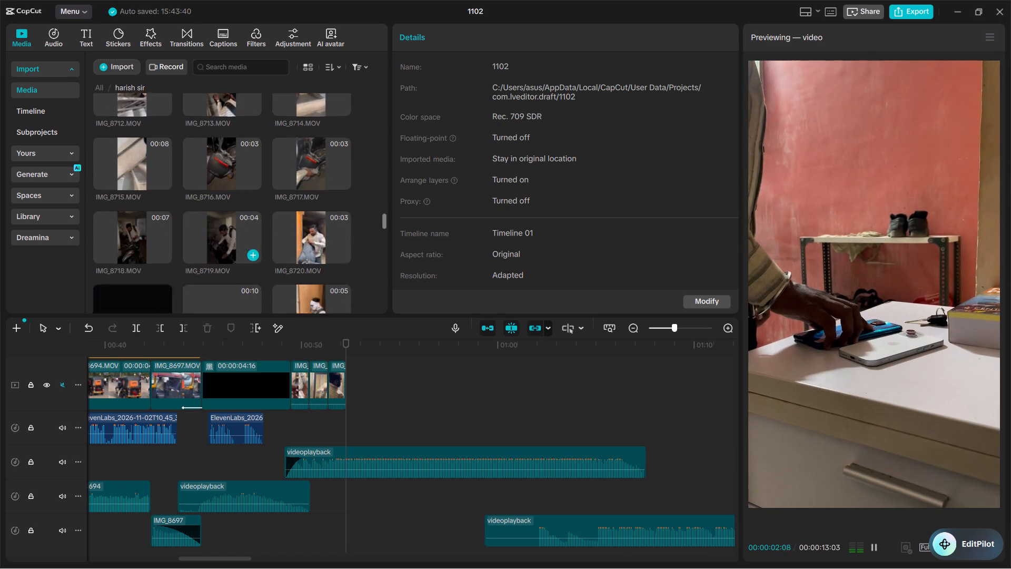
scroll(216, 237, "down", 3)
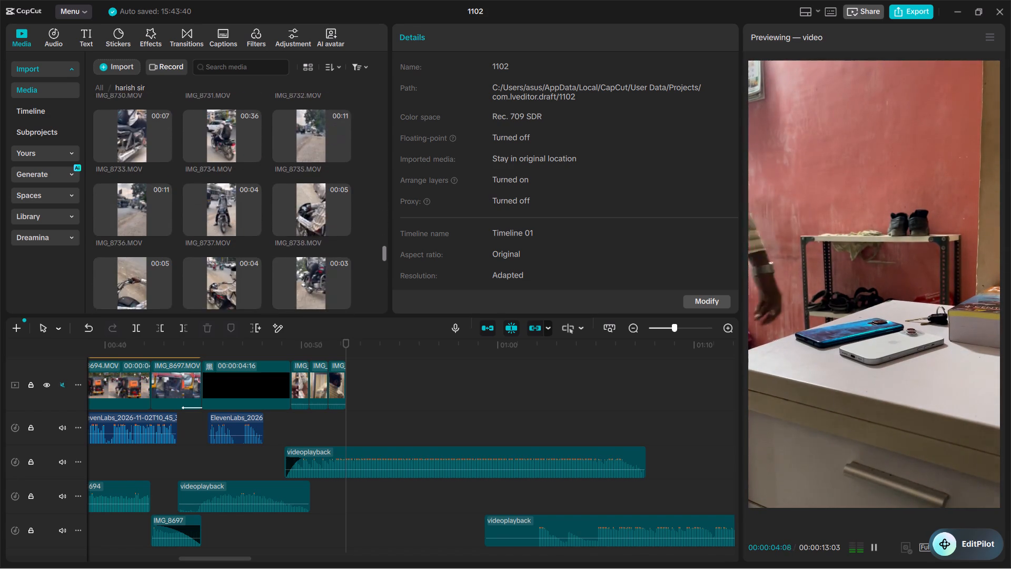
scroll(216, 237, "down", 2)
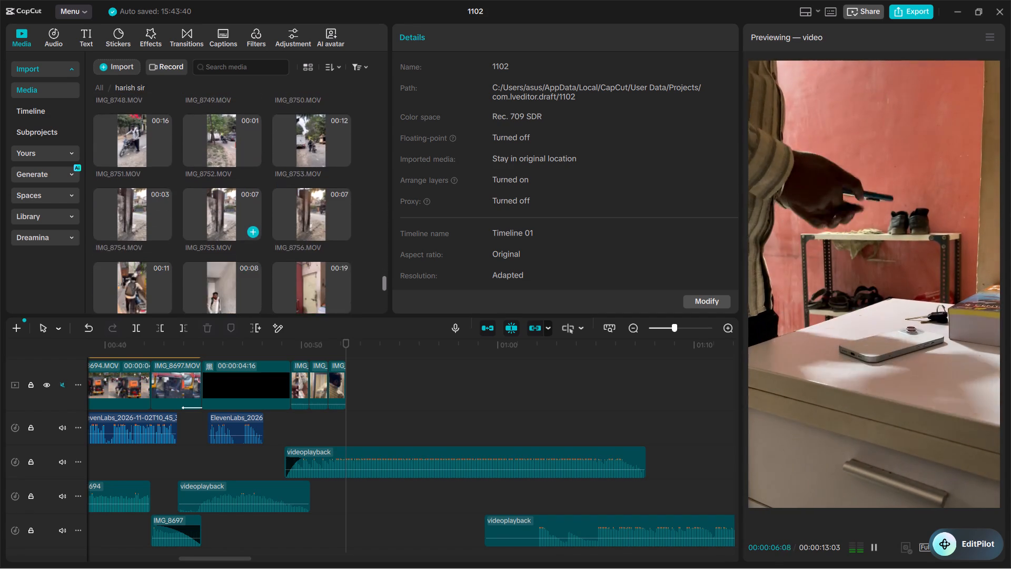
scroll(216, 237, "down", 2)
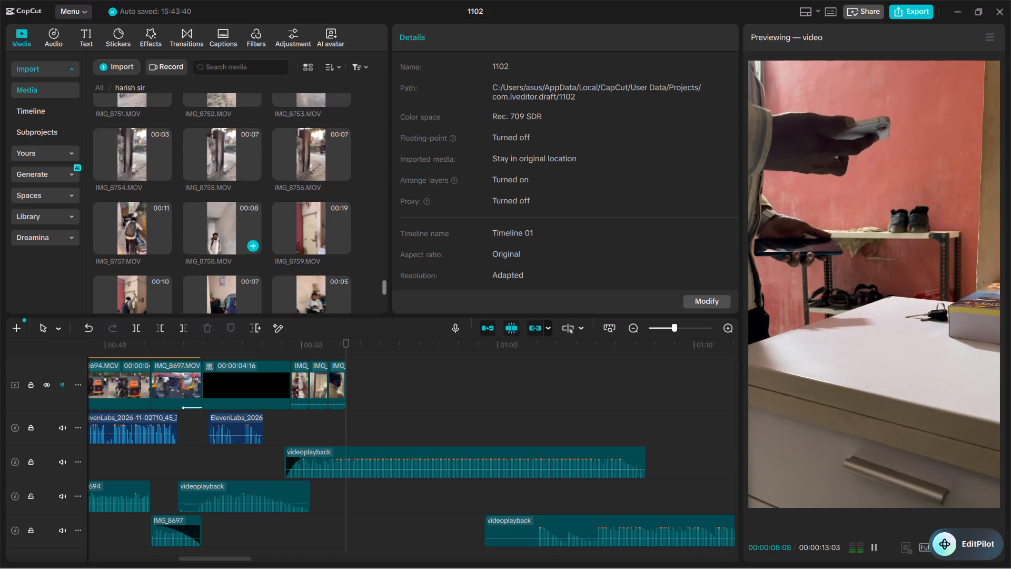
scroll(216, 237, "up", 17)
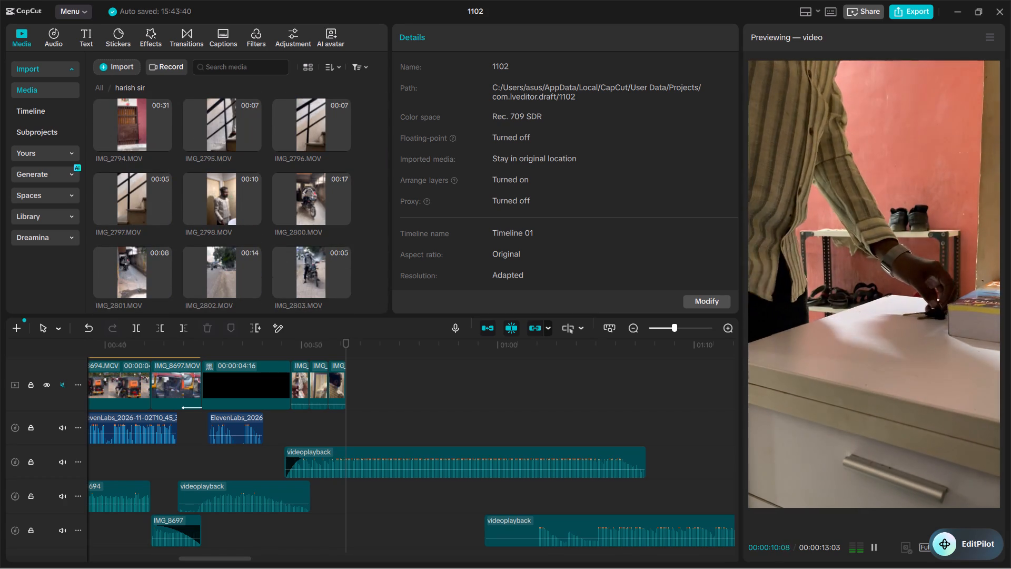
Preview IMG_2798.MOV and add it to the main track directly after the washbasin shot.
left_click(215, 202)
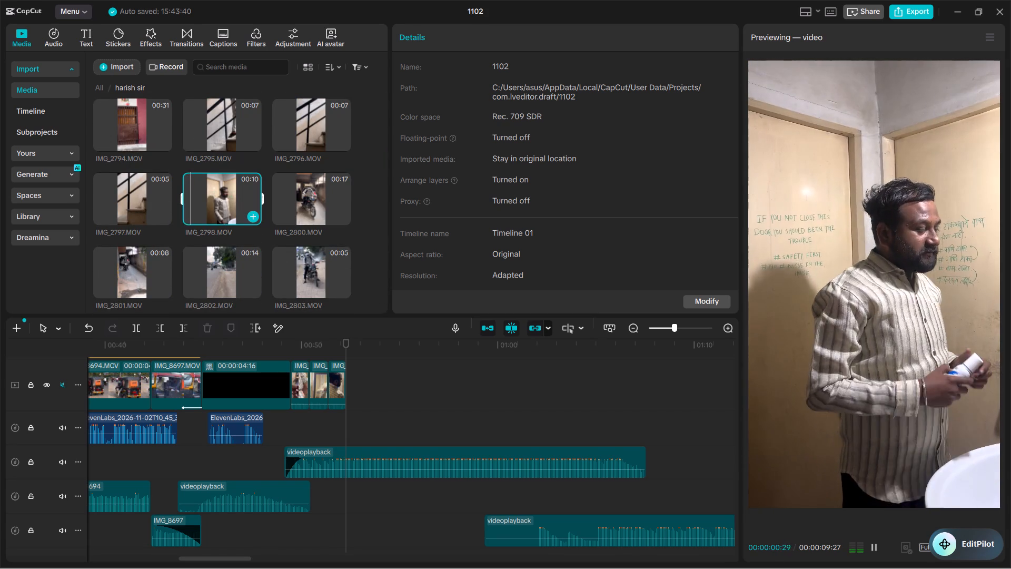
key("space")
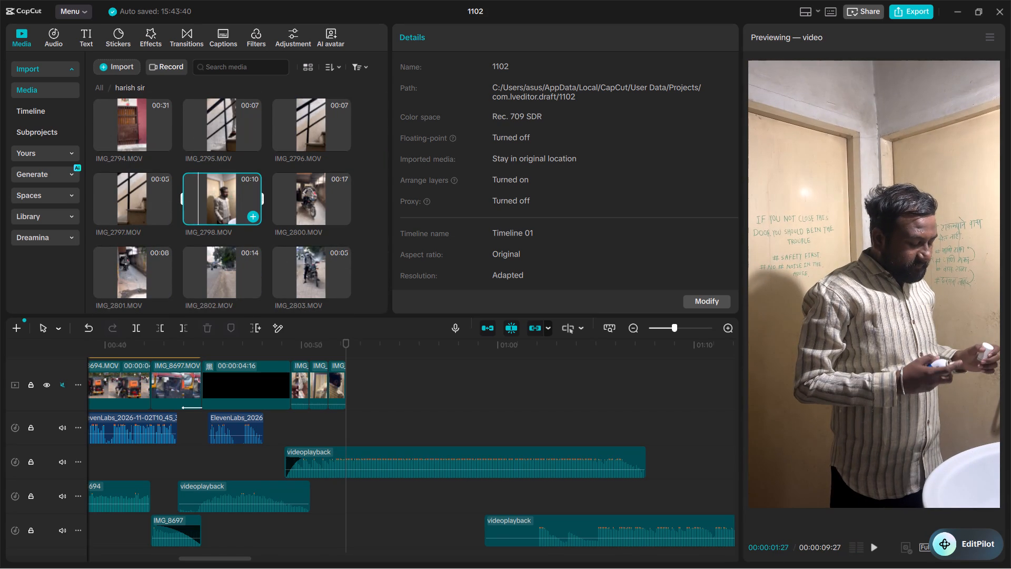
left_click_drag(219, 200, 351, 389)
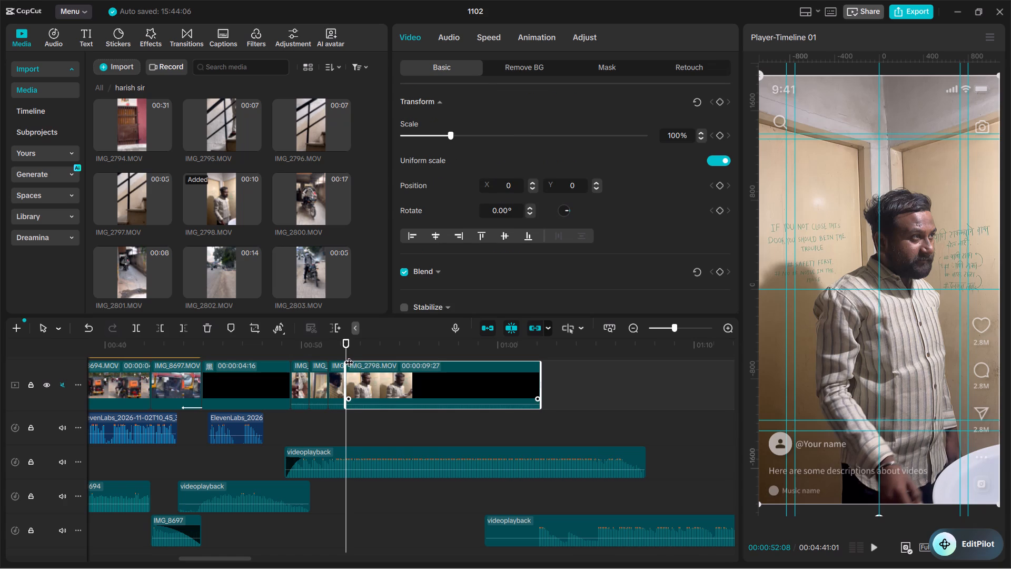
Play IMG_2798.MOV on the main track and trim away its beginning up to 00:00:53:04.
key("space")
key("space")
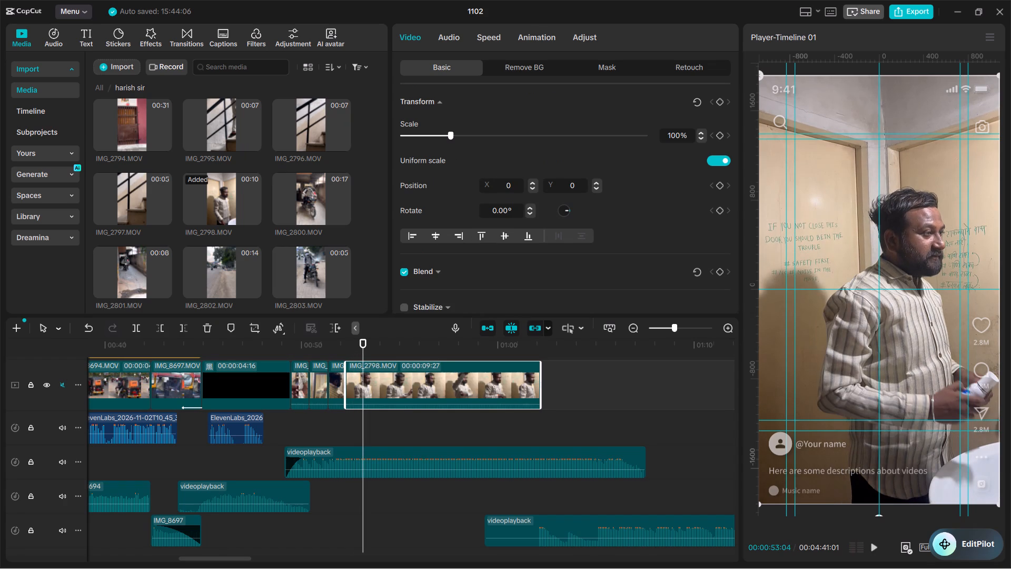
key("q")
Play the shortened IMG_2798 shot with the music and trim its end at 00:00:54:06.
key("space")
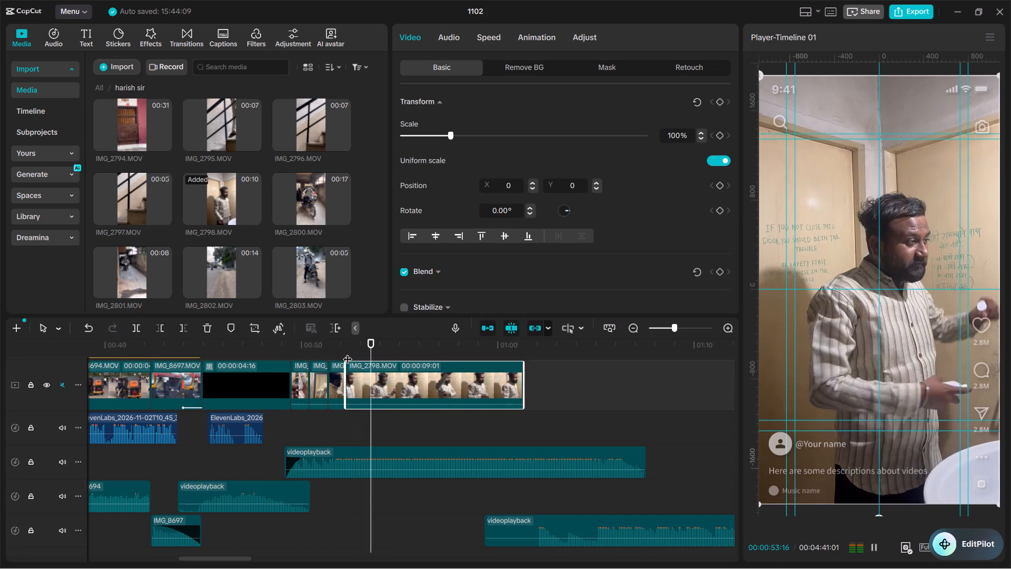
key("space")
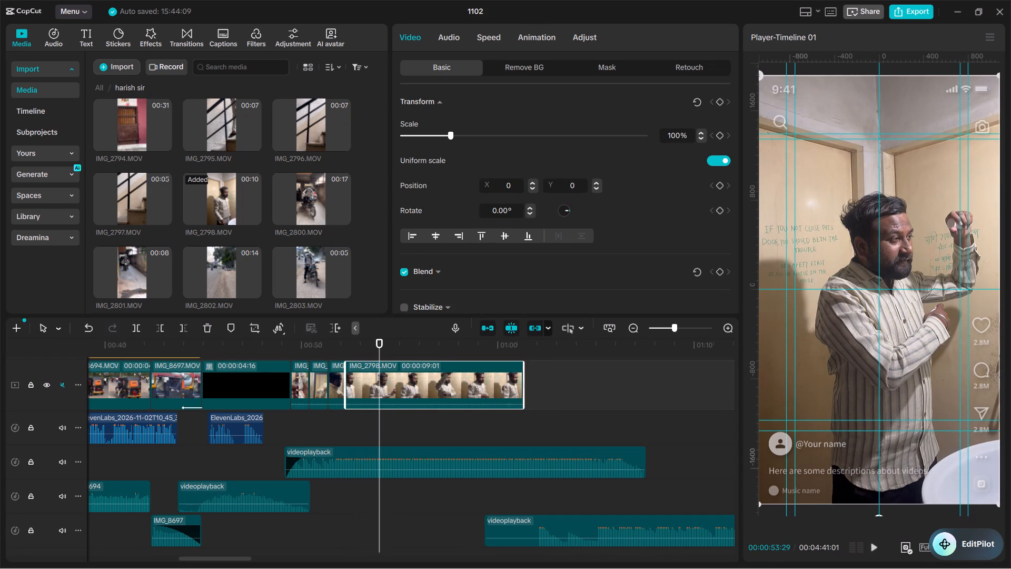
key("space")
type("w")
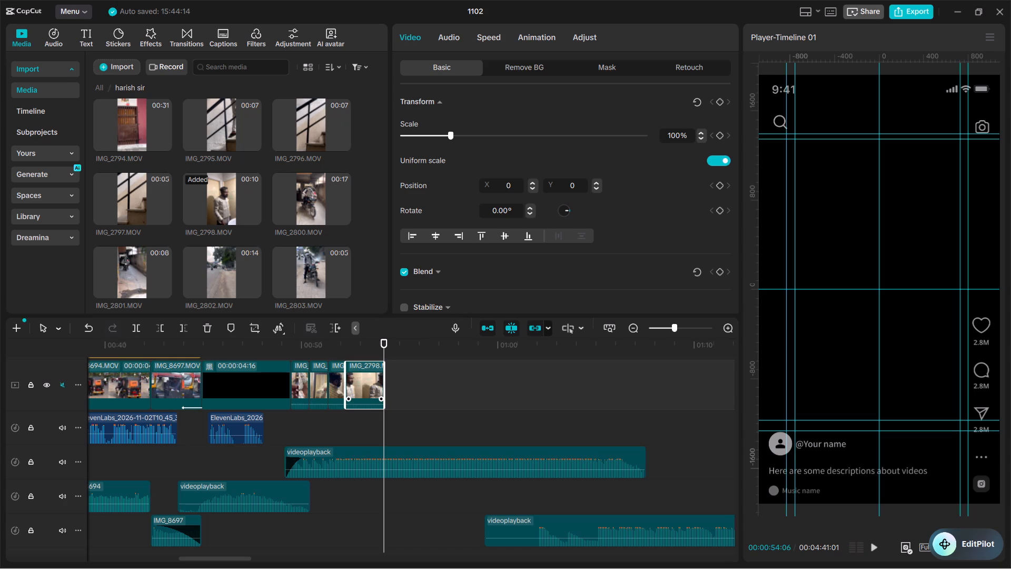
Play the cut from the washbasin shot into IMG_2798 and trim more off IMG_2798's beginning, up to about 00:00:52:27.
left_click_drag(382, 346, 319, 349)
key("space")
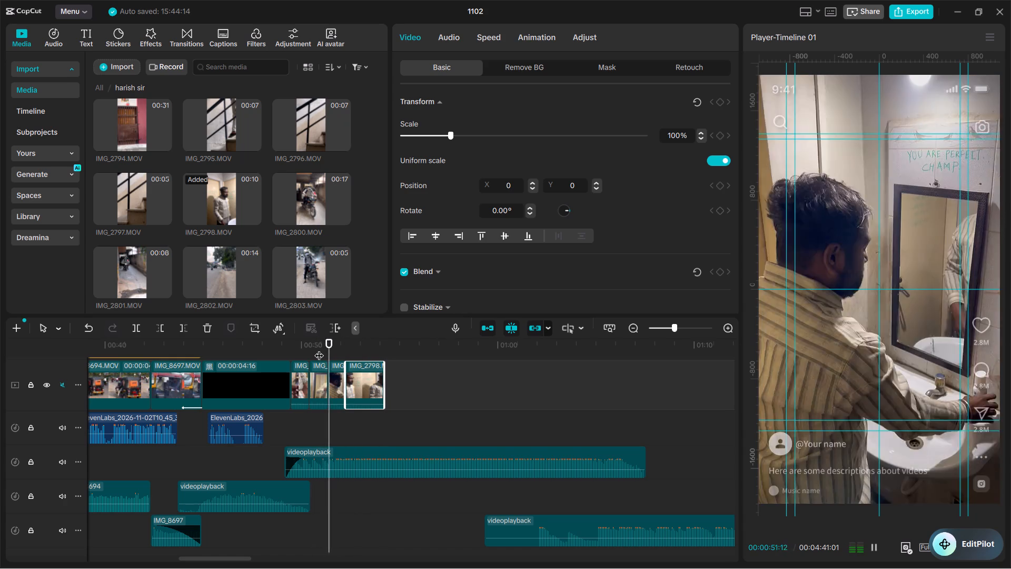
key("space")
key("space")
key("space")
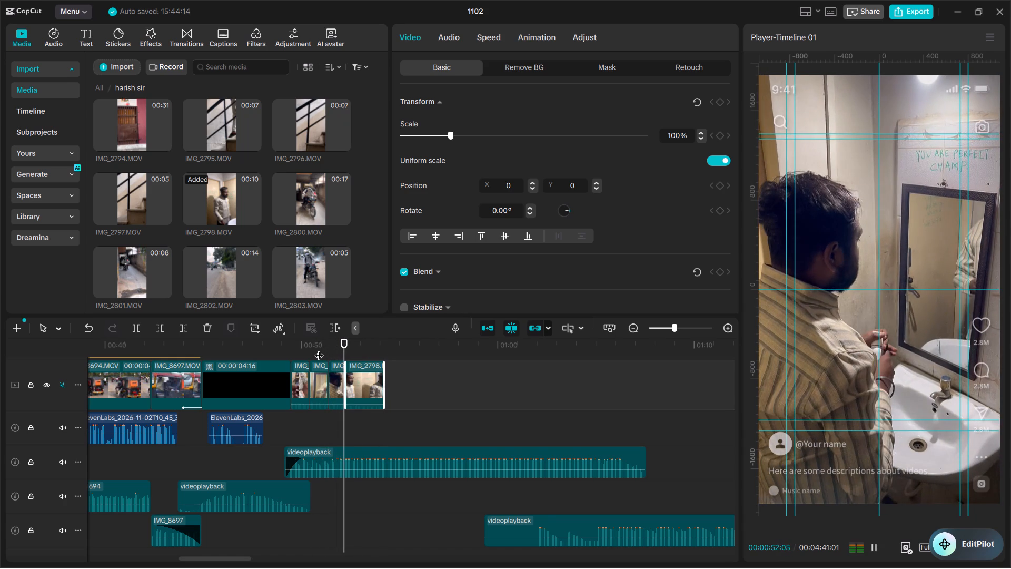
key("space")
key("space")
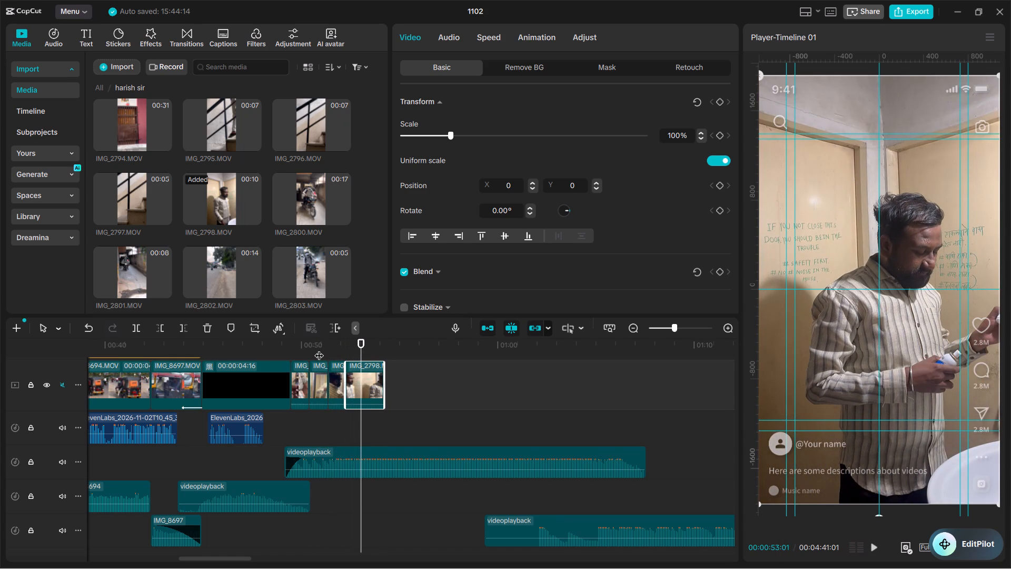
key("Left")
key("Left")
key("Left")
key("Left")
key("Left")
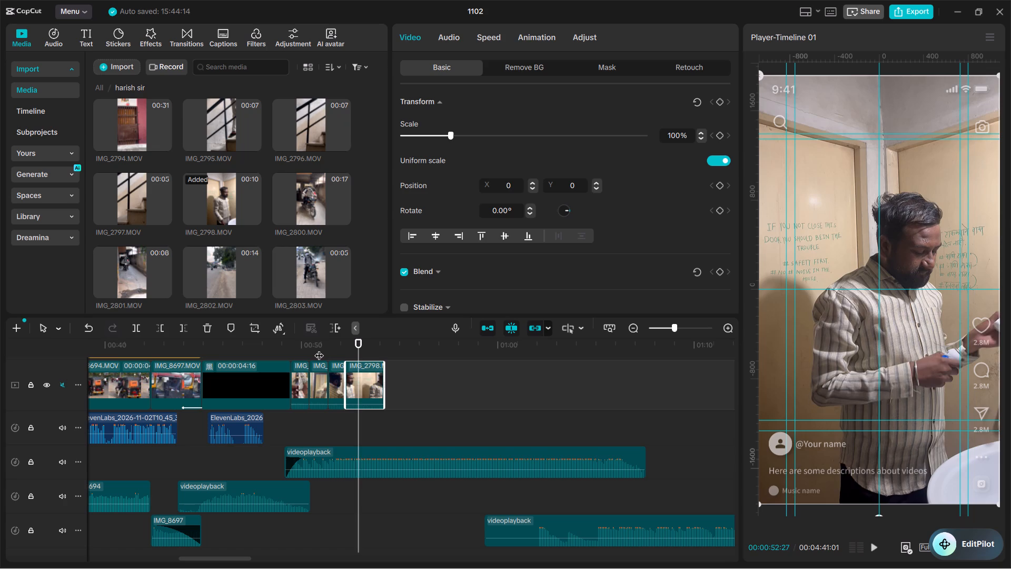
key("Left")
key("Right")
type("q")
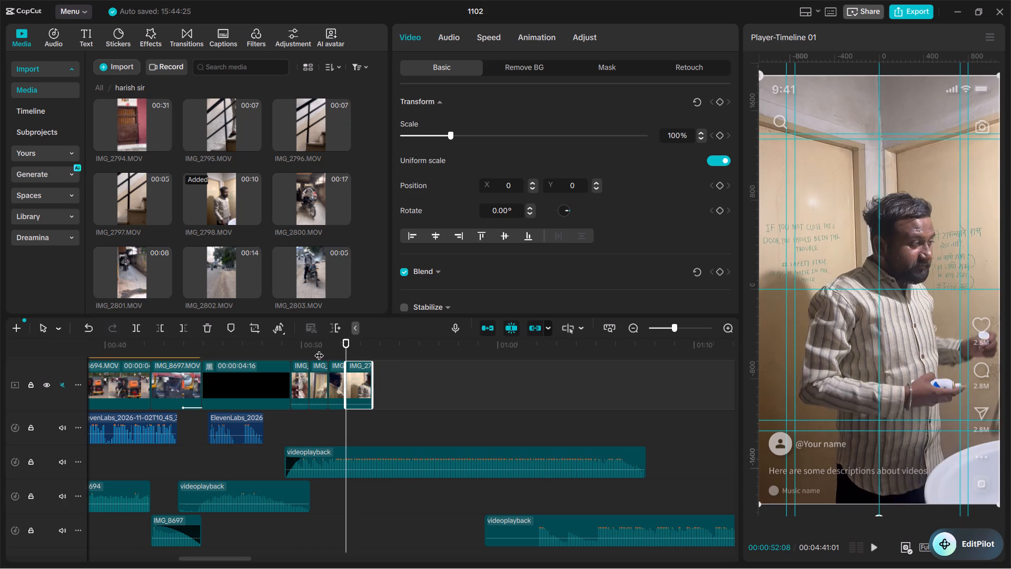
Replay the cut into IMG_2798 and extend the shot's start slightly to recover some of the trimmed footage.
key("space")
key("space")
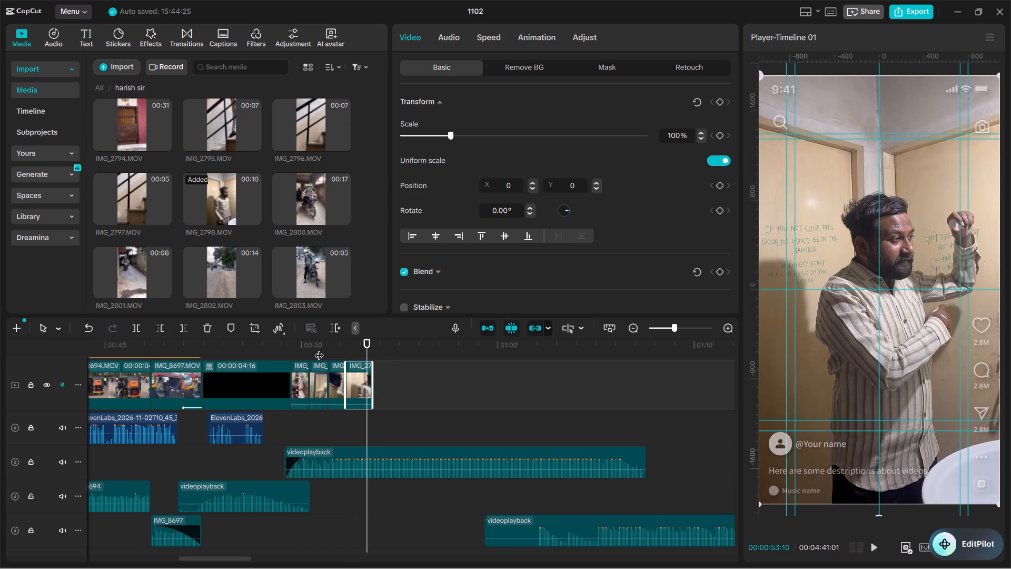
left_click_drag(366, 345, 318, 345)
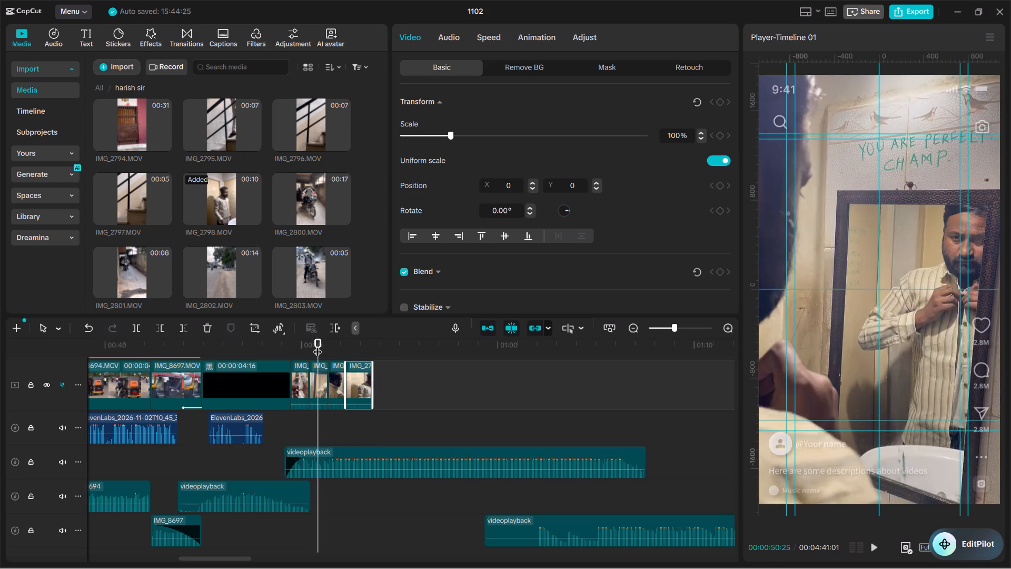
key("space")
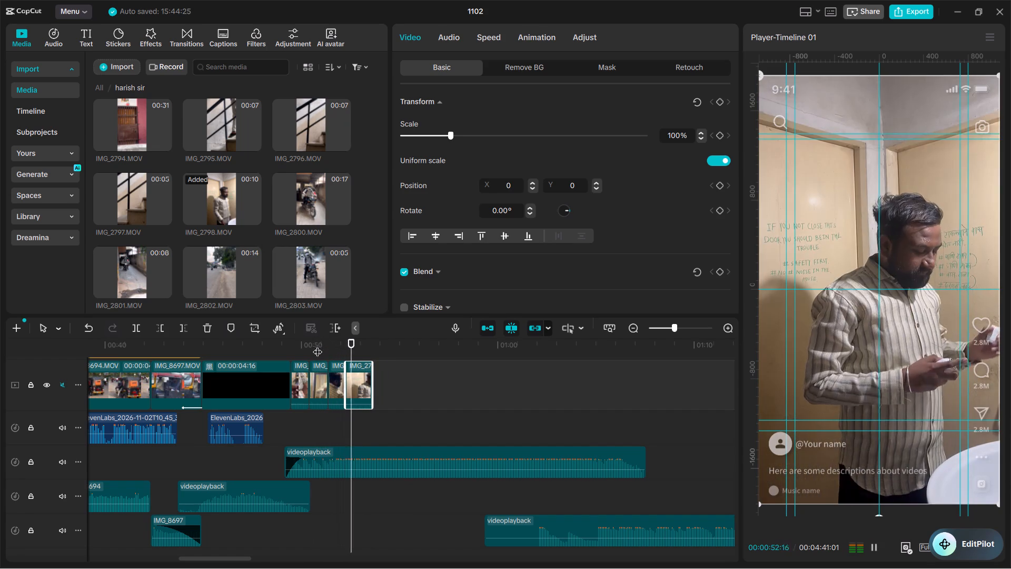
key("space")
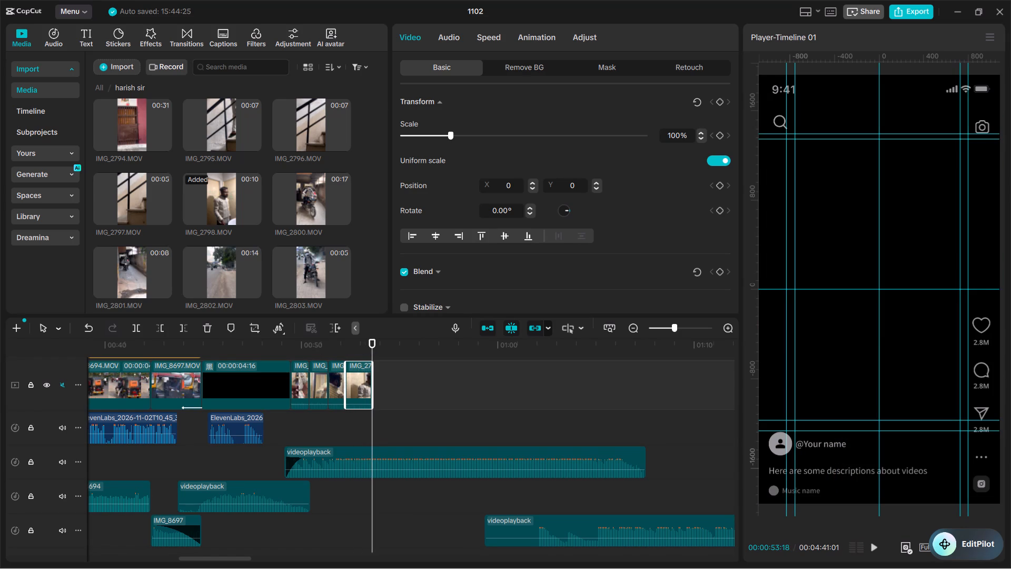
left_click_drag(372, 339, 308, 341)
key("space")
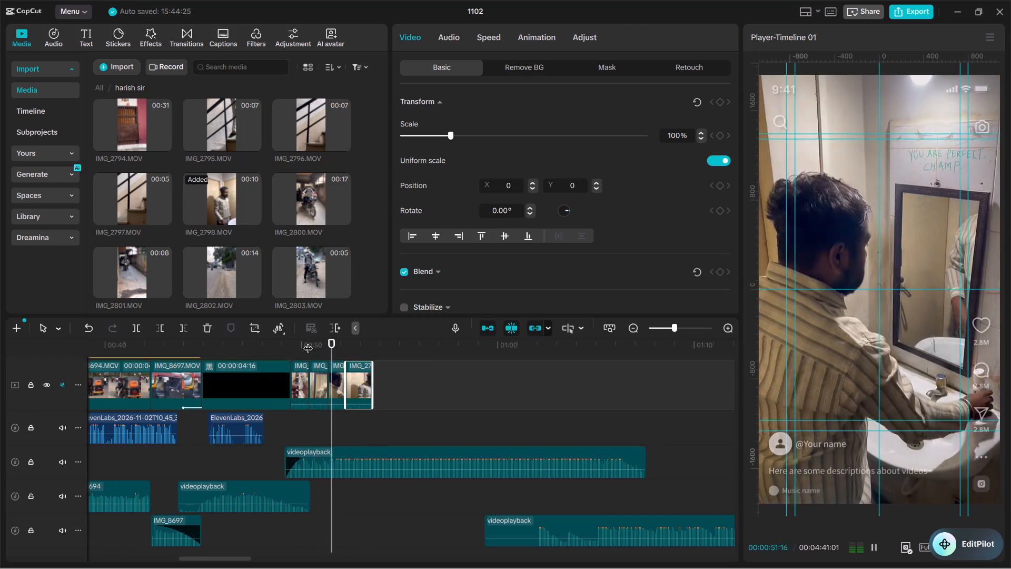
key("space")
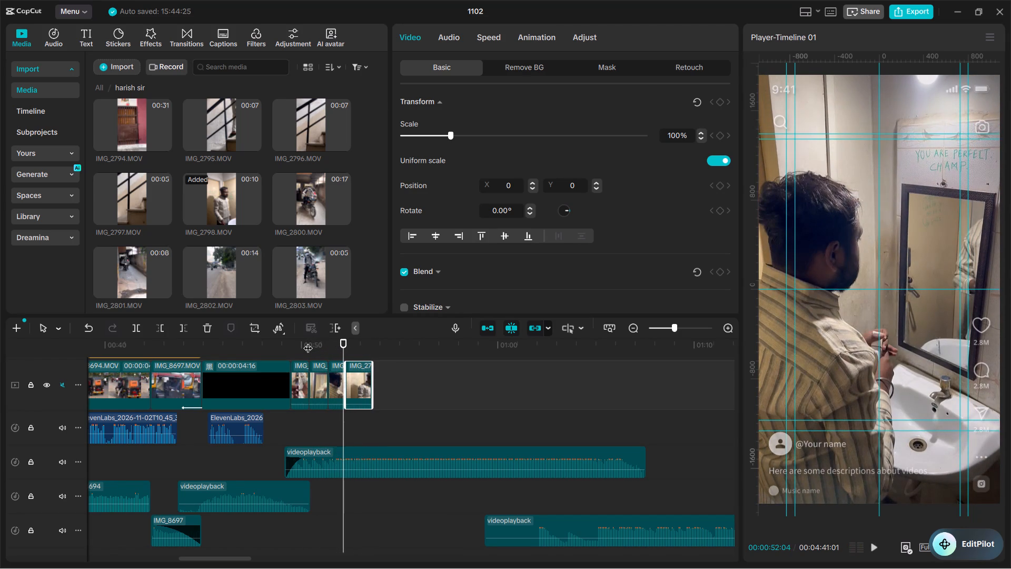
key("space")
key("space")
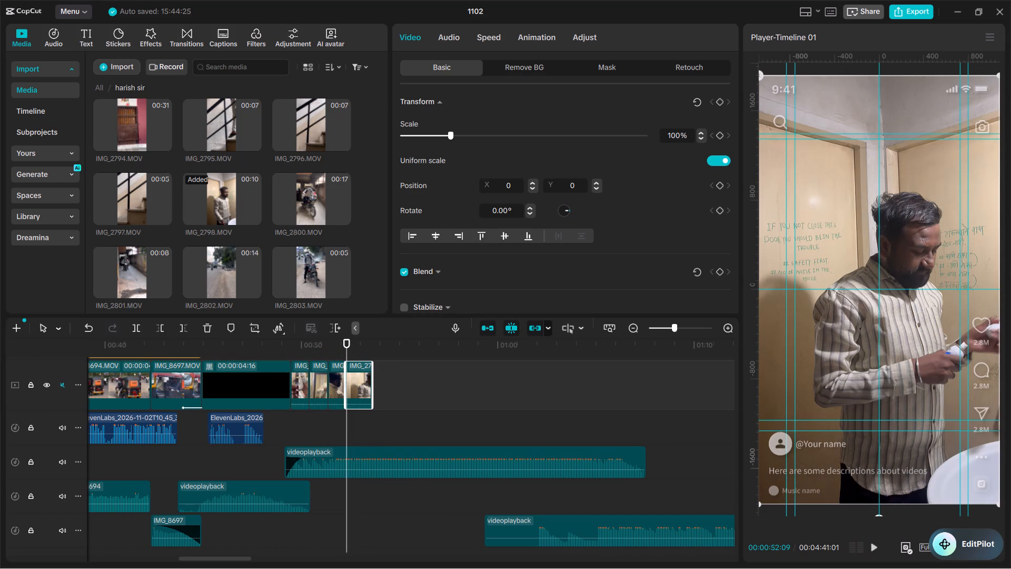
left_click_drag(347, 377, 338, 376)
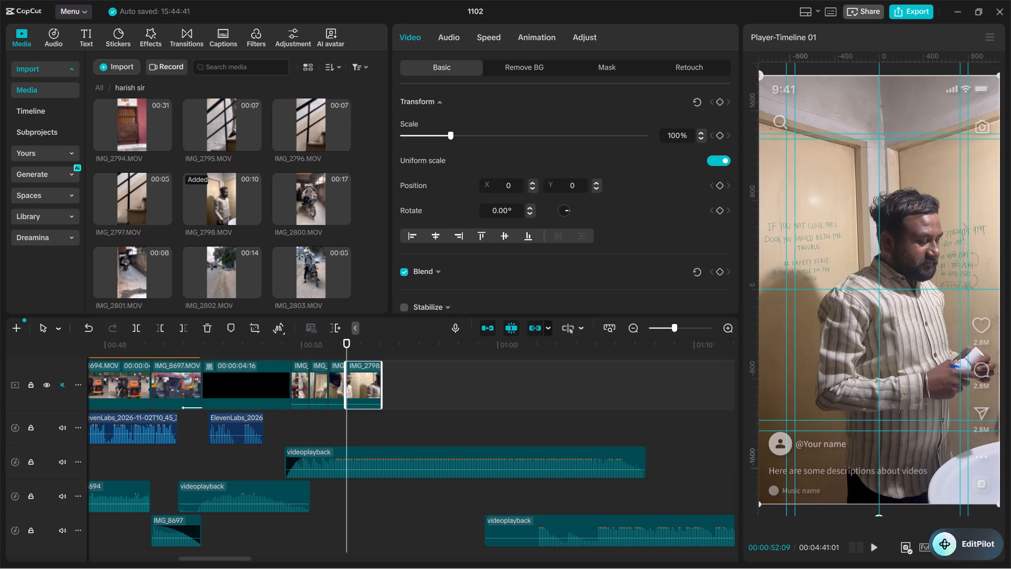
Step frame by frame through the start of IMG_2798 and trim its beginning up to 00:00:52:20.
key("Right")
key("Left")
key("Left")
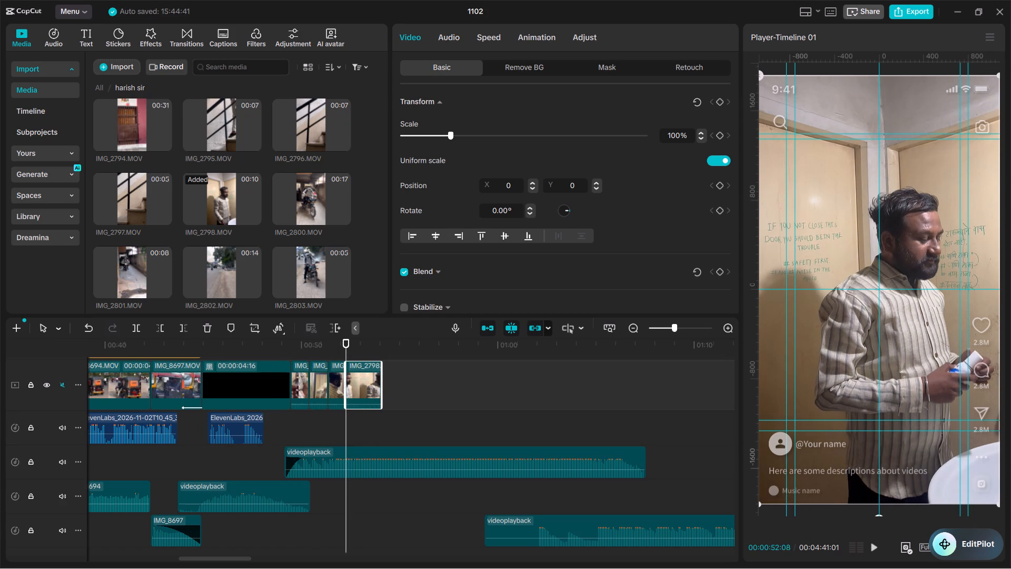
key("Left")
key("Left")
key("Right")
key("Right")
key("Right")
key("Right")
key("Right")
key("Right")
key("Right")
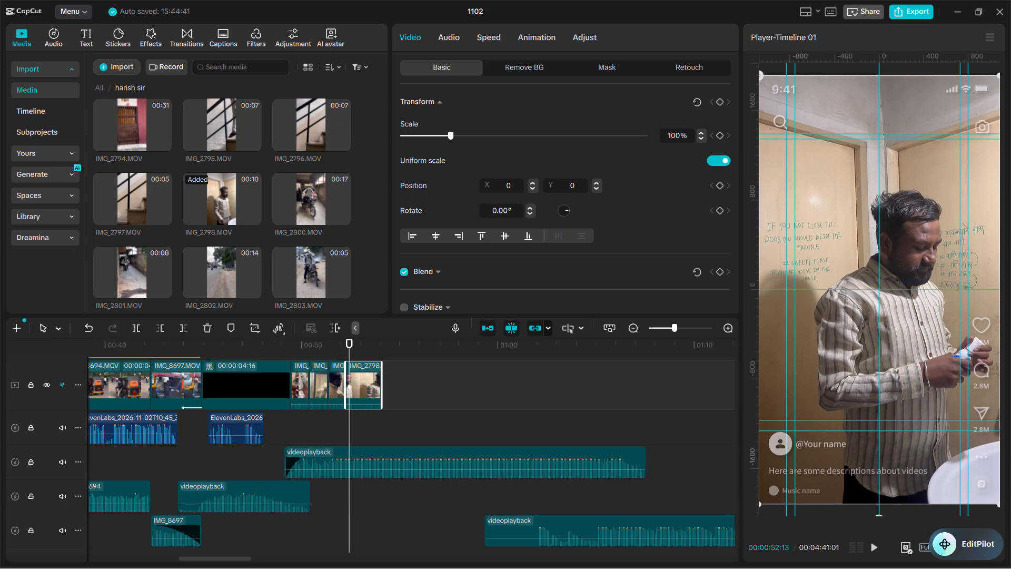
key("Right")
key("Right")
key("Right")
key("Right")
key("Right")
key("Right")
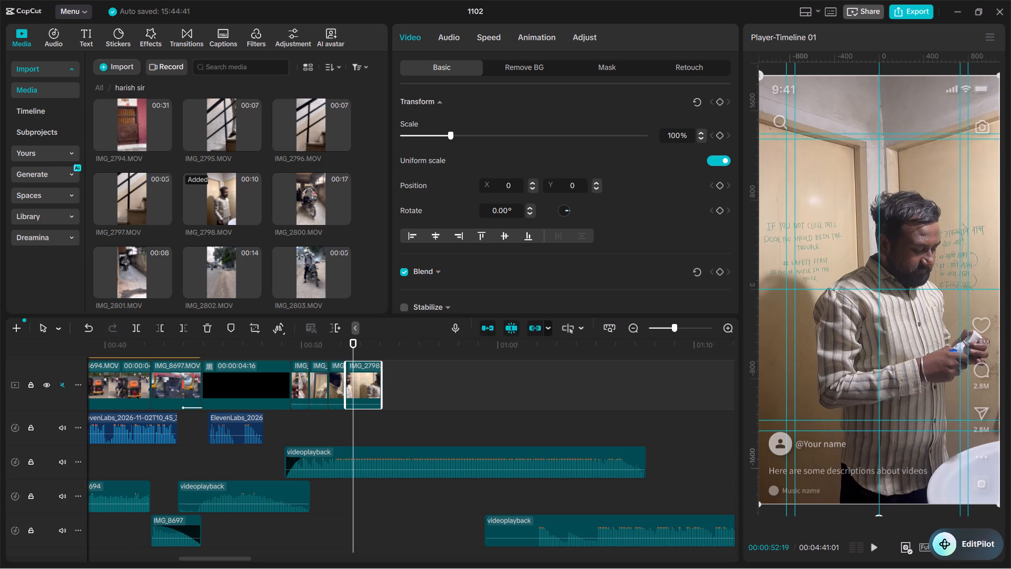
key("Right")
key("q")
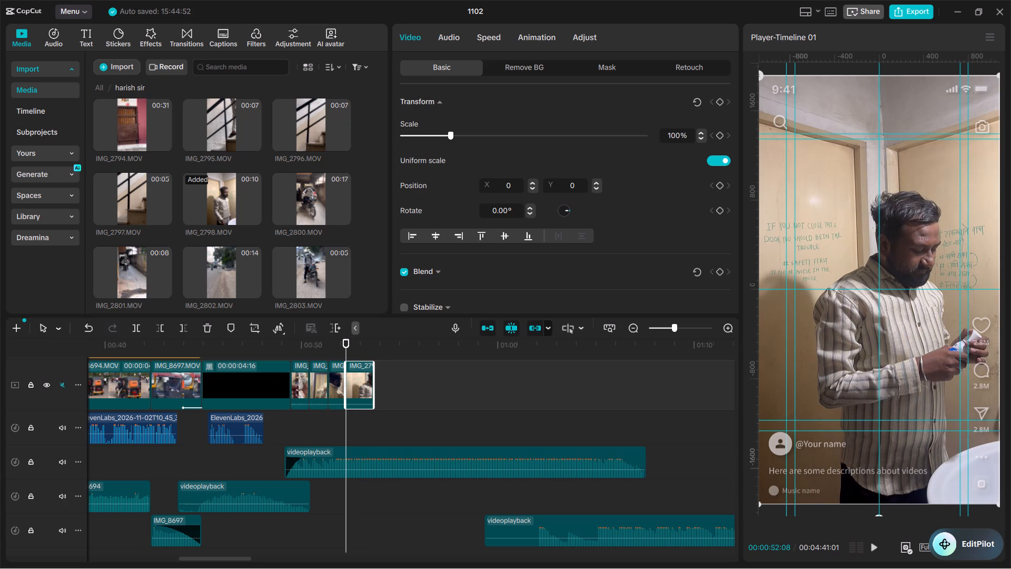
Review the new getting-ready shots with the music, checking the cut from the washbasin shot into IMG_2798.
key("Left")
key("Left")
key("Left")
key("Left")
key("Left")
key("Left")
key("Left")
key("Left")
key("Left")
key("Left")
key("Left")
key("Left")
key("Left")
key("Left")
key("Left")
key("Left")
key("Left")
key("Left")
key("Left")
key("Left")
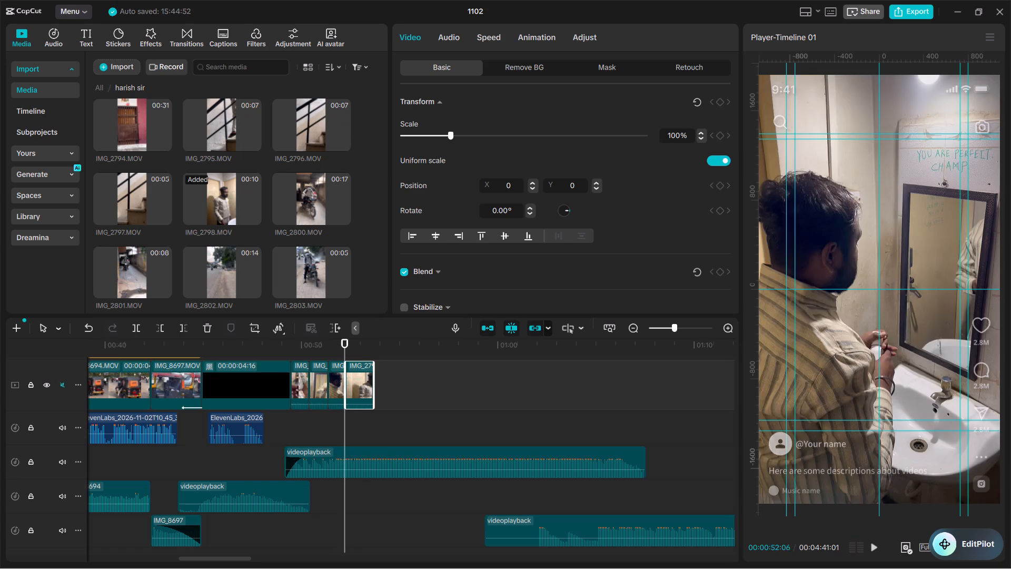
key("space")
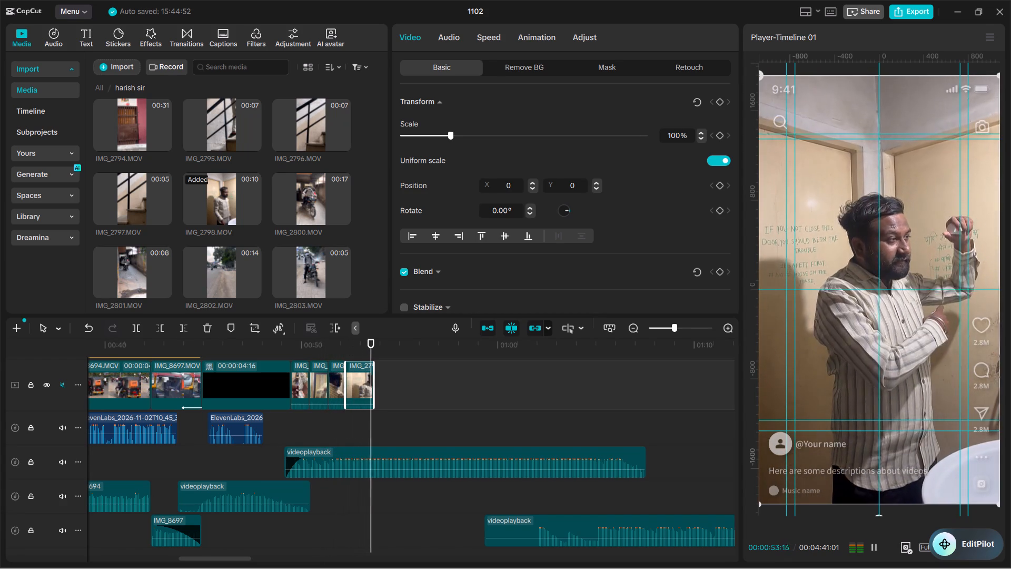
key("space")
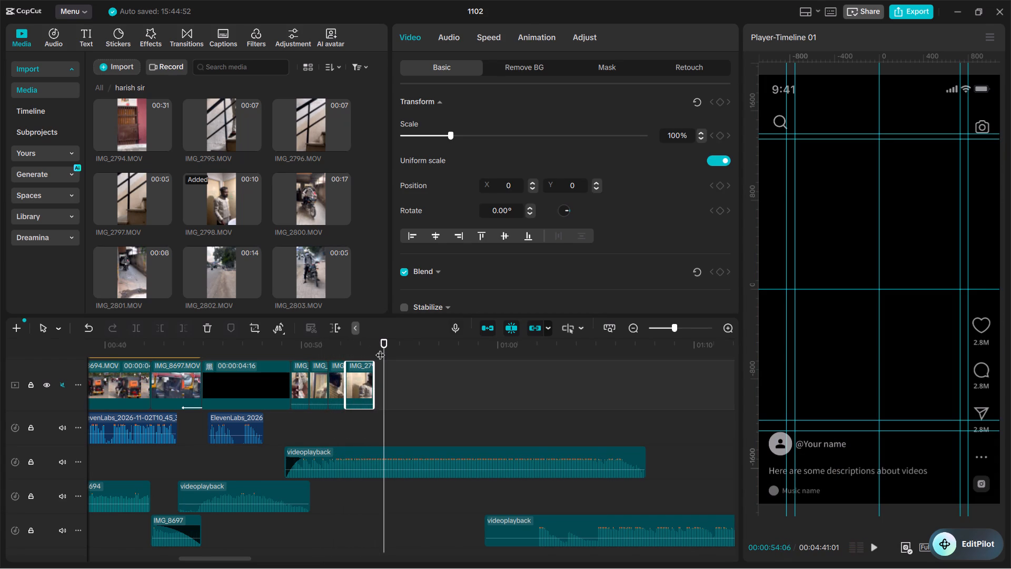
left_click_drag(378, 348, 275, 362)
key("space")
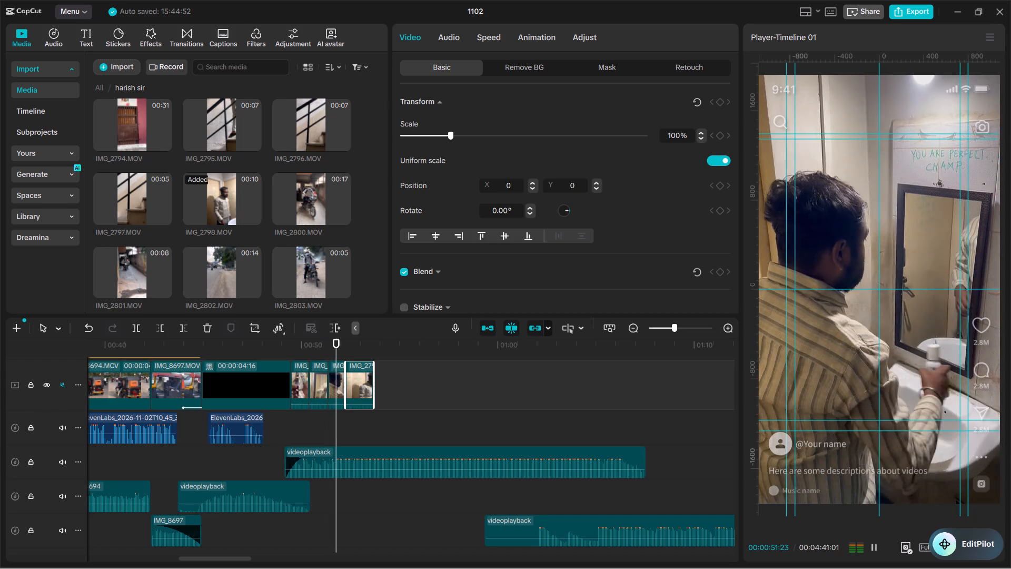
key("space")
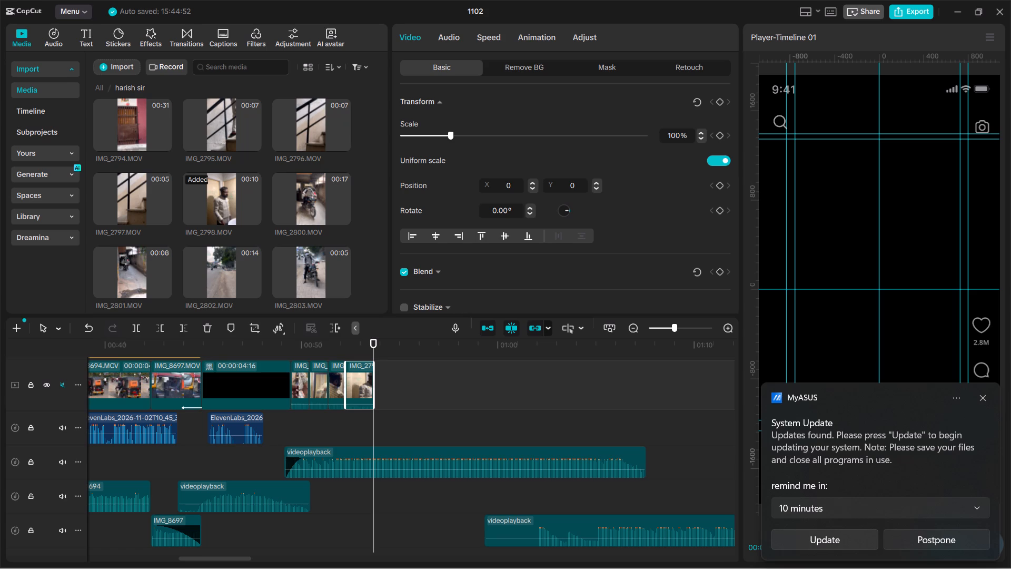
Postpone the MyASUS system update reminder by 1 hour.
left_click(854, 501)
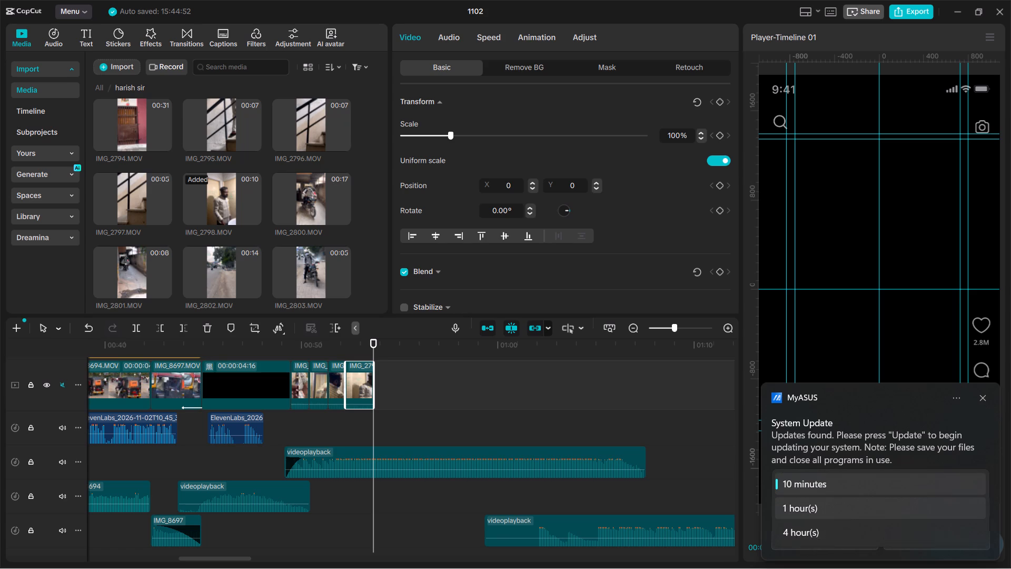
left_click(826, 509)
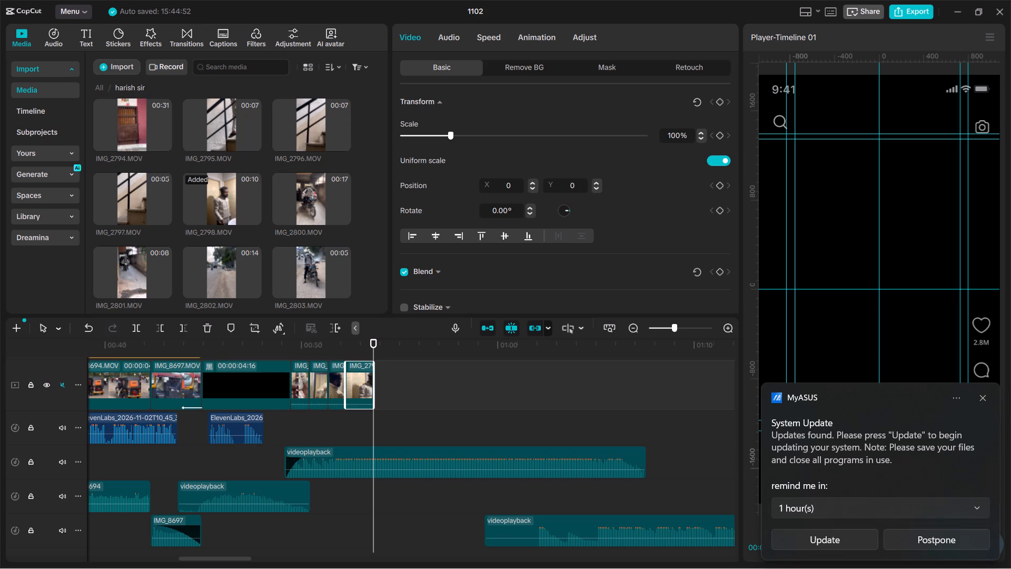
left_click(917, 539)
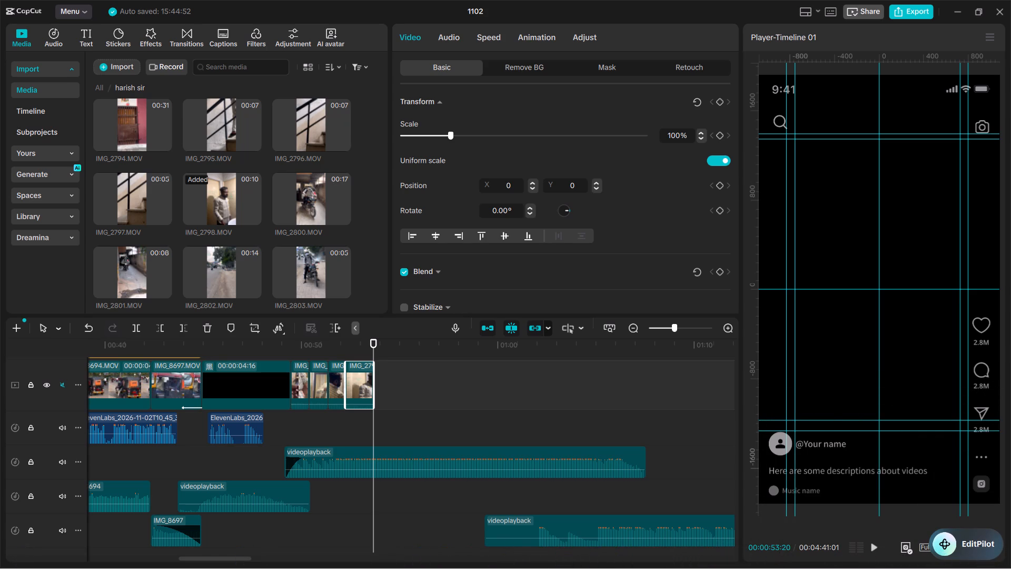
Replay the getting-ready shots through IMG_2798 with the music to check the shot's timing and end.
left_click_drag(368, 351, 303, 351)
key("space")
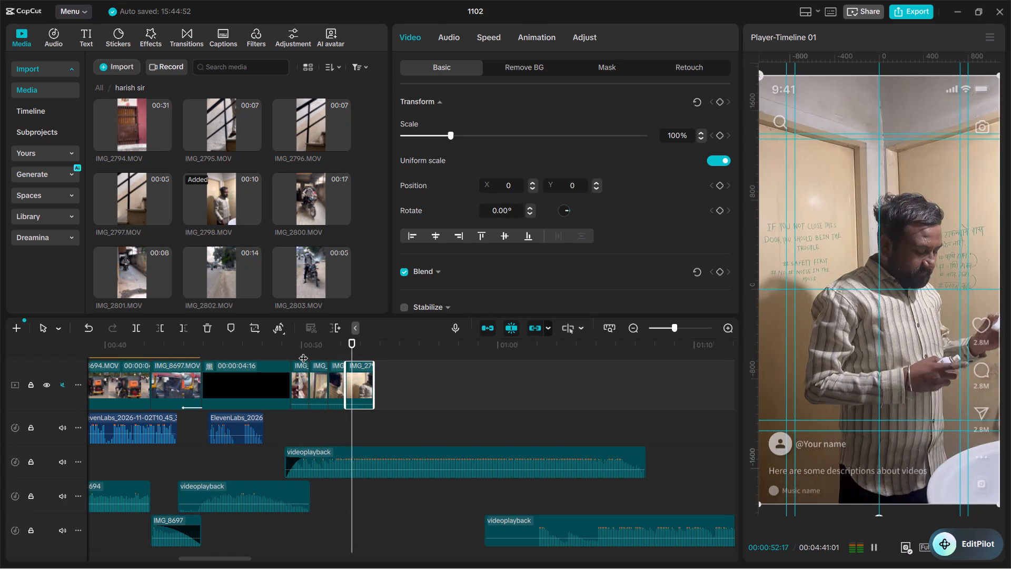
key("space")
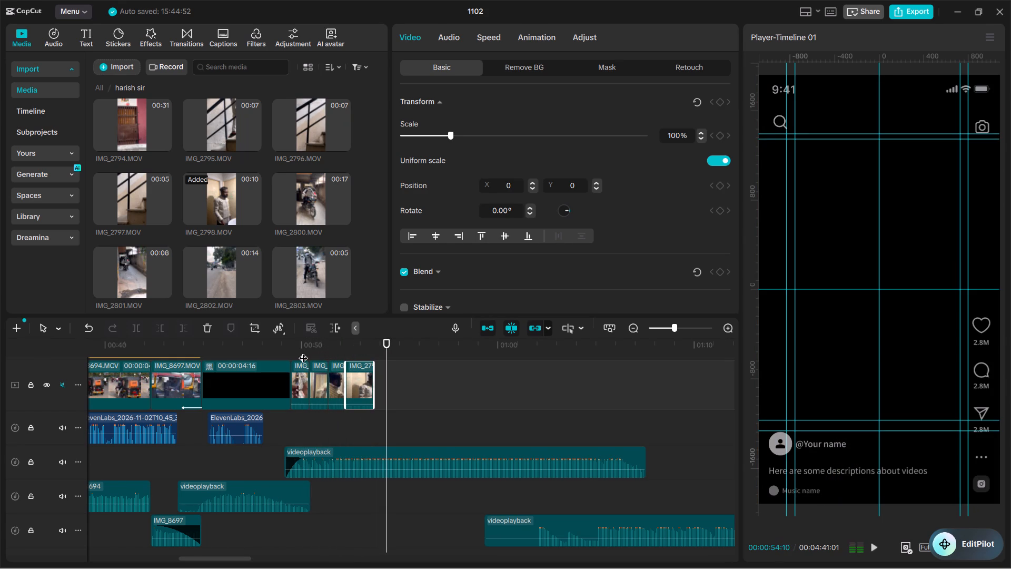
scroll(290, 167, "up", 1)
left_click_drag(388, 348, 304, 336)
key("space")
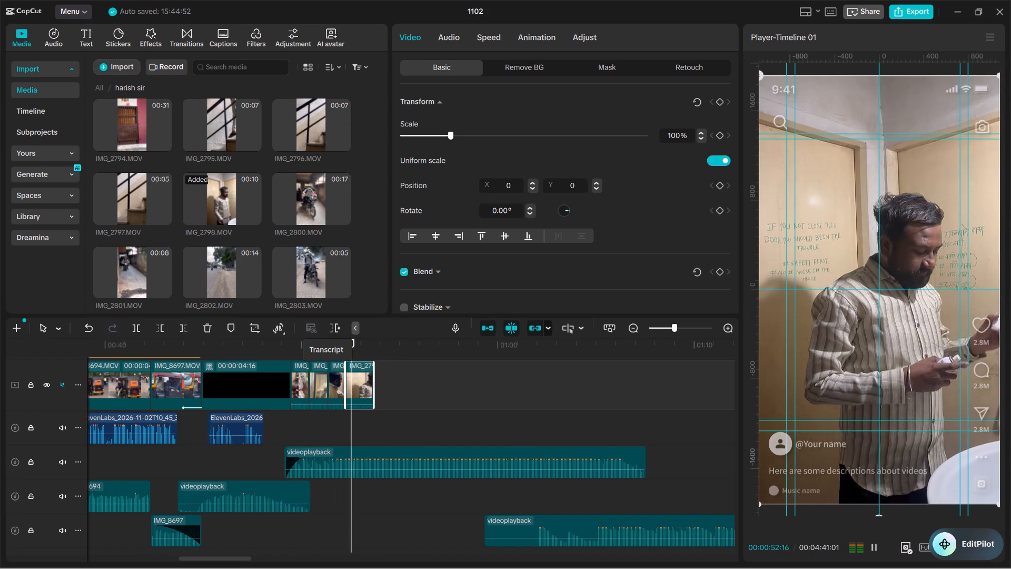
key("space")
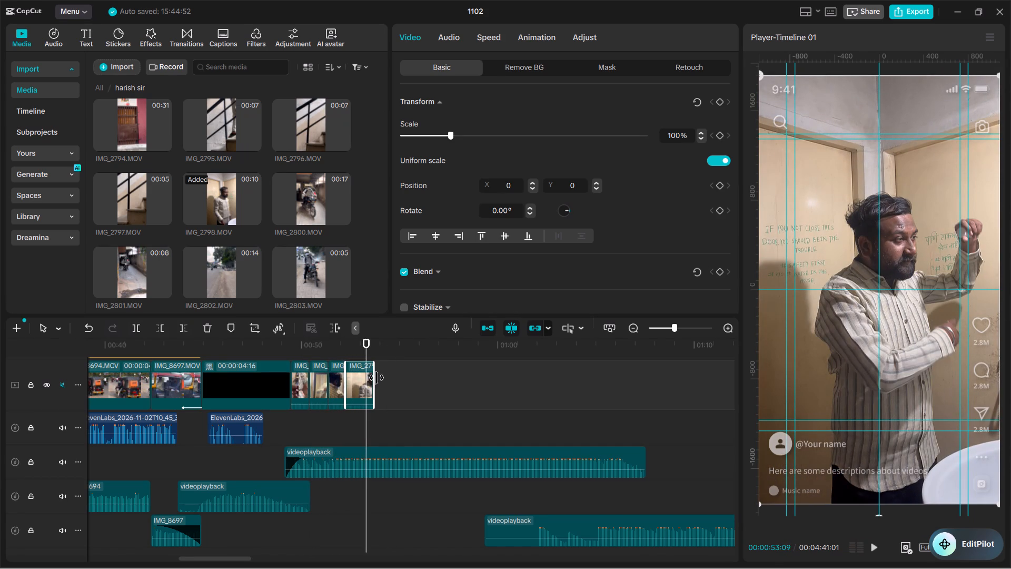
Extend the end of IMG_2798, preview the longer shot with the music, and trim its end back to about 00:00:53:24.
left_click_drag(376, 378, 406, 378)
key("space")
key("space")
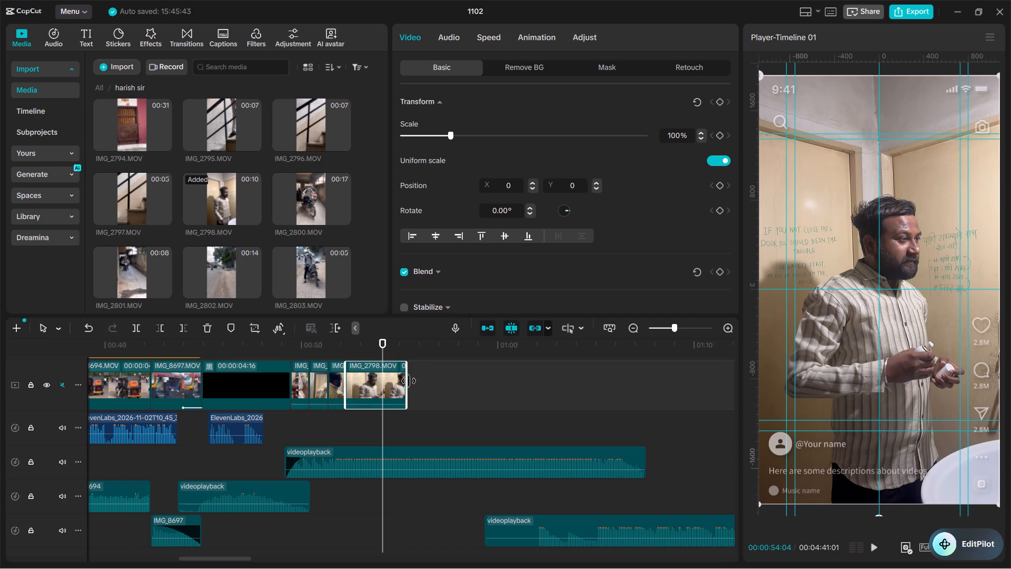
left_click_drag(406, 381, 381, 385)
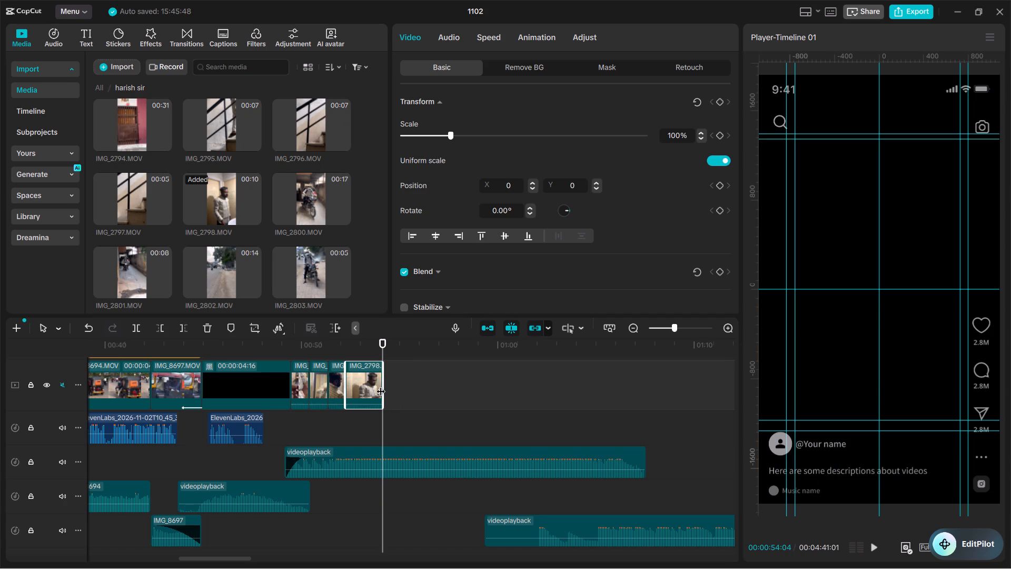
left_click_drag(381, 341, 360, 336)
key("space")
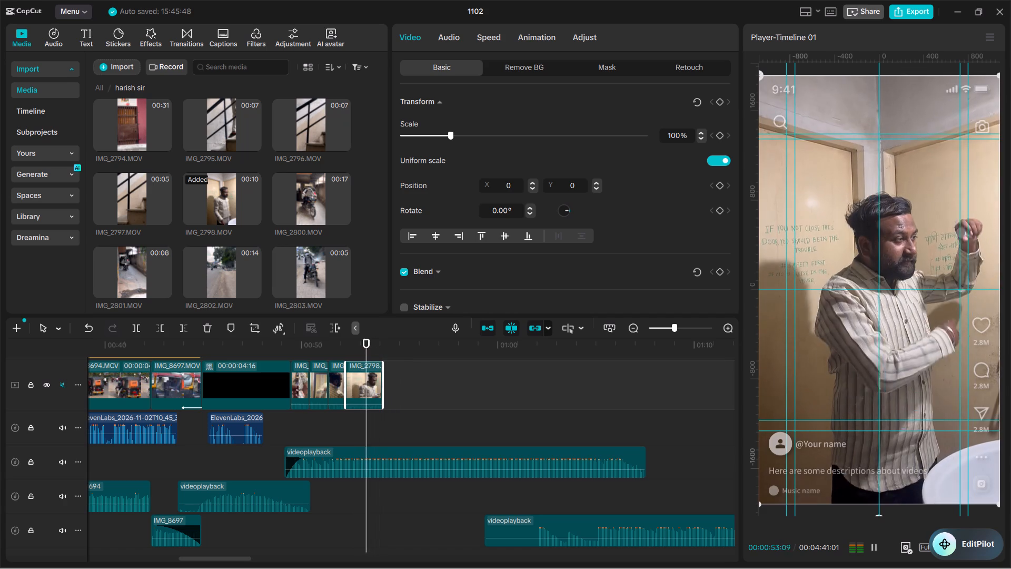
key("space")
left_click(360, 336)
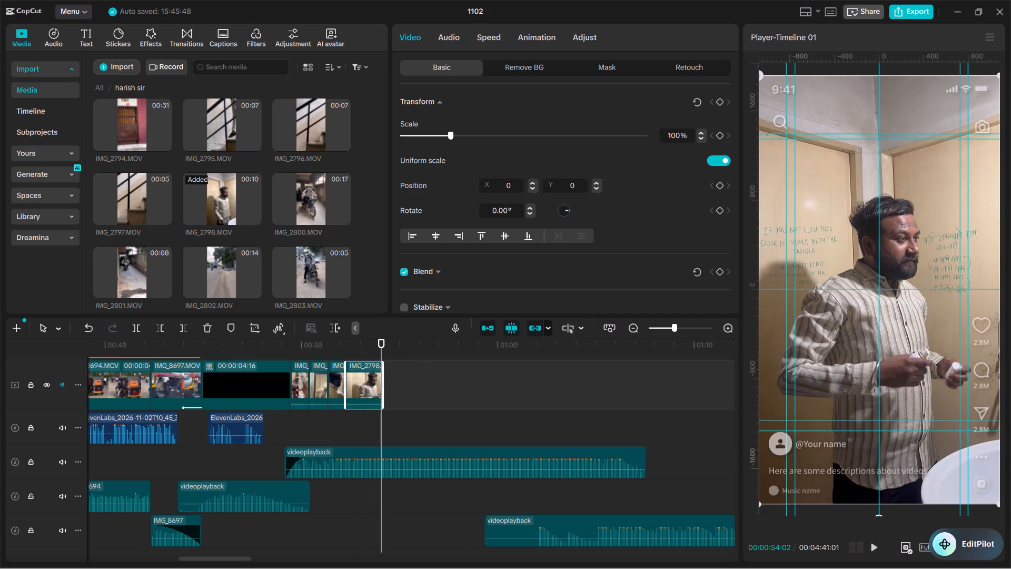
left_click_drag(382, 370, 375, 369)
Replay the getting-ready shots through the end of IMG_2798 with the music to check the new end point.
left_click_drag(382, 345, 361, 345)
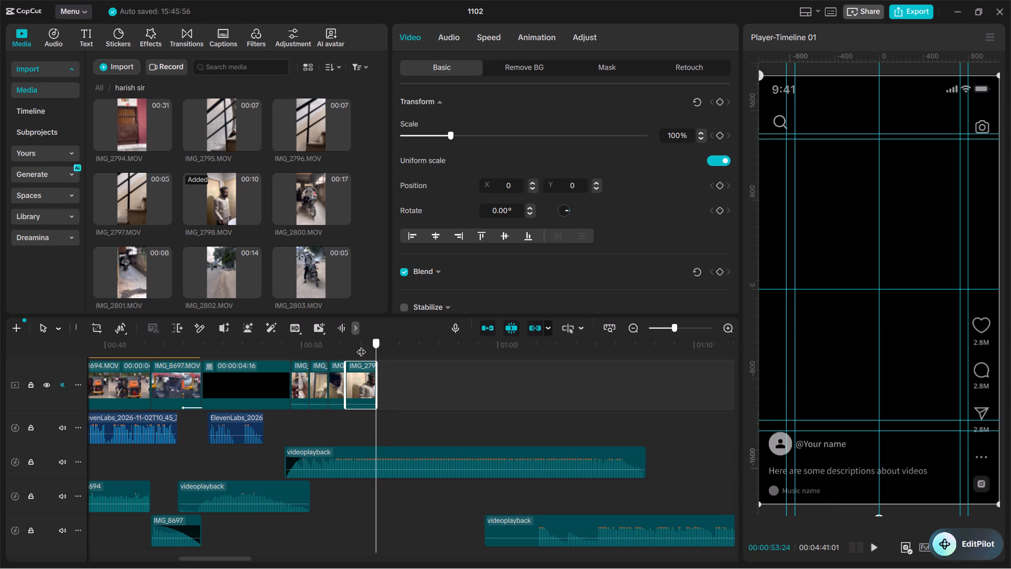
left_click_drag(361, 345, 352, 345)
key("space")
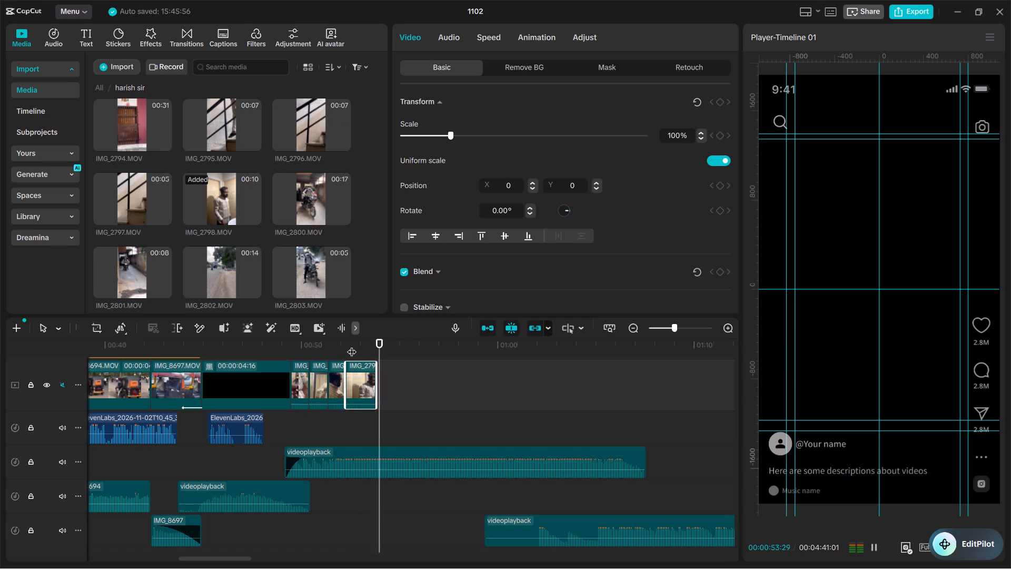
key("space")
left_click_drag(384, 338, 321, 348)
left_click_drag(321, 348, 309, 349)
key("space")
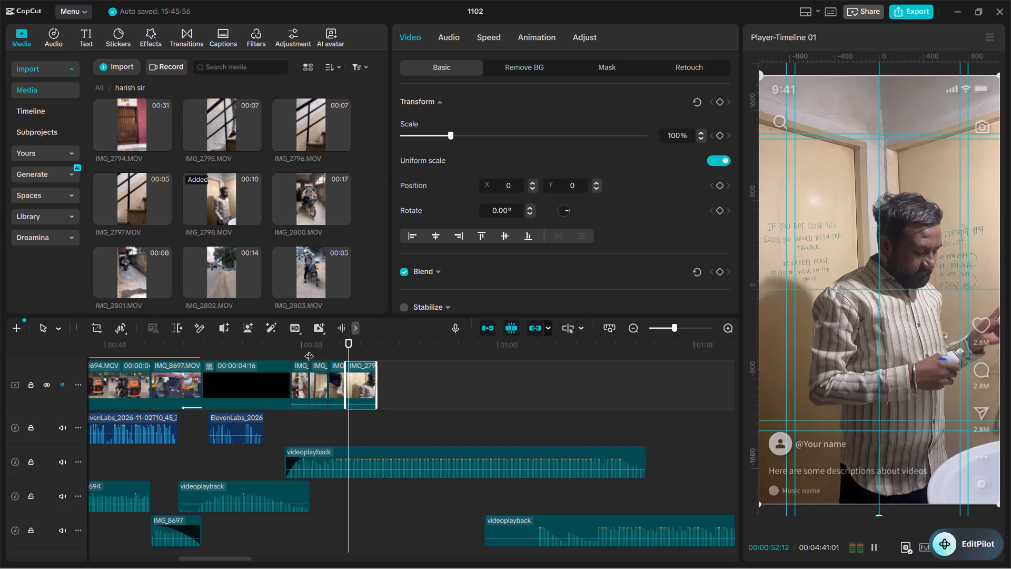
key("space")
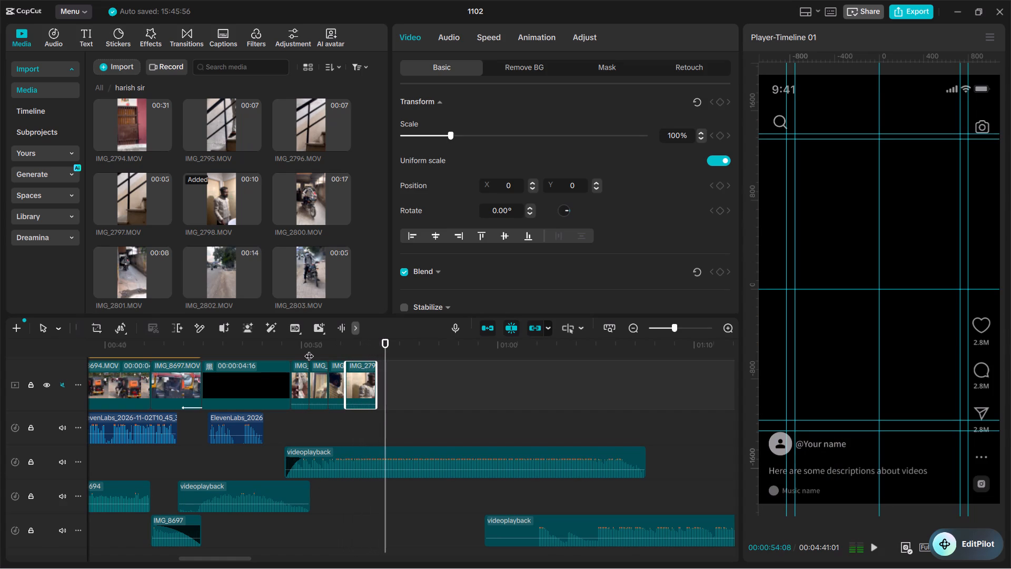
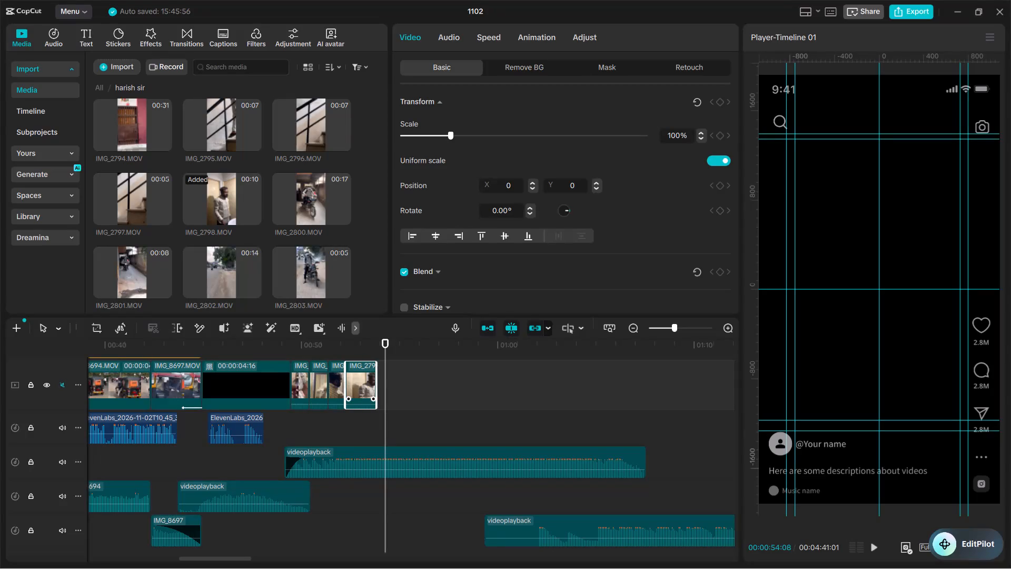
Replay the getting-ready shots through the end of IMG_2798 with the music to check the cut.
left_click_drag(378, 340, 340, 337)
key("space")
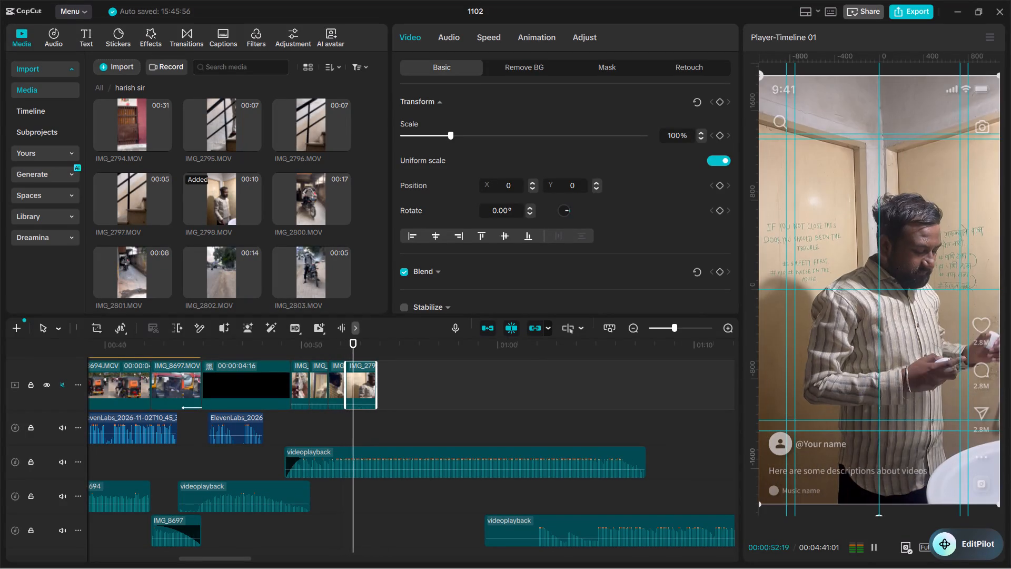
key("space")
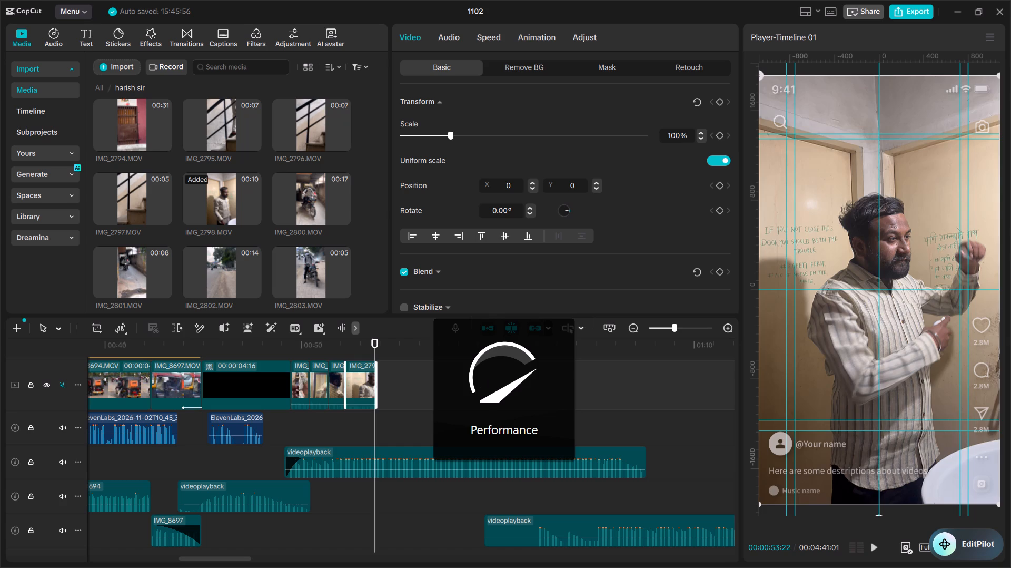
key("space")
key("space")
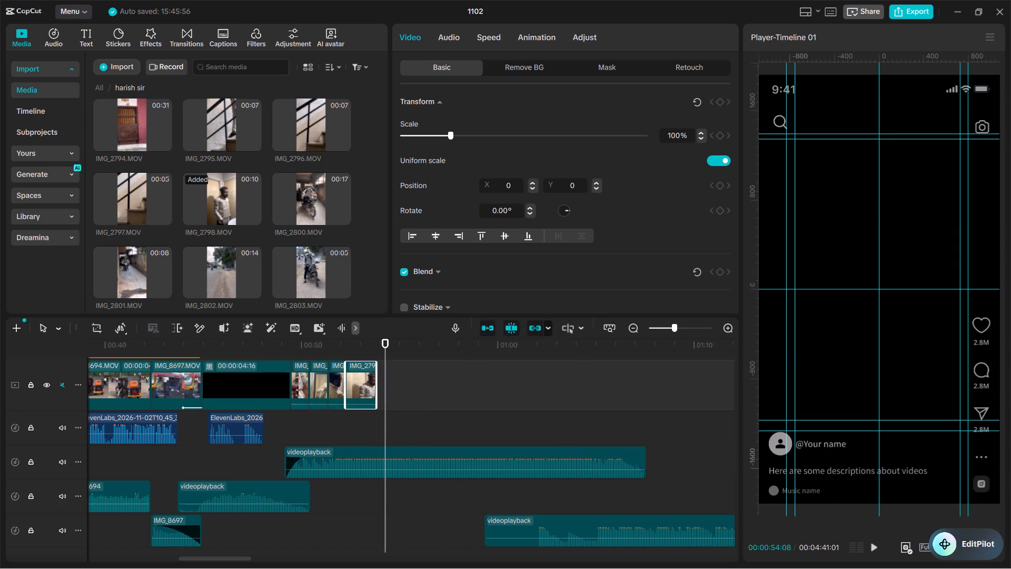
left_click_drag(372, 347, 243, 371)
key("space")
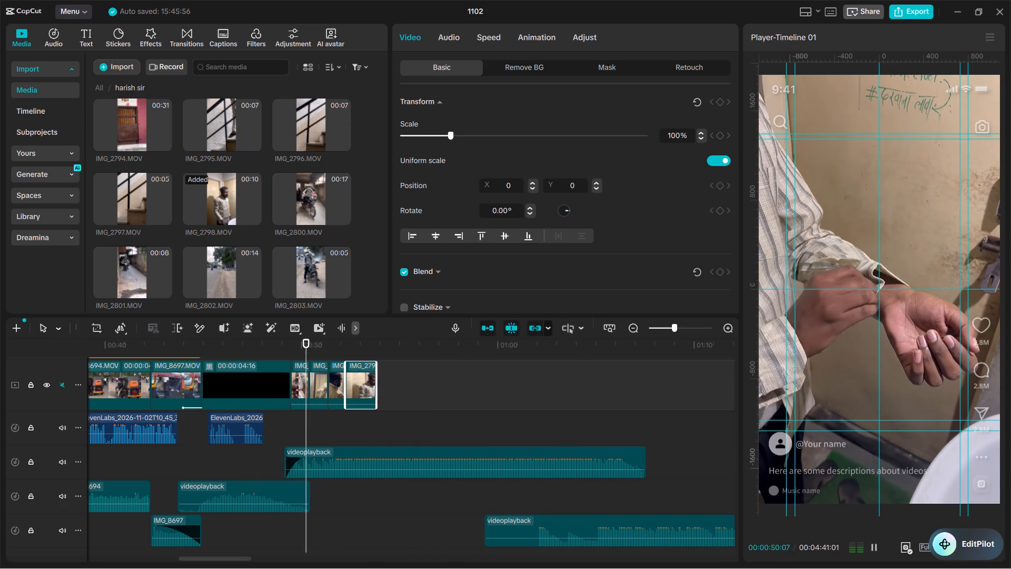
key("space")
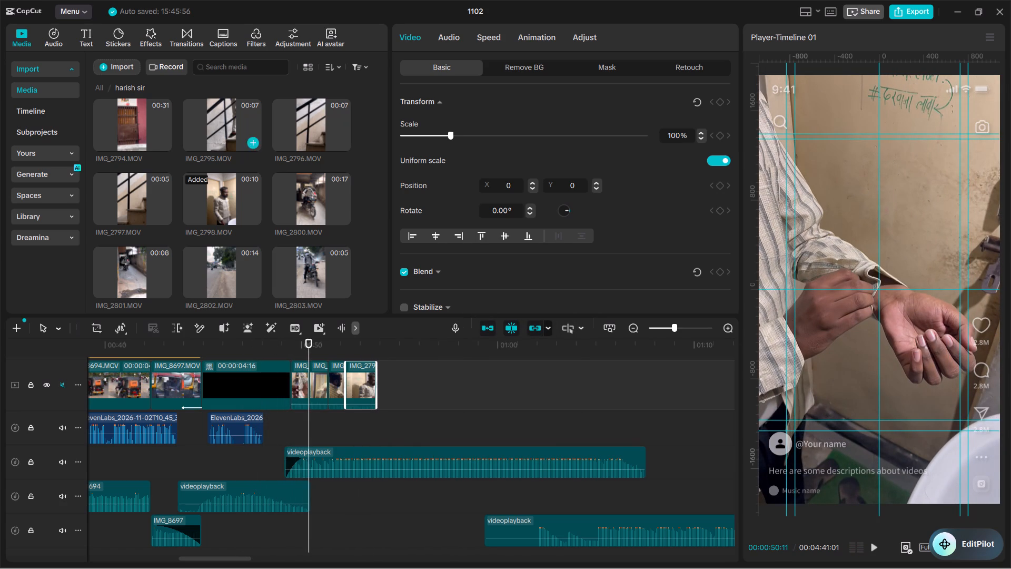
Add the Classic Black Fade transition between the black closing-text clip and the first getting-ready shot, and play it back.
left_click(183, 38)
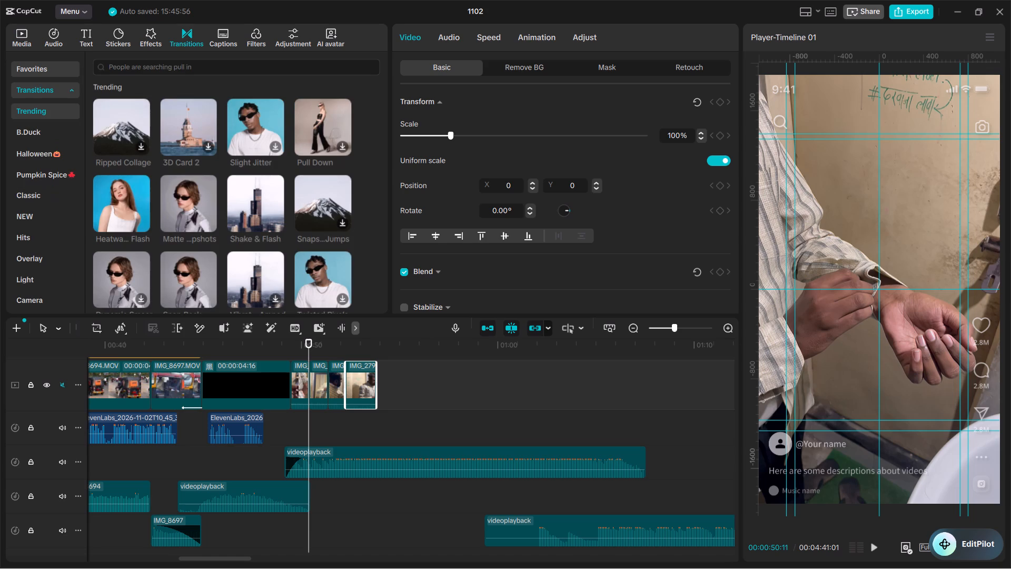
left_click(43, 200)
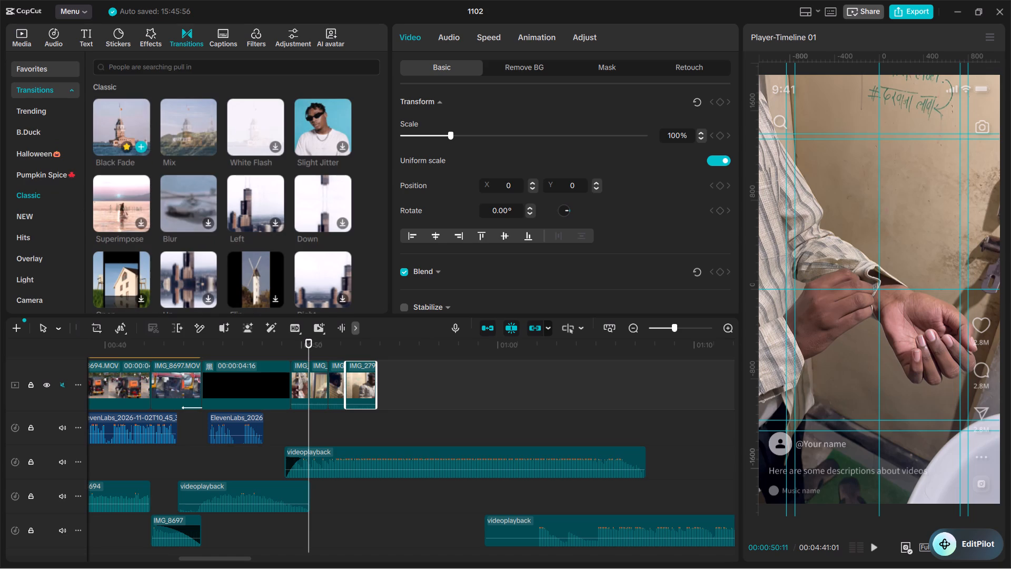
left_click_drag(127, 131, 288, 391)
left_click_drag(305, 348, 235, 345)
key("space")
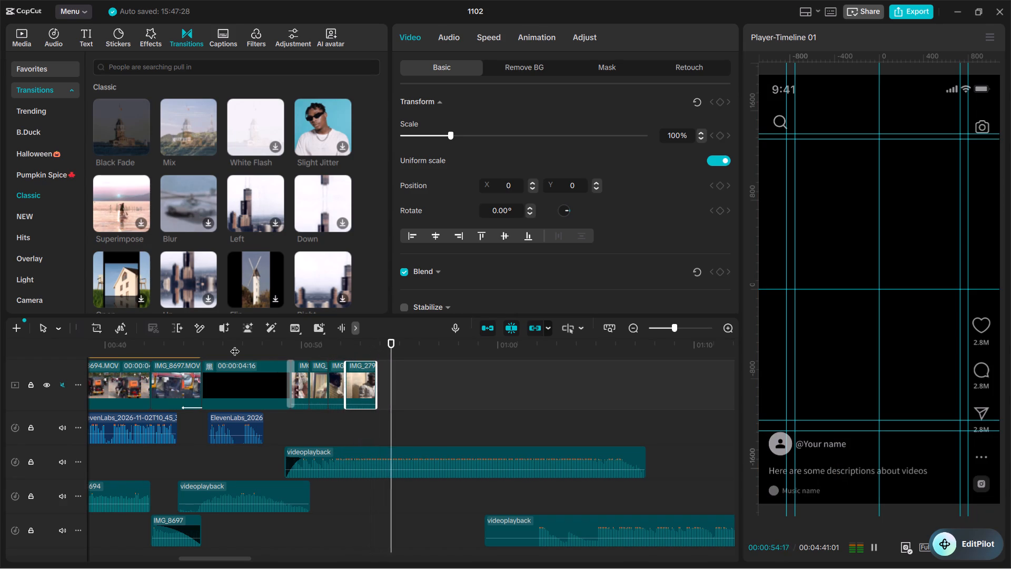
key("space")
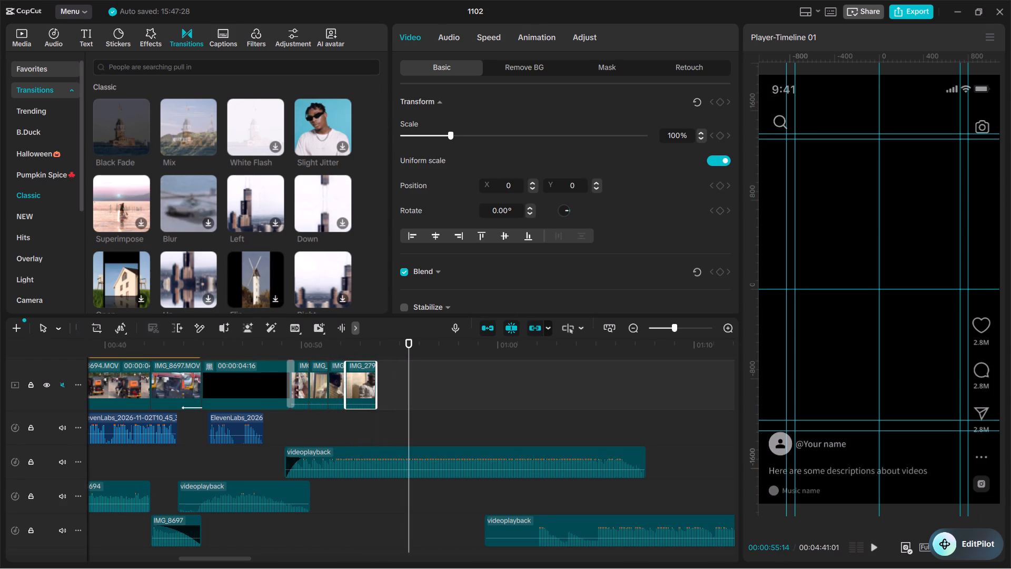
Preview IMG_2800 and browse the imported footage for the next getting-ready shot.
left_click(21, 36)
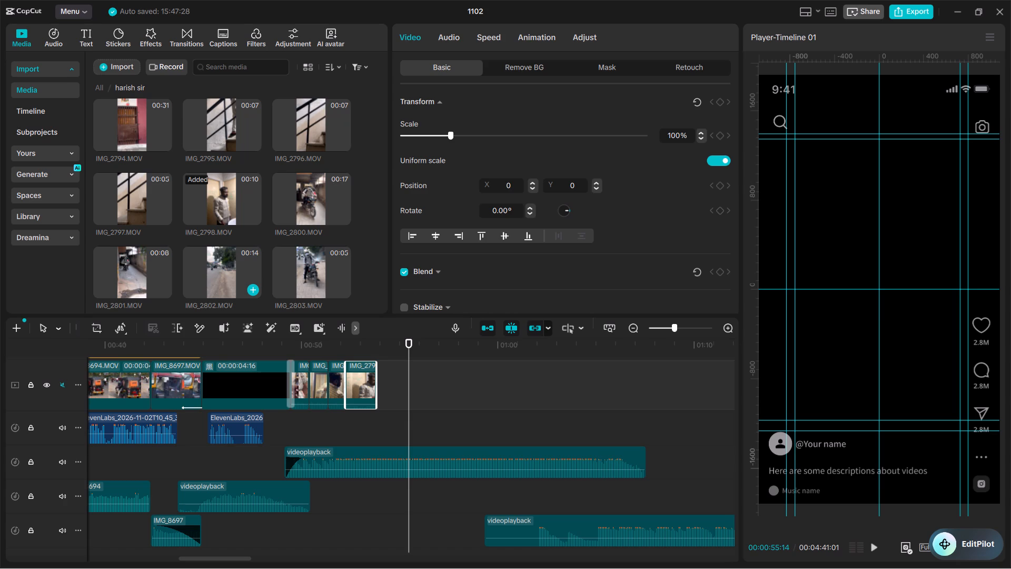
scroll(256, 226, "down", 1)
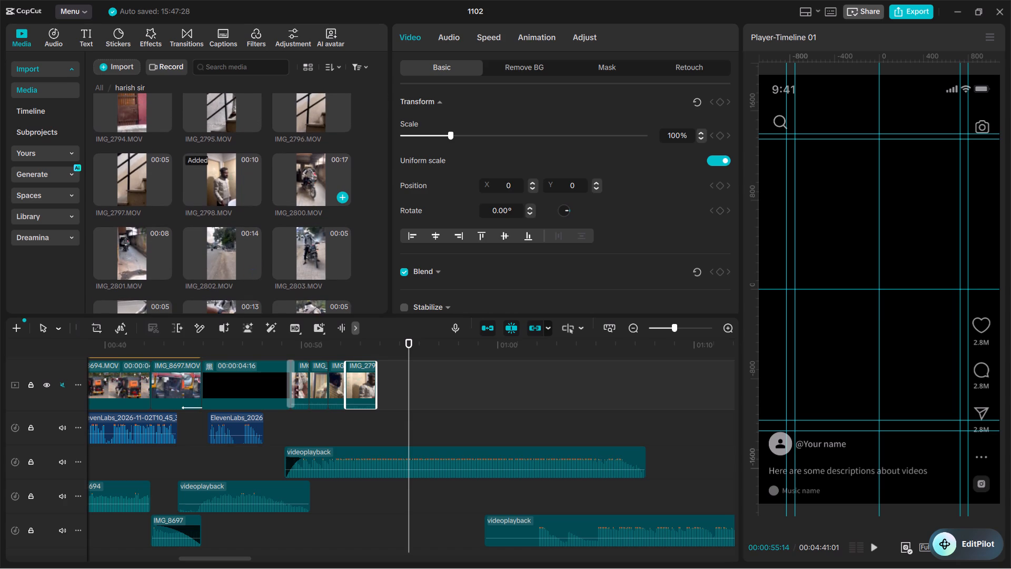
left_click(300, 178)
scroll(239, 161, "up", 1)
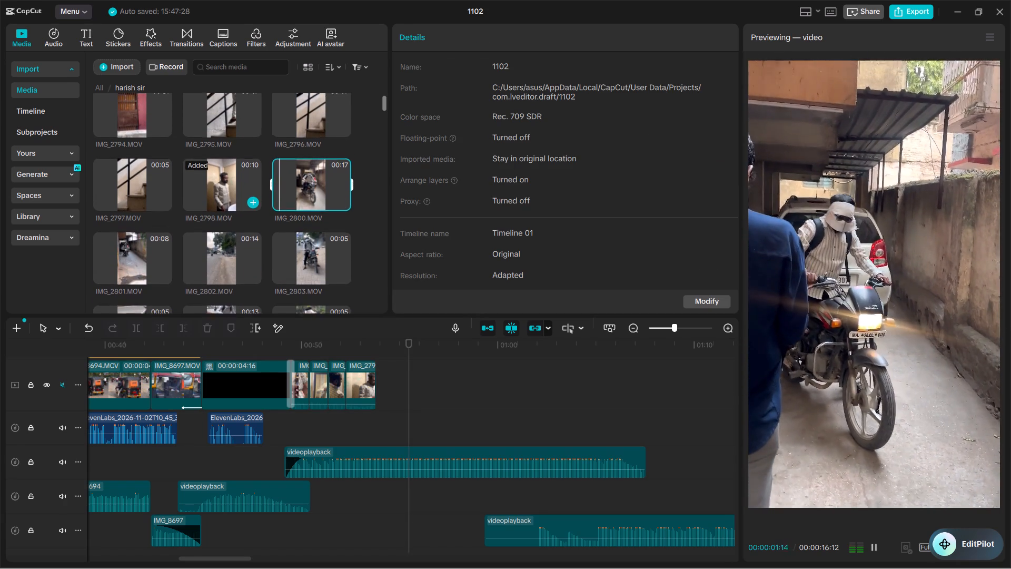
scroll(239, 161, "up", 1)
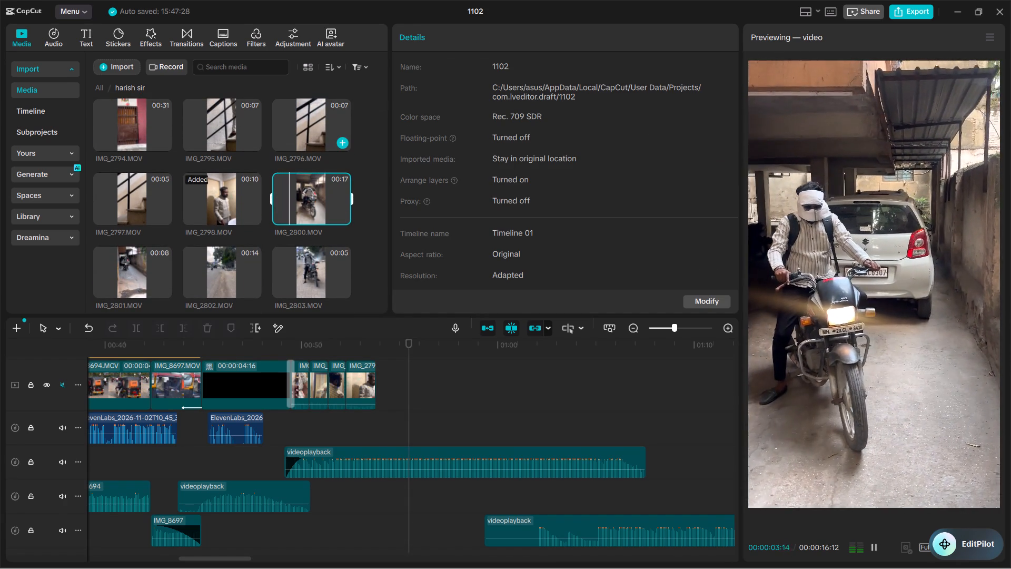
scroll(275, 121, "down", 2)
scroll(274, 192, "down", 1)
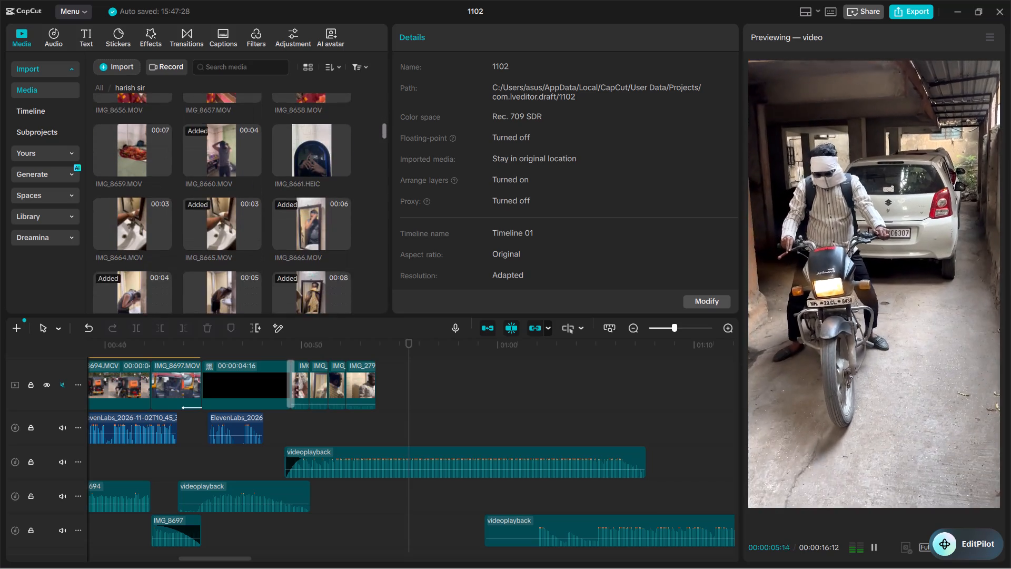
scroll(274, 192, "down", 2)
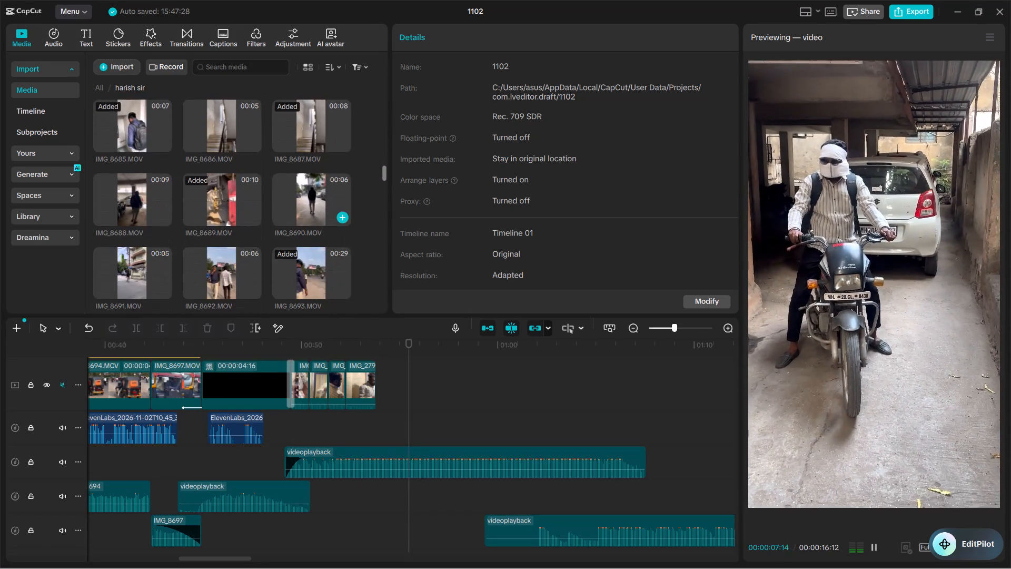
scroll(274, 192, "down", 1)
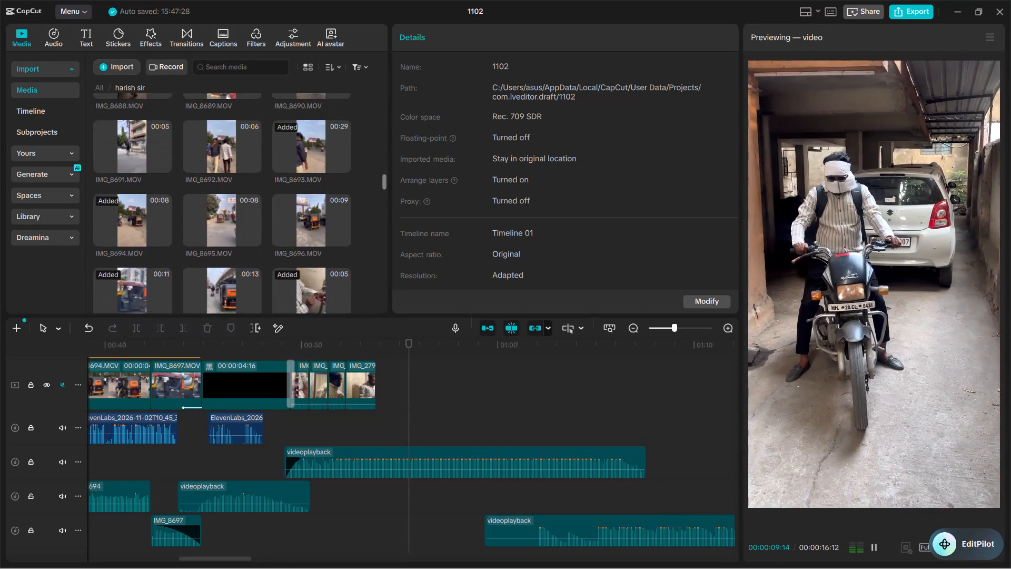
scroll(274, 192, "down", 2)
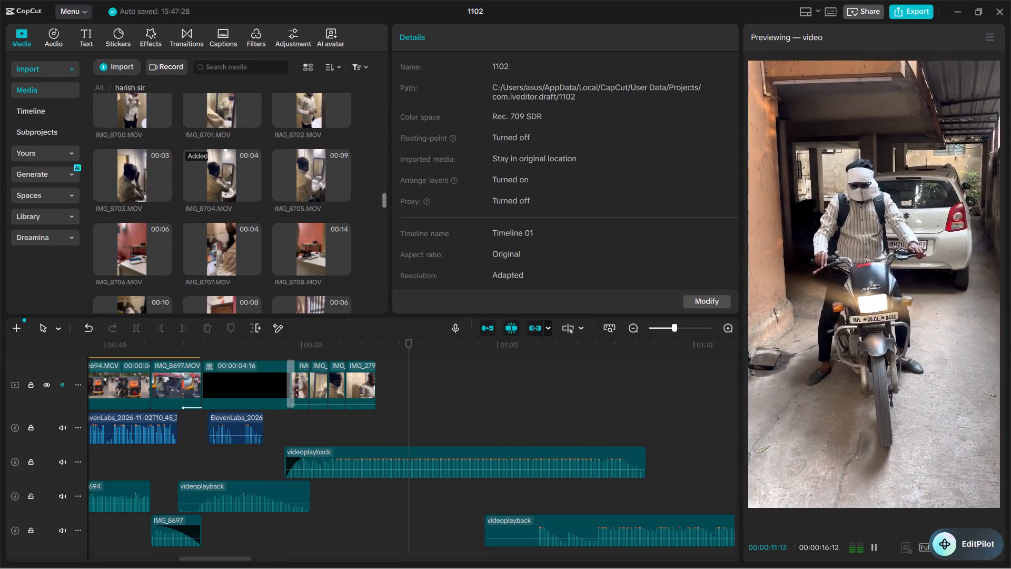
Preview IMG_8706 and append it to the main video track directly after IMG_2798.
left_click(131, 245)
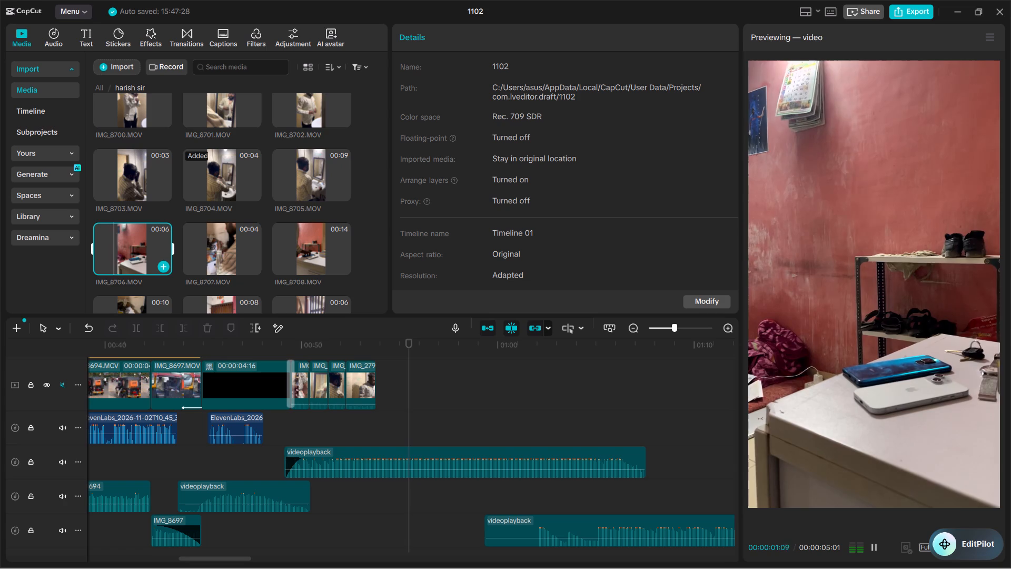
left_click_drag(138, 244, 394, 386)
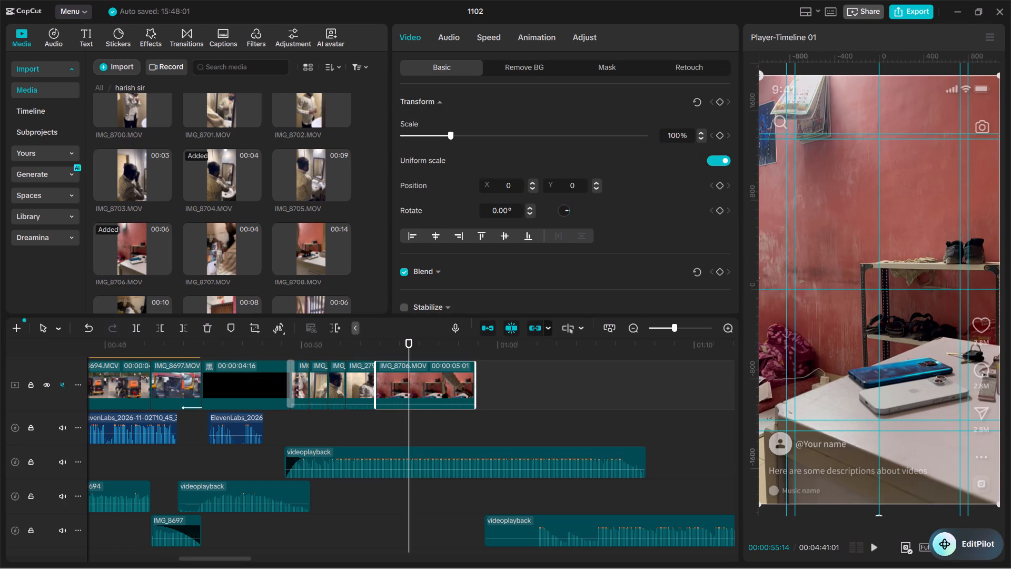
Play IMG_8706 and trim away its beginning up to about 00:00:56:17, just before the hand reaches over the table.
left_click_drag(407, 344, 378, 351)
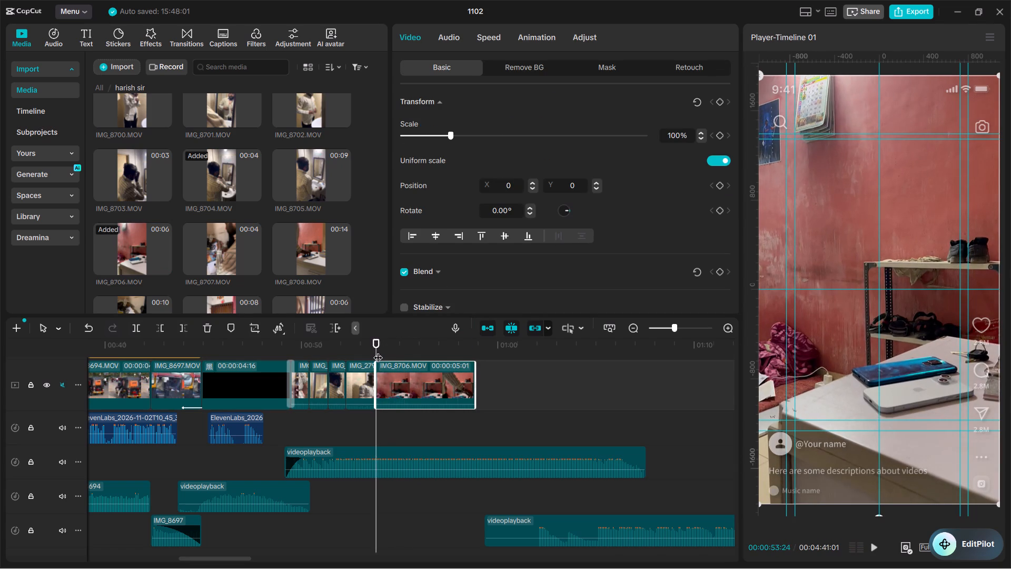
key("space")
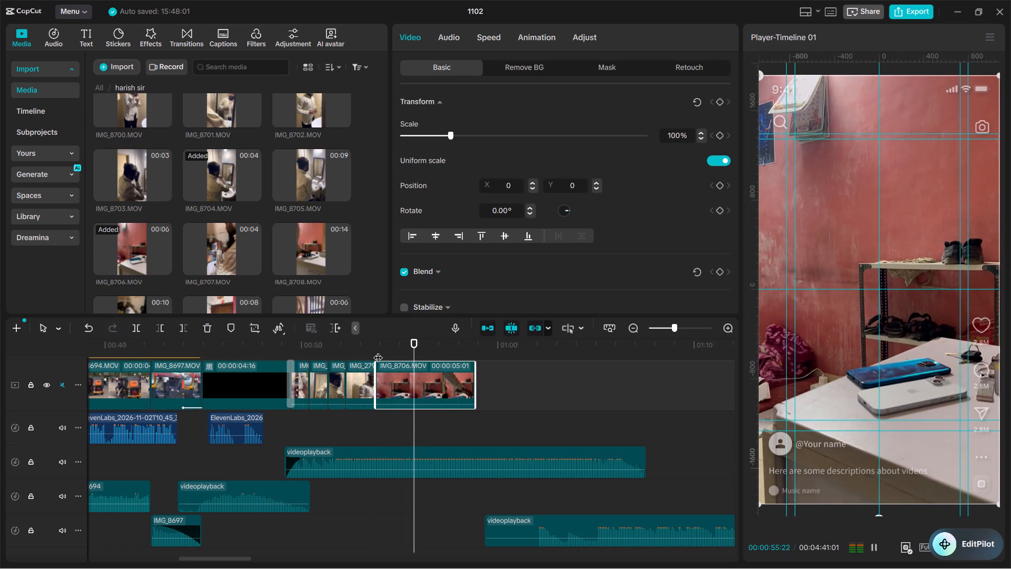
key("space")
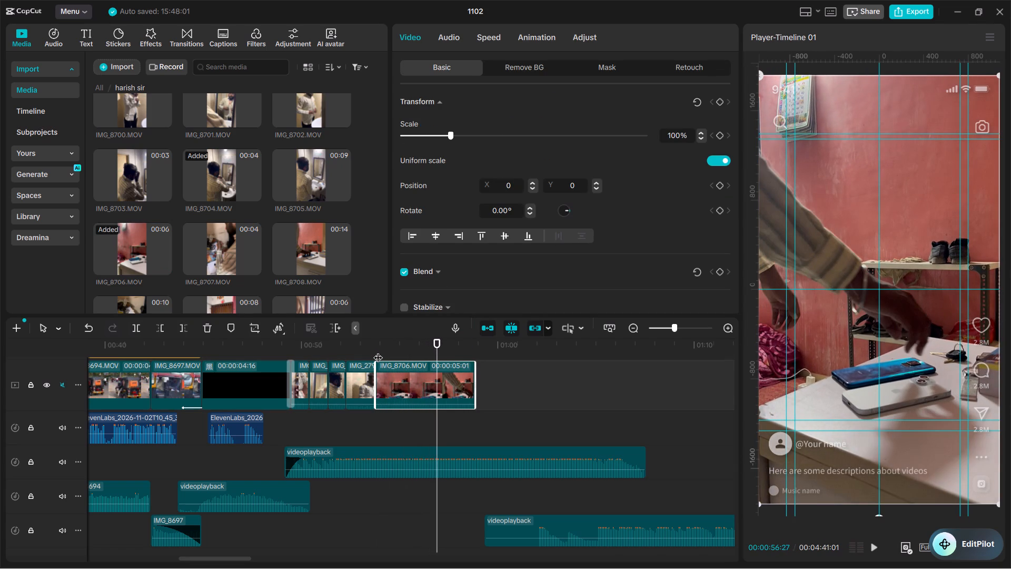
key("Left")
key("Left")
key("Left")
key("Left")
key("Left")
key("Left")
key("Left")
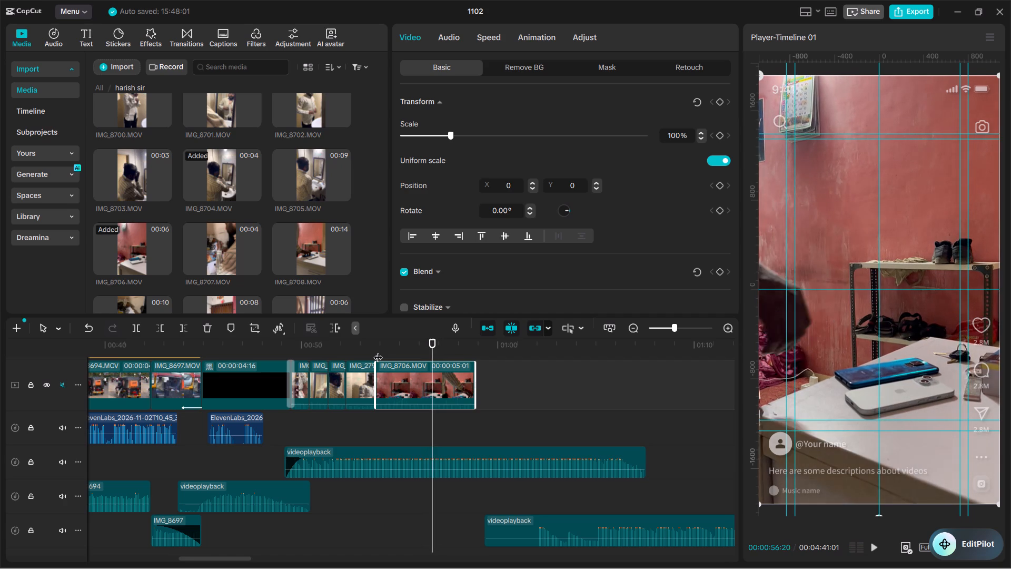
key("Left")
key("Left")
key("Left")
key("q")
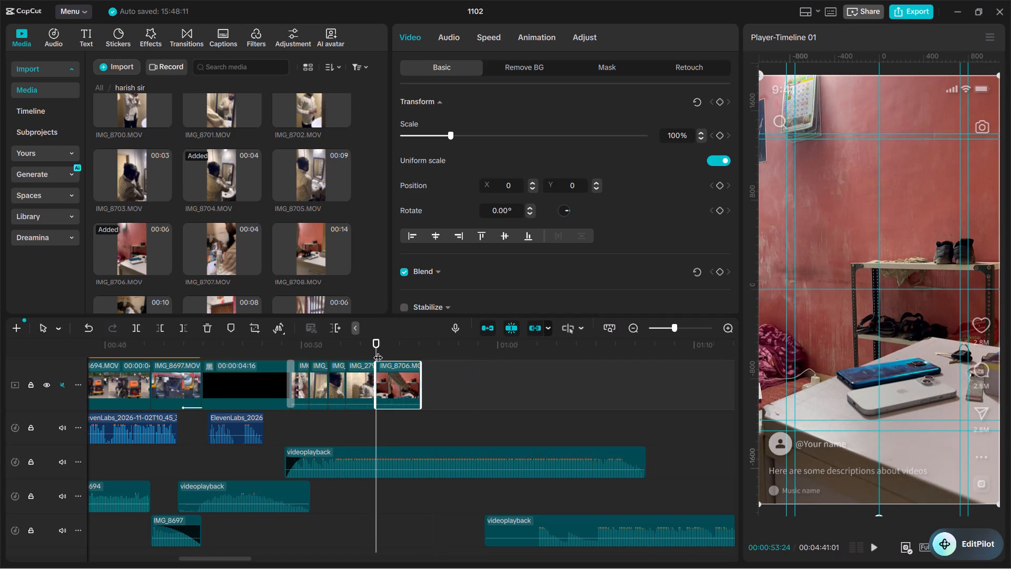
Play the trimmed IMG_8706 in short bursts through its end to check its timing against the music.
key("space")
key("space")
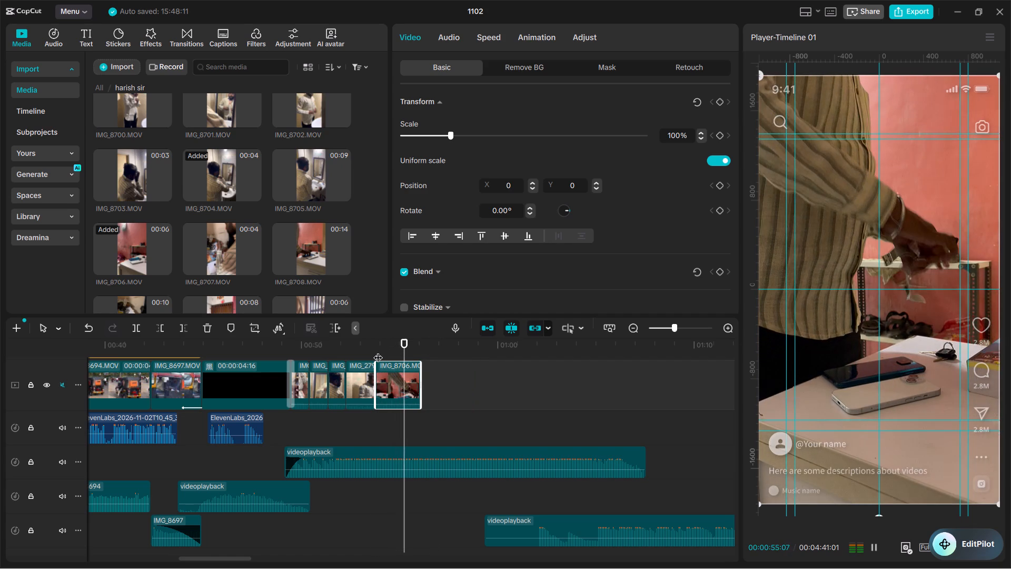
key("space")
key("space")
key("space")
key("space")
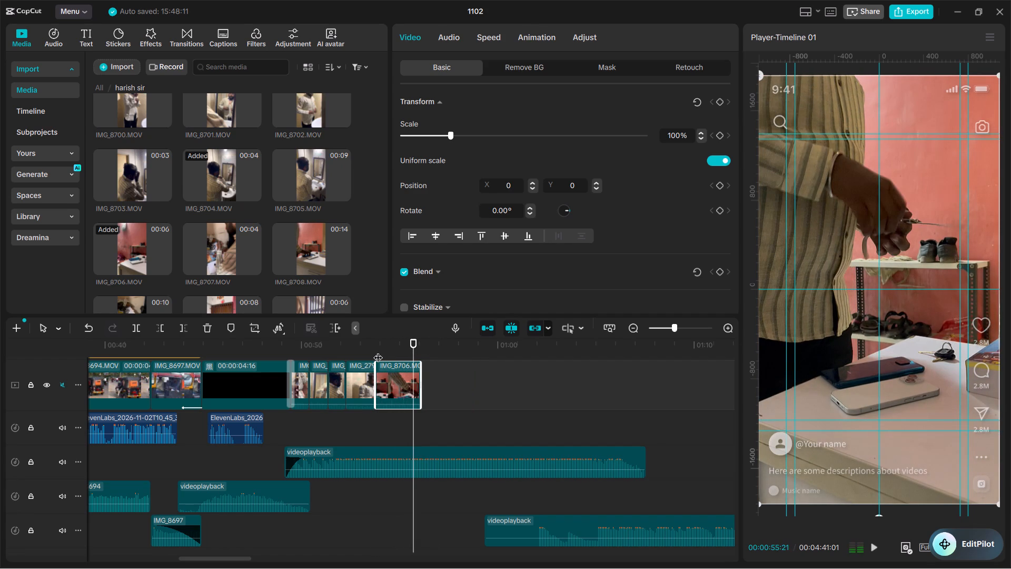
key("space")
key("space")
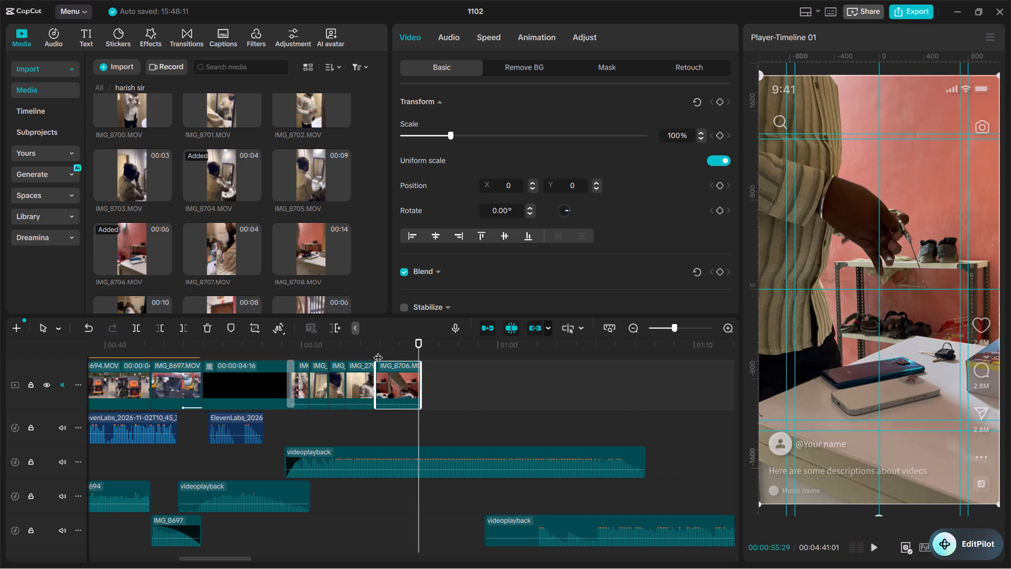
key("space")
key("space")
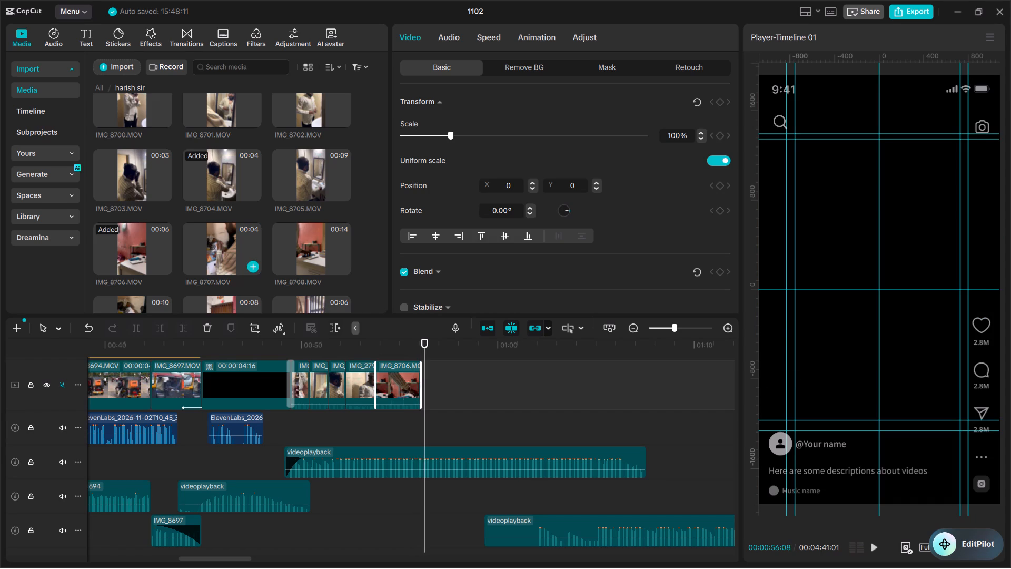
Append IMG_8707 to the main video track directly after IMG_8706.
left_click_drag(229, 252, 430, 375)
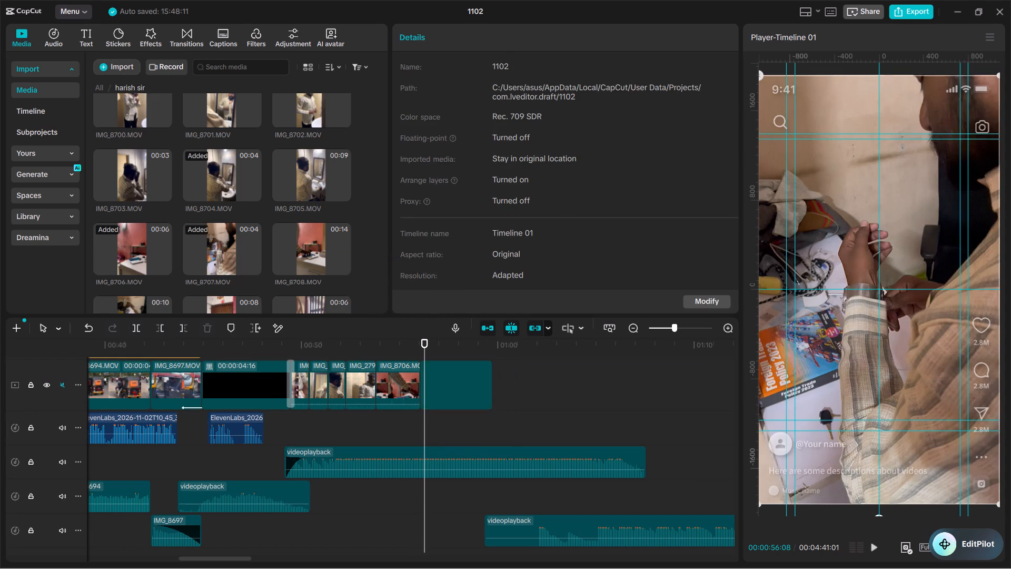
Play IMG_8707 with the music to find its out point and trim its end to 00:00:58:18.
left_click_drag(421, 348, 393, 348)
key("space")
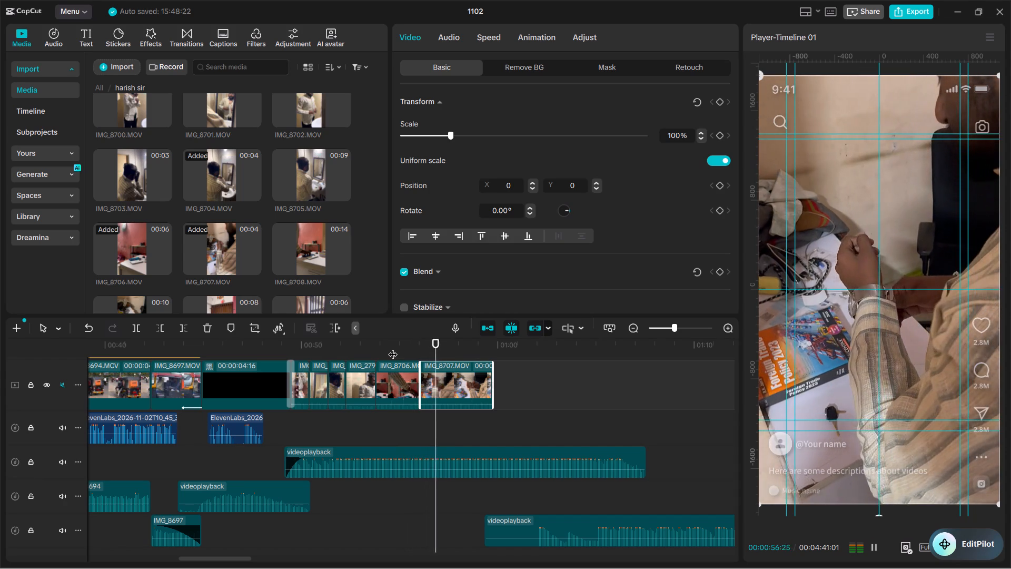
key("space")
key("space")
key("space")
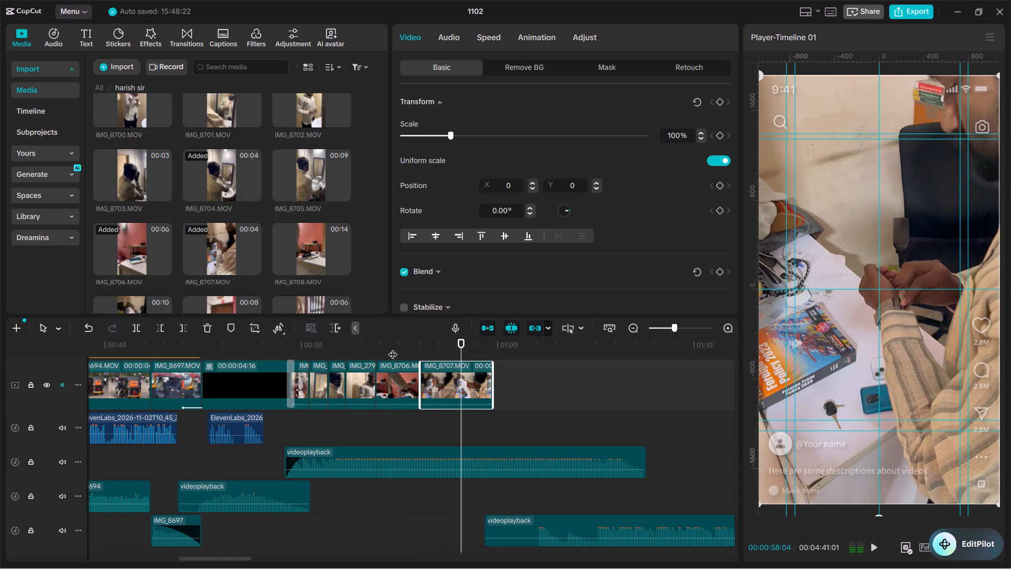
key("Left")
key("Left")
key("Left")
key("Left")
key("Left")
key("Left")
key("Left")
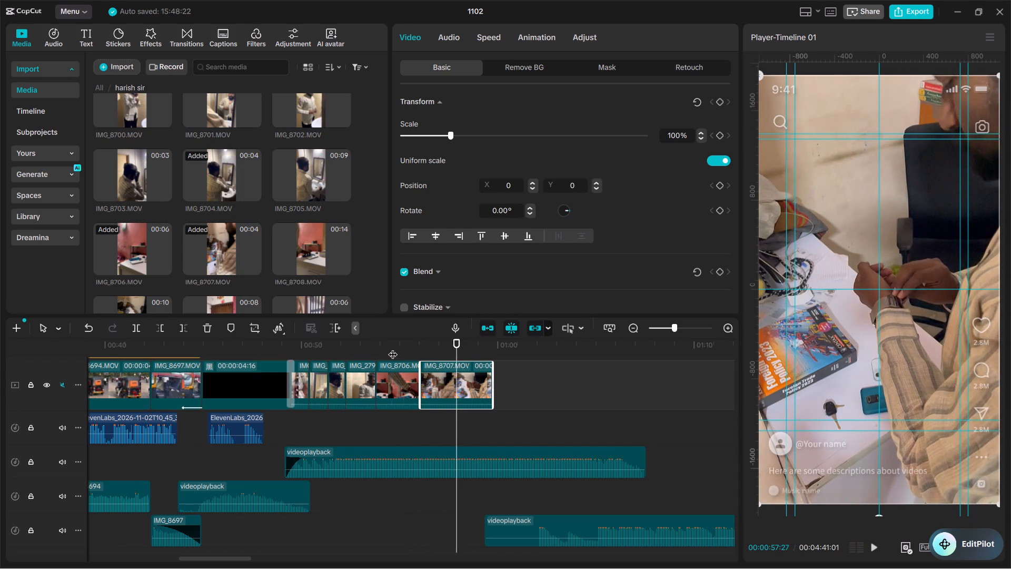
key("space")
key("space")
key("space")
key("space")
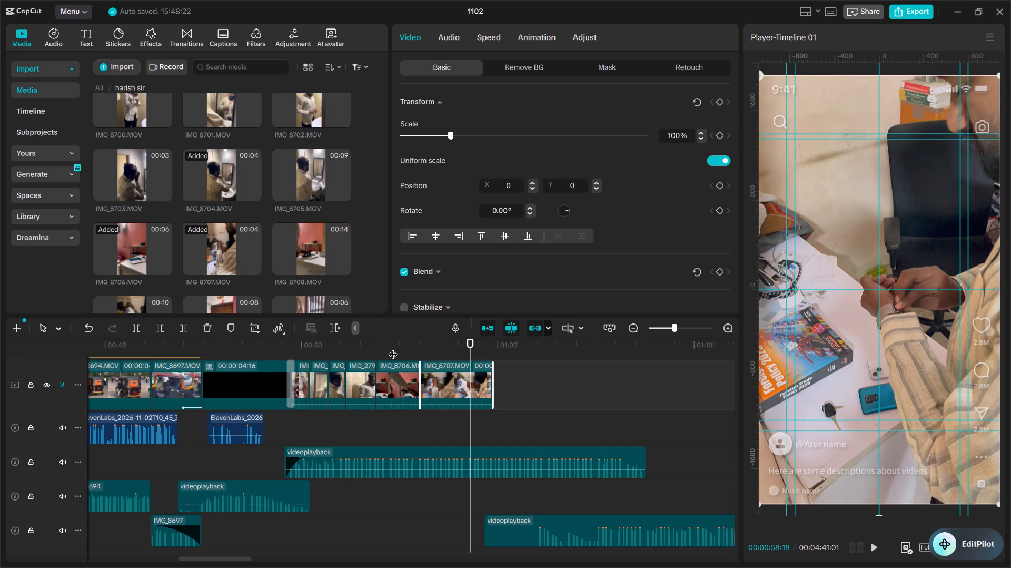
key("w")
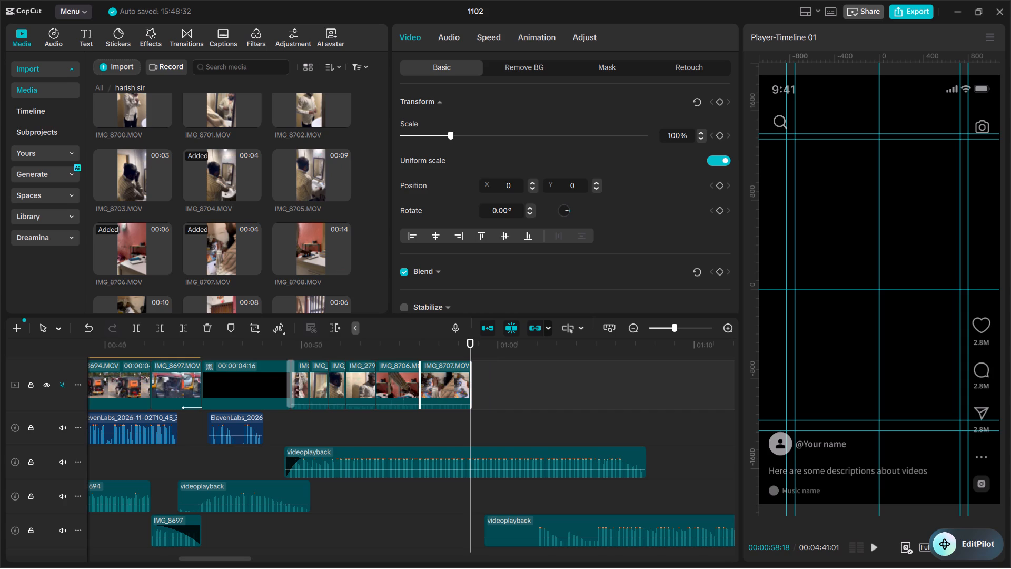
Append IMG_8708 to the main video track directly after IMG_8707.
left_click(321, 237)
left_click_drag(321, 237, 479, 369)
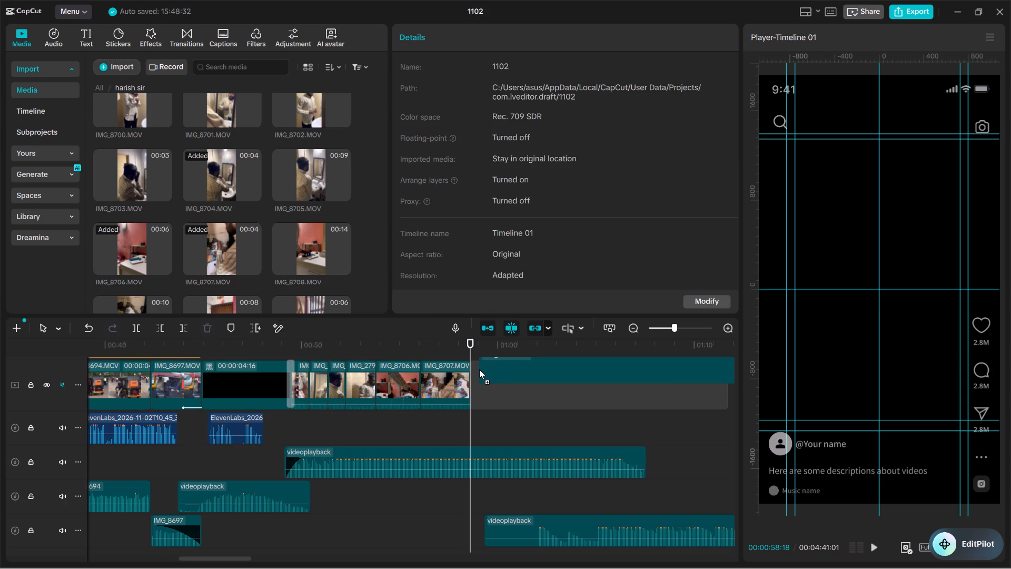
Play the newly placed IMG_8708 to find its in point and trim its opening to leave a duration of 00:00:09:00.
left_click_drag(479, 369, 480, 370)
key("space")
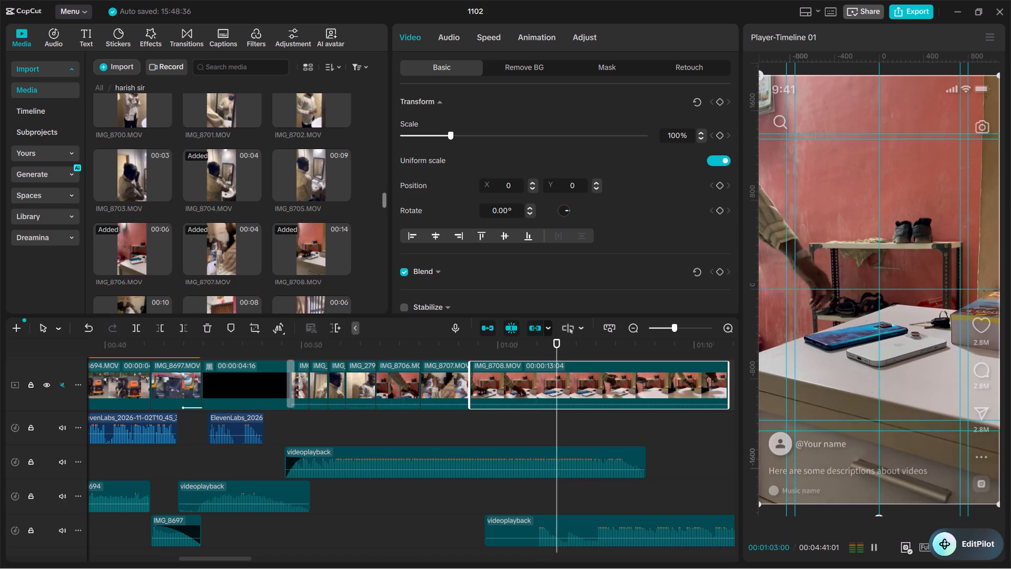
scroll(329, 256, "down", 1)
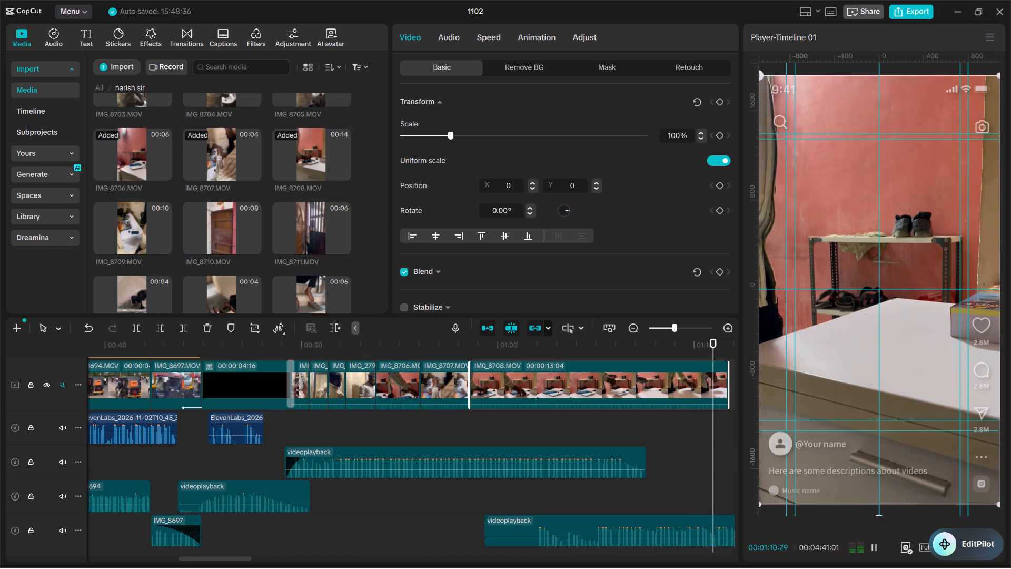
left_click_drag(652, 336, 163, 372)
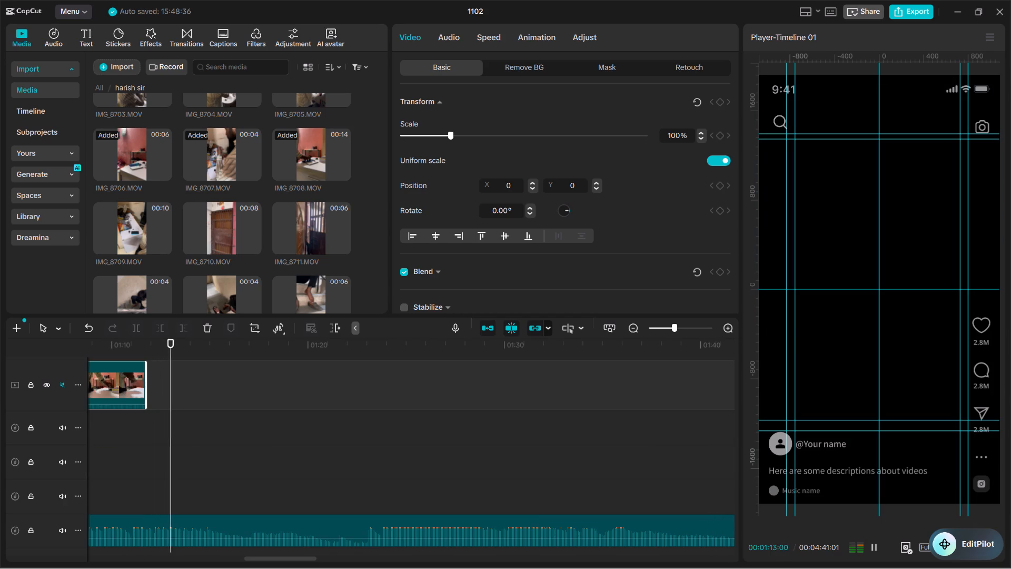
left_click_drag(163, 372, 174, 355)
left_click_drag(174, 355, 627, 314)
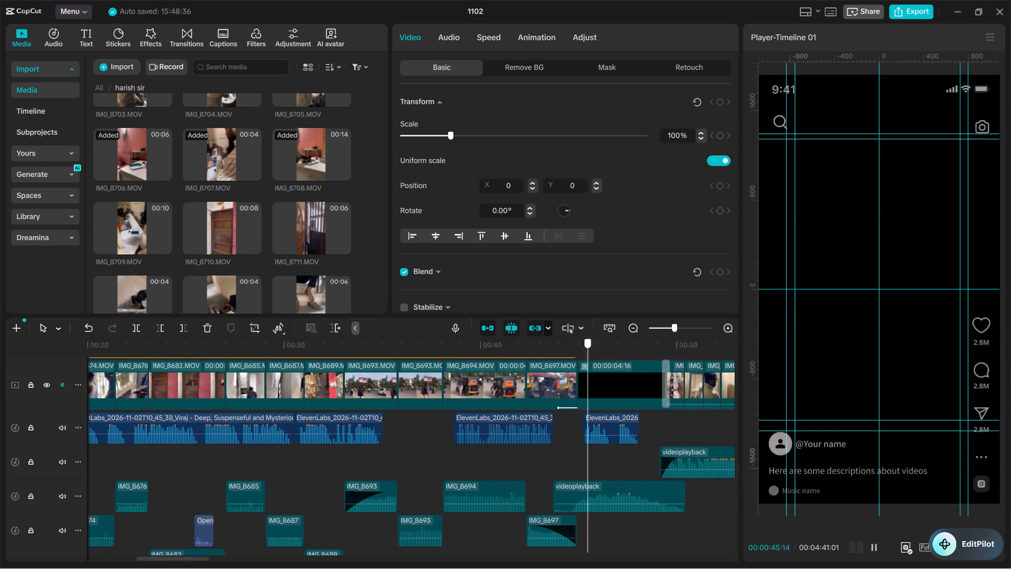
left_click_drag(627, 314, 85, 348)
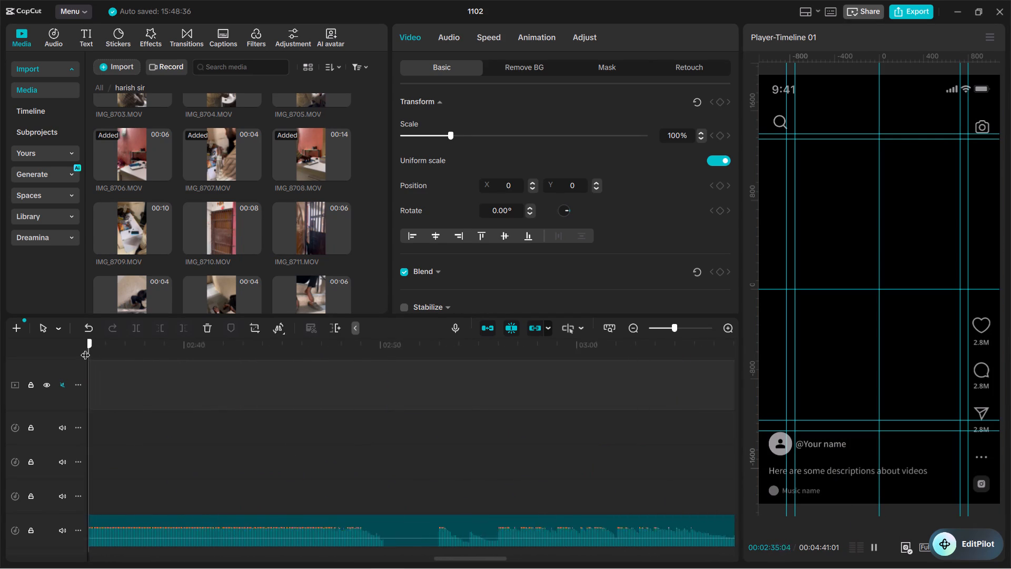
left_click_drag(85, 348, 211, 314)
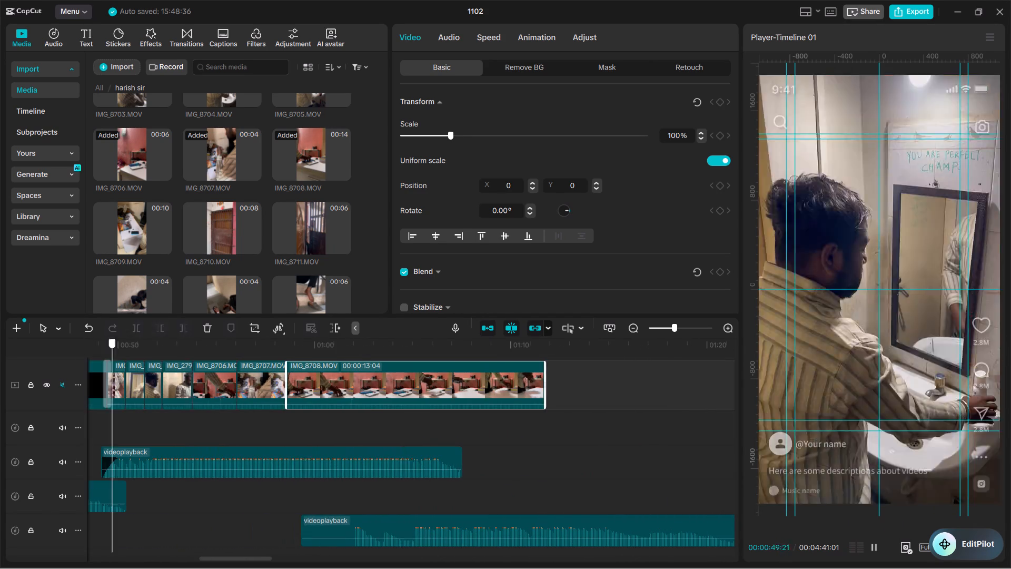
left_click_drag(211, 314, 256, 293)
key("space")
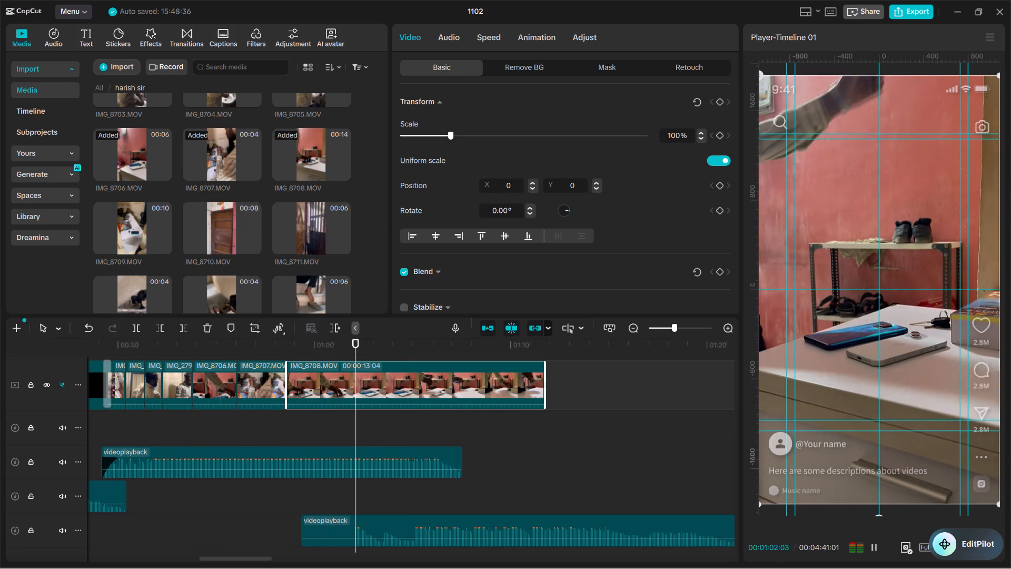
key("space")
type("q")
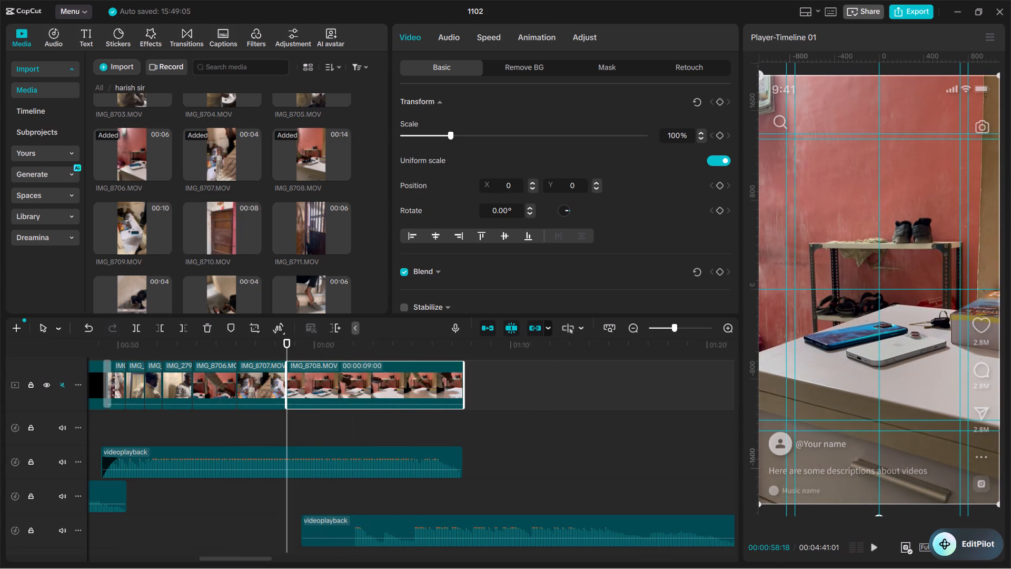
Step to the frame before the hand enters IMG_8708 and trim its start again, leaving a duration of 00:00:08:00.
key("space")
key("space")
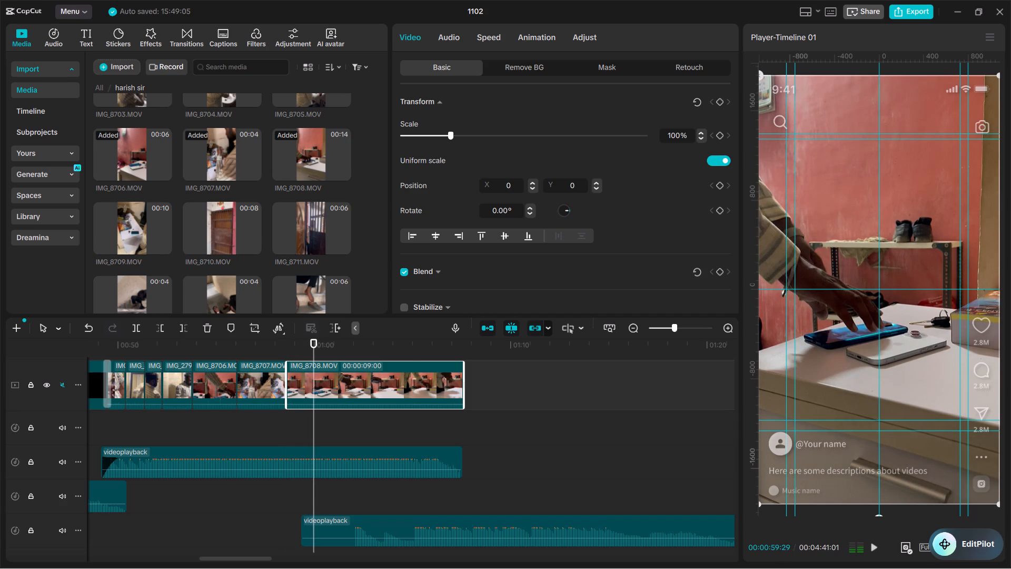
key("Left")
key("Left")
key("Left")
key("Left")
key("Left")
key("Left")
key("Left")
key("Left")
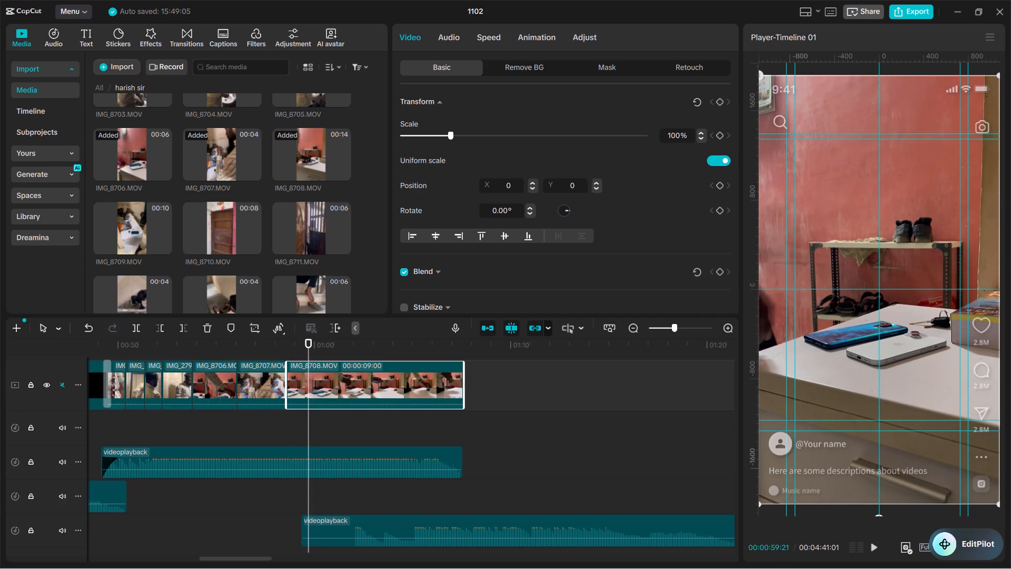
key("Left")
key("Left")
key("Left")
key("q")
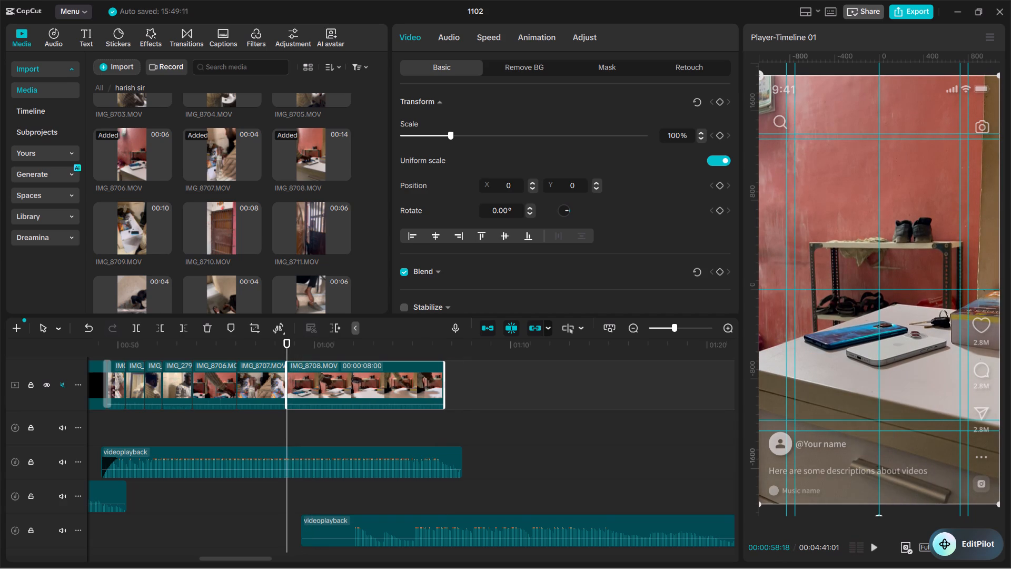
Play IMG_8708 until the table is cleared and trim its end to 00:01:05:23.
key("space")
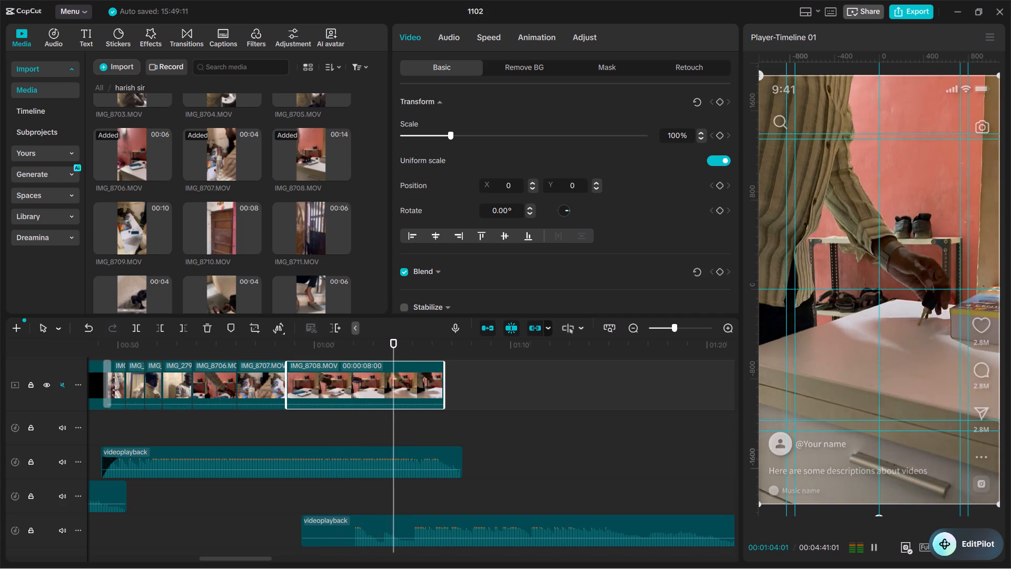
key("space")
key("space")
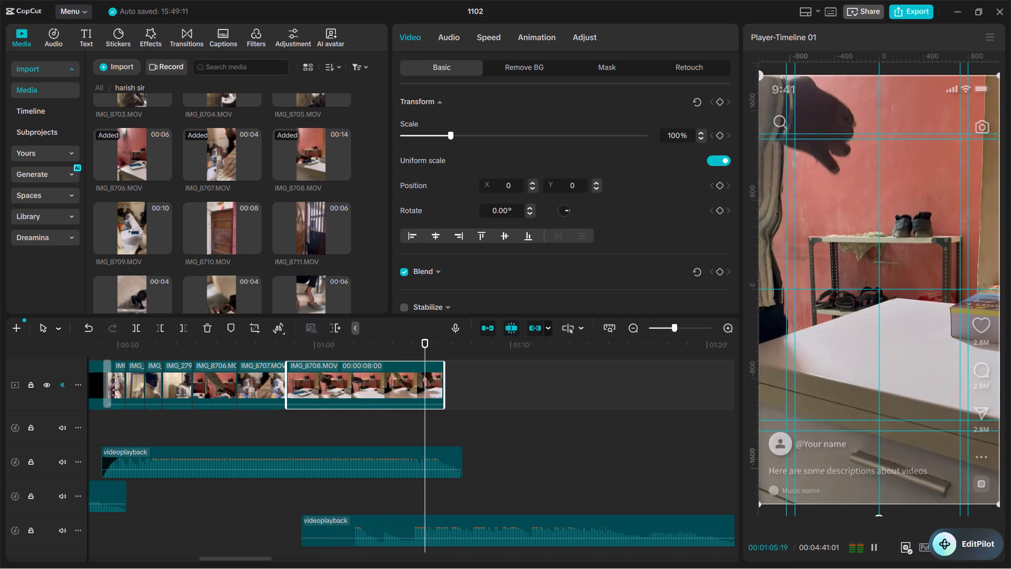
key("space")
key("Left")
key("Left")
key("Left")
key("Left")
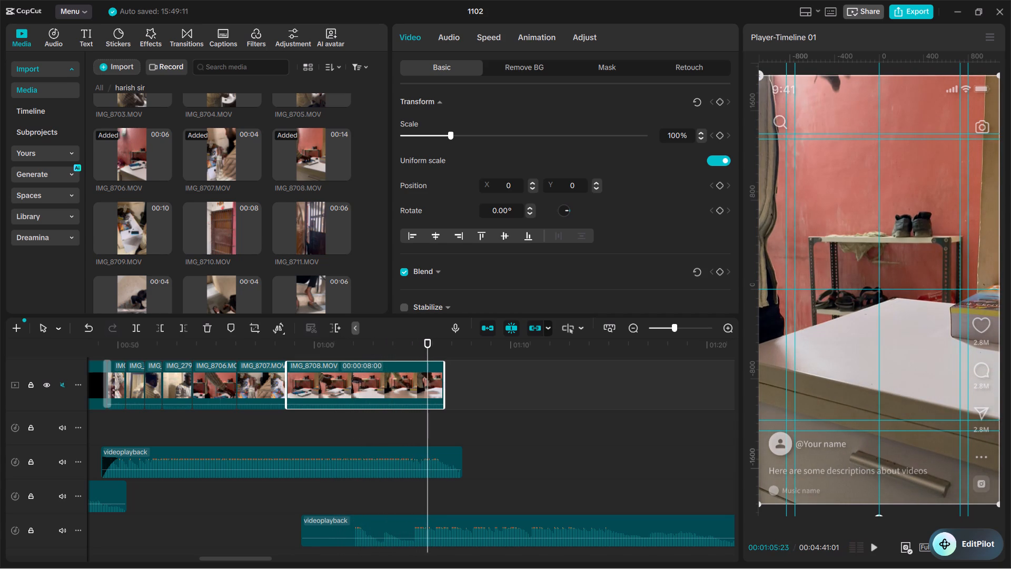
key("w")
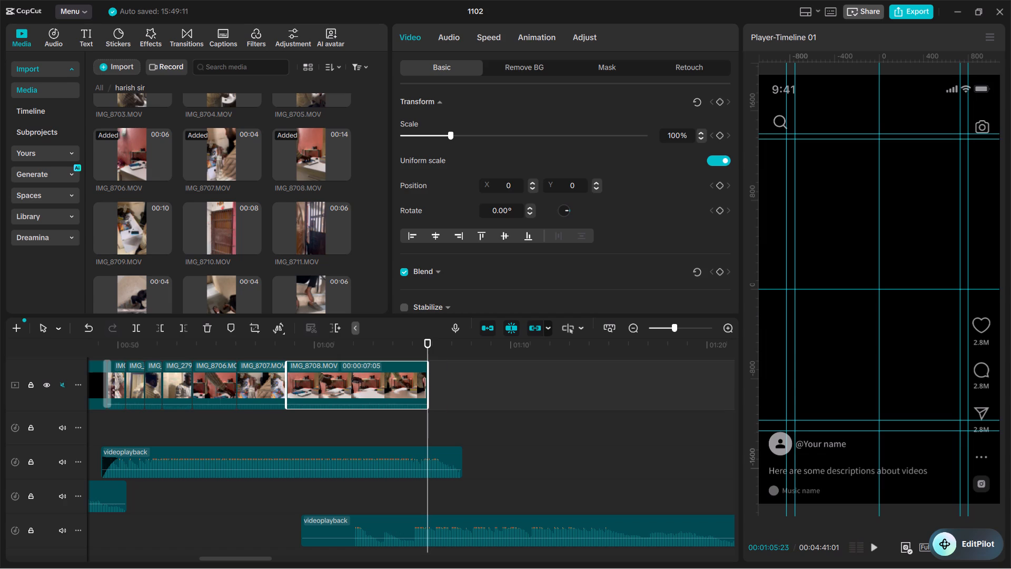
Preview the IMG_8709 source clip in the media library.
left_click(138, 223)
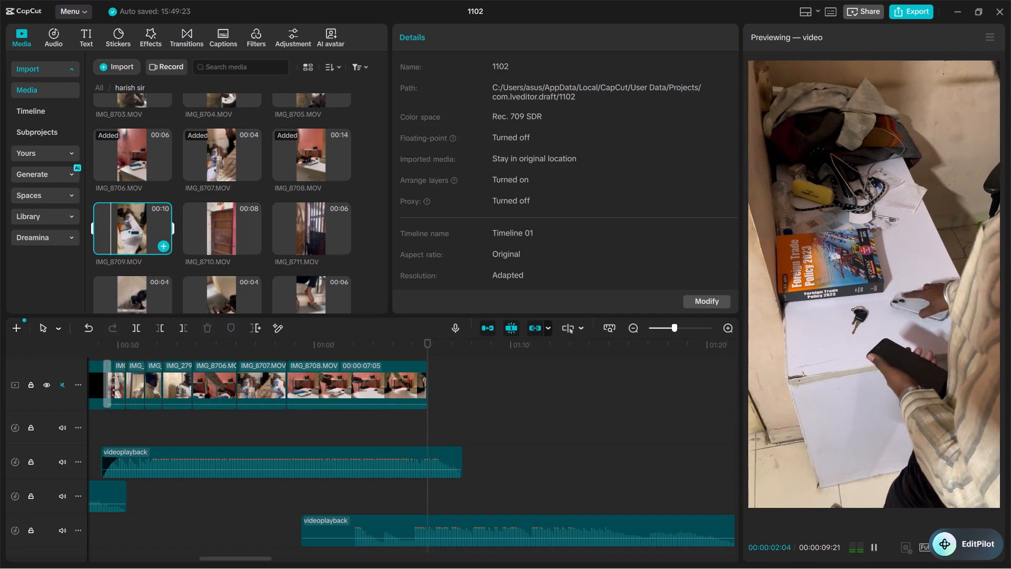
left_click(138, 223)
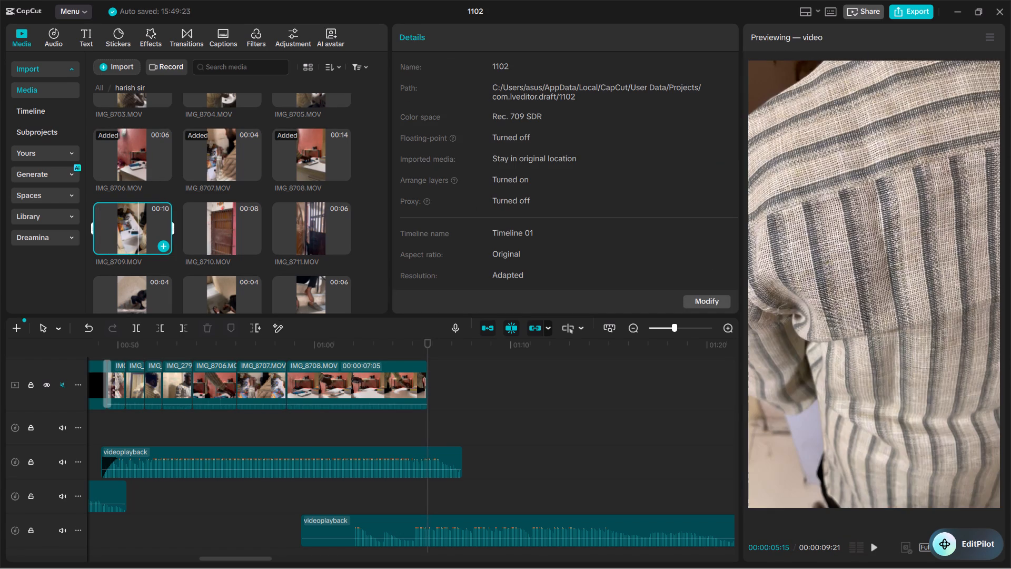
Play IMG_8708 with the music to find a tighter out point and trim its end to 00:01:00:22.
left_click_drag(412, 351, 365, 338)
double_click(365, 338)
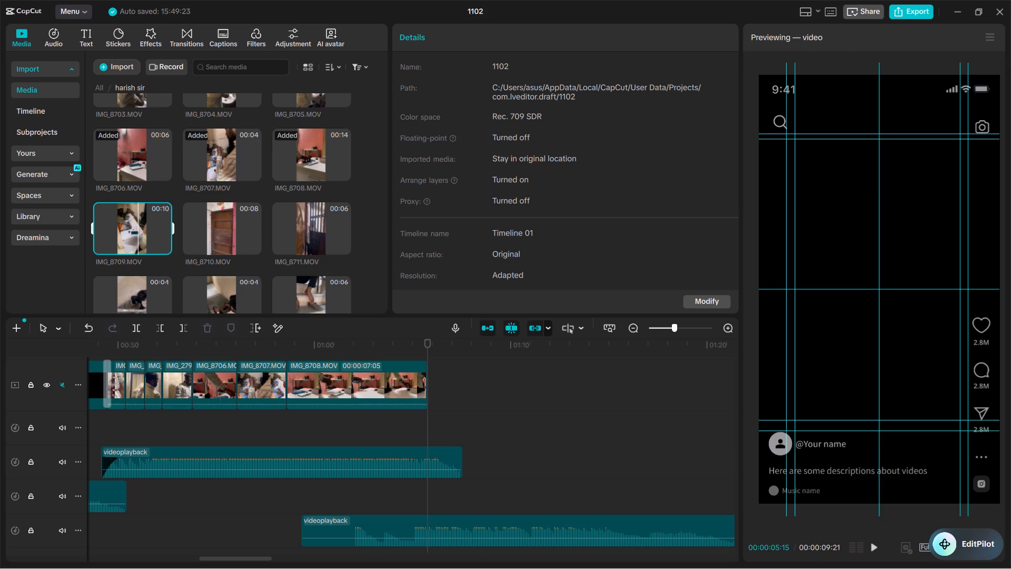
left_click_drag(358, 338, 309, 338)
key("space")
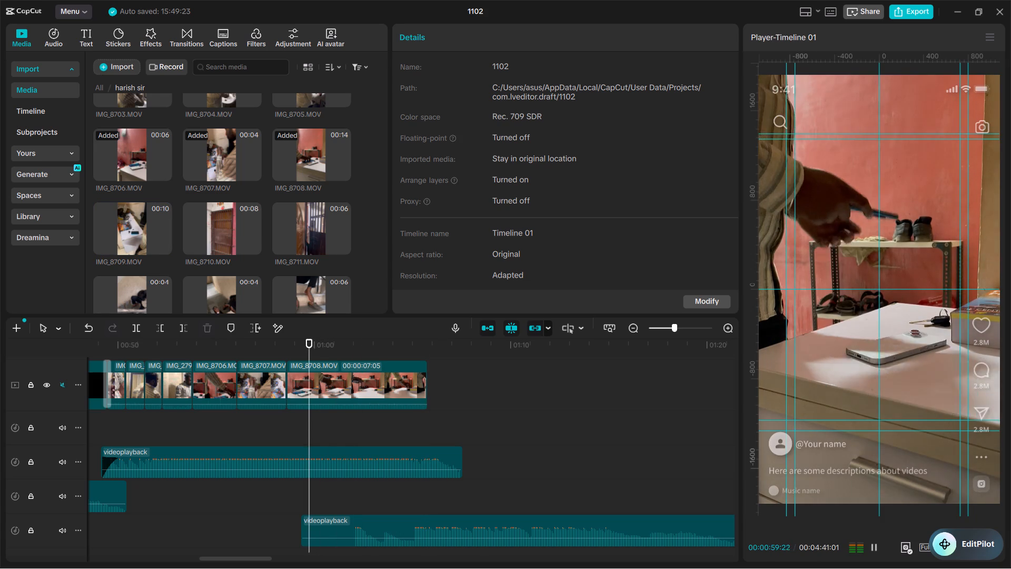
key("space")
key("space")
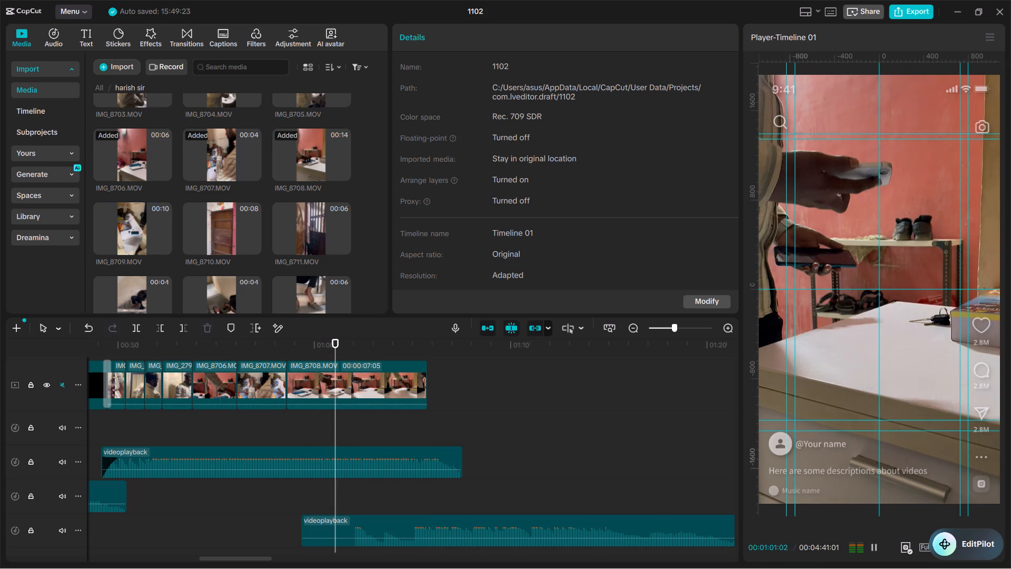
key("space")
key("Right")
key("Right")
key("Right")
key("Right")
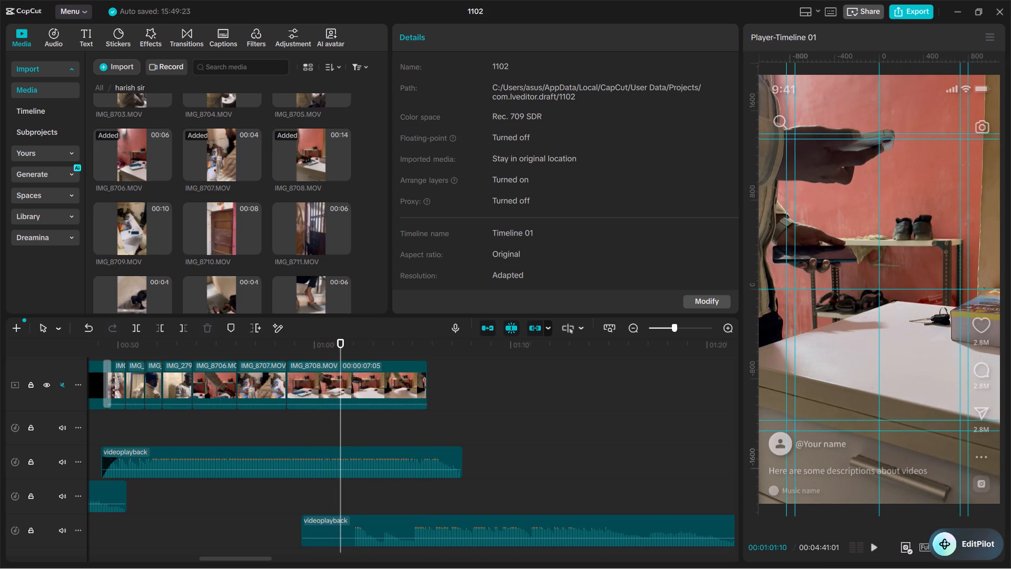
key("Right")
key("Left")
key("Left")
key("Left")
key("Left")
key("Left")
key("Left")
key("Left")
key("Left")
key("Left")
key("Left")
key("Left")
key("Left")
key("Left")
key("Left")
key("Left")
key("Left")
key("Left")
key("Left")
key("Left")
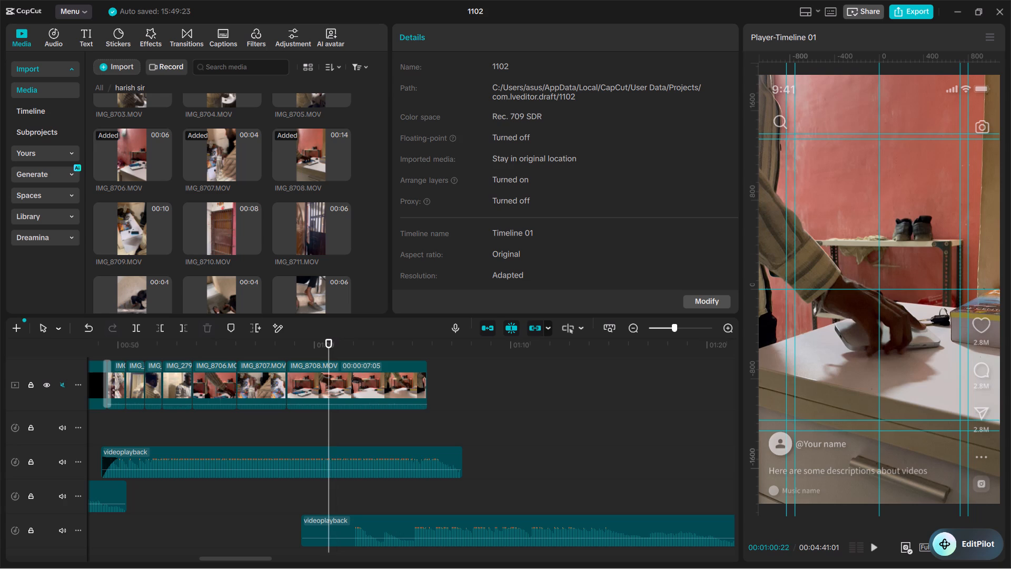
key("w")
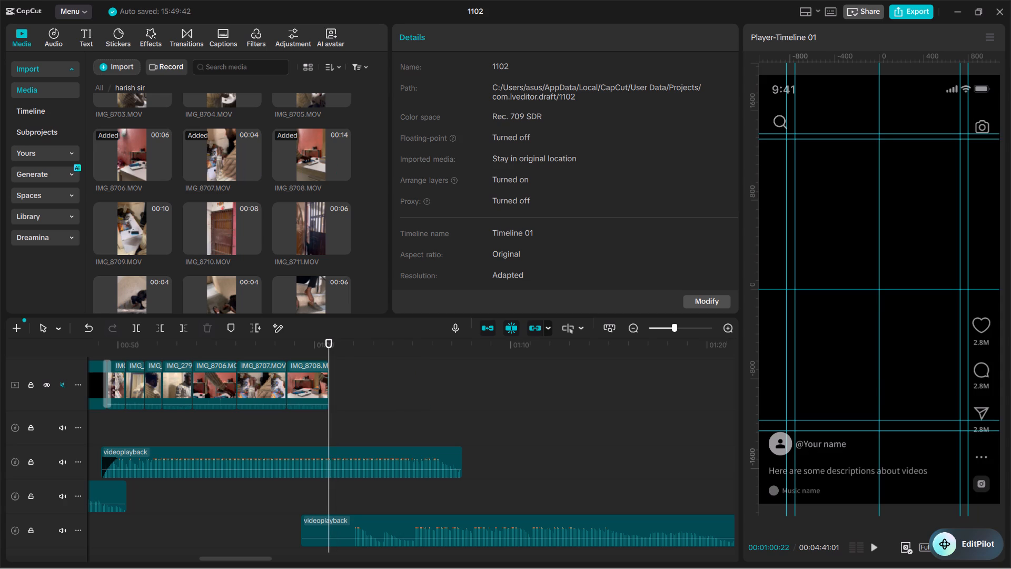
Append IMG_8709 to the main video track directly after IMG_8708.
left_click_drag(135, 228, 348, 379)
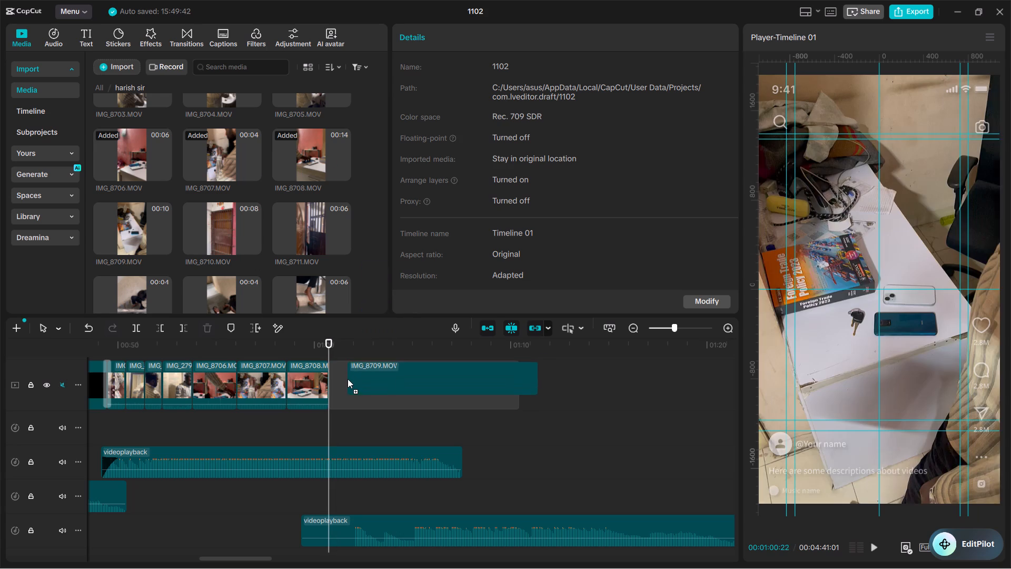
Play IMG_8709 in short bursts to find the cut point and split it at 00:01:02:25.
key("space")
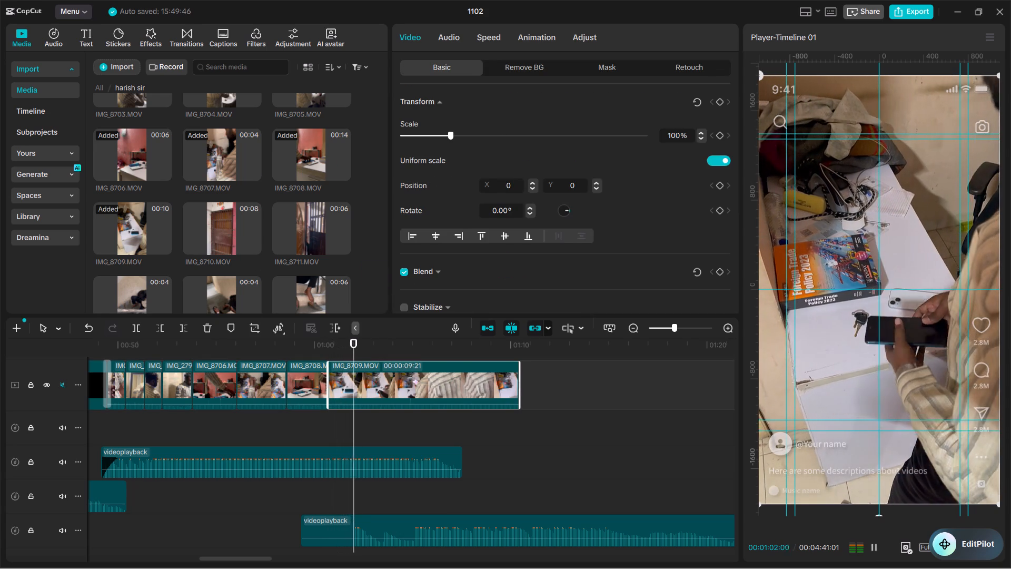
key("space")
key("space")
key("space")
key("space")
key("space")
key("space")
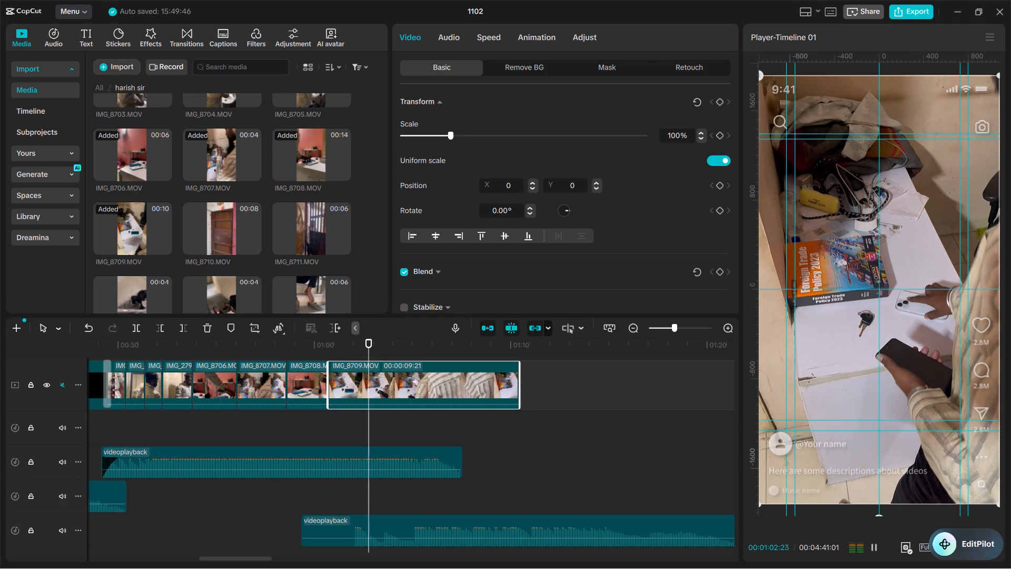
key("space")
key("space")
key("space")
key("Left")
key("Left")
key("Left")
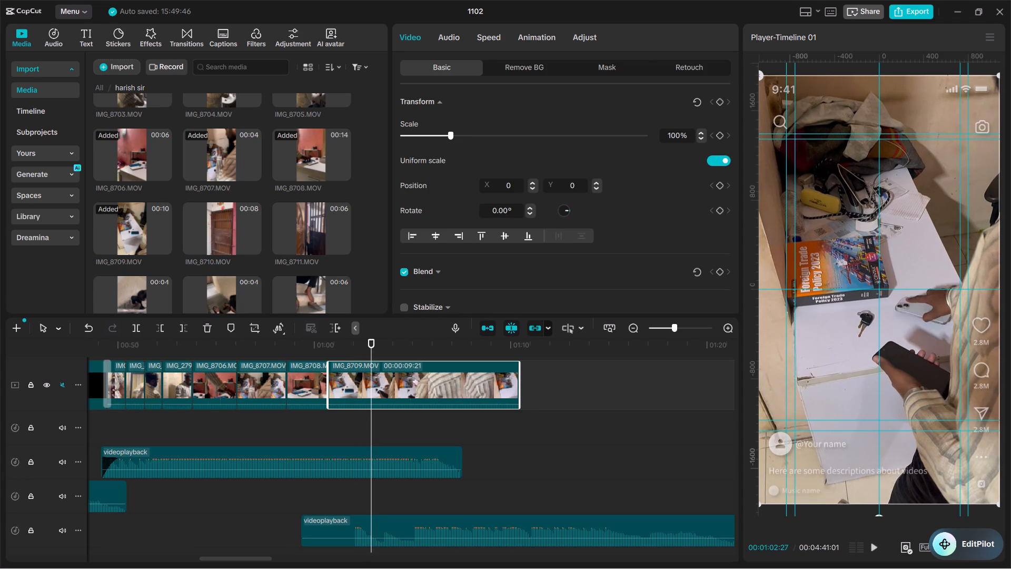
key("Left")
key("Left")
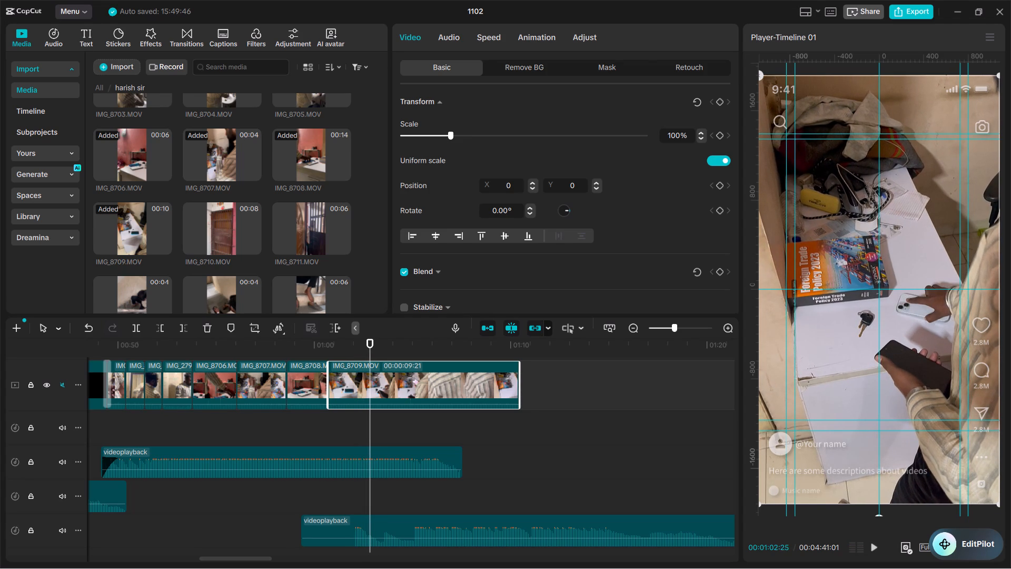
key("ctrl+b")
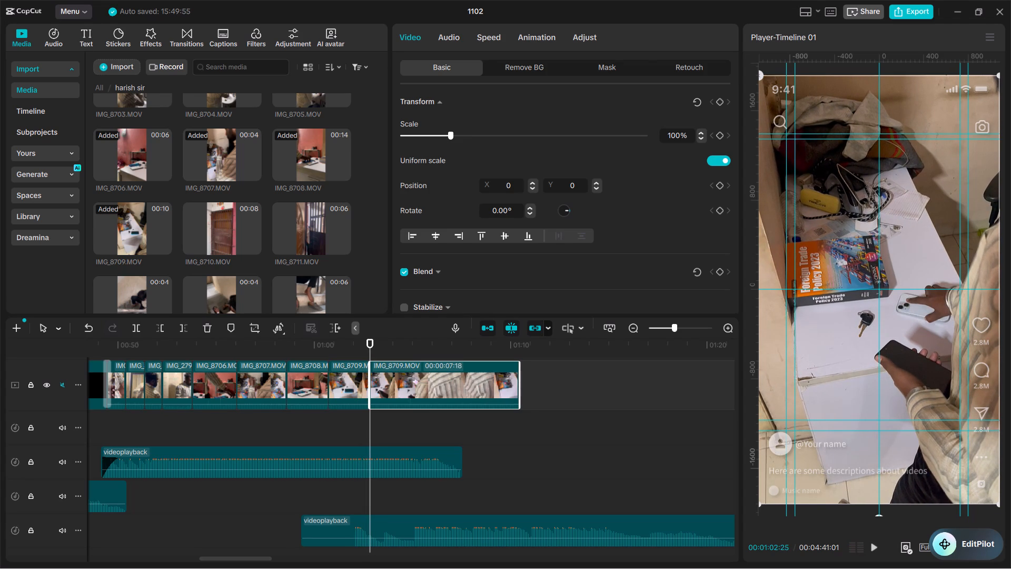
Play through the split in IMG_8709 and delete the clip's first portion, closing the gap after IMG_8708.
left_click_drag(362, 343, 262, 357)
key("space")
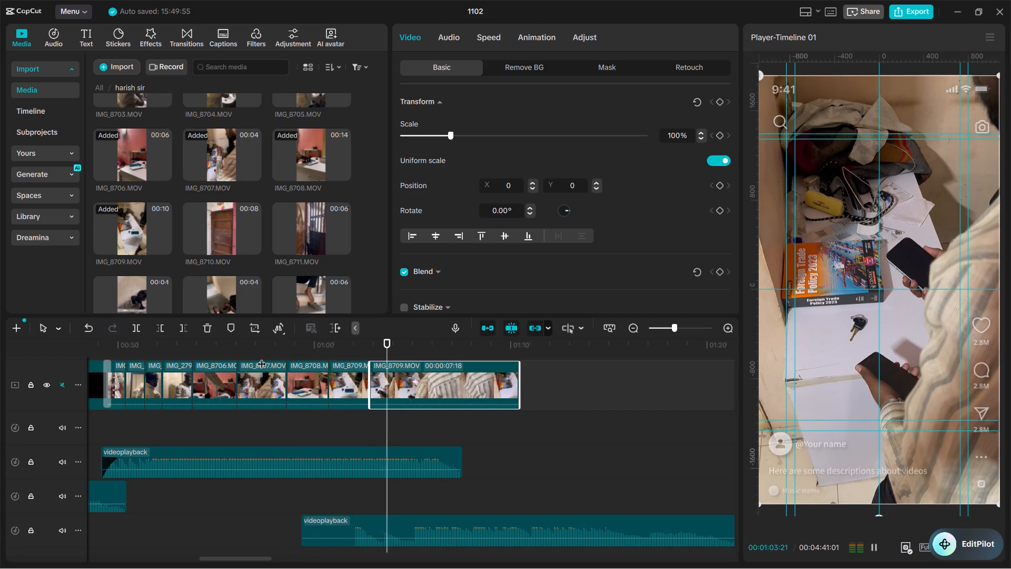
key("space")
key("Left")
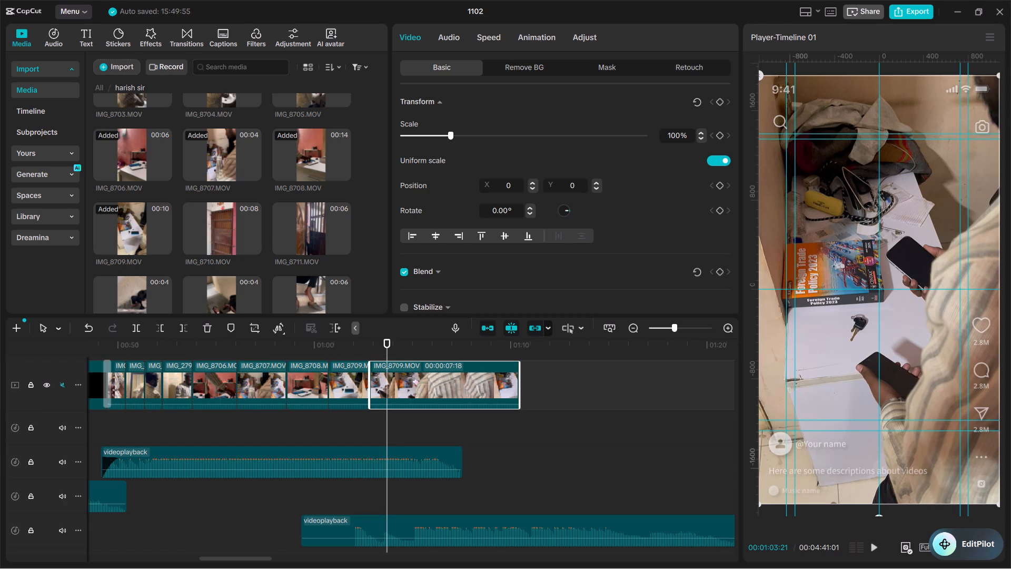
left_click_drag(354, 338, 344, 338)
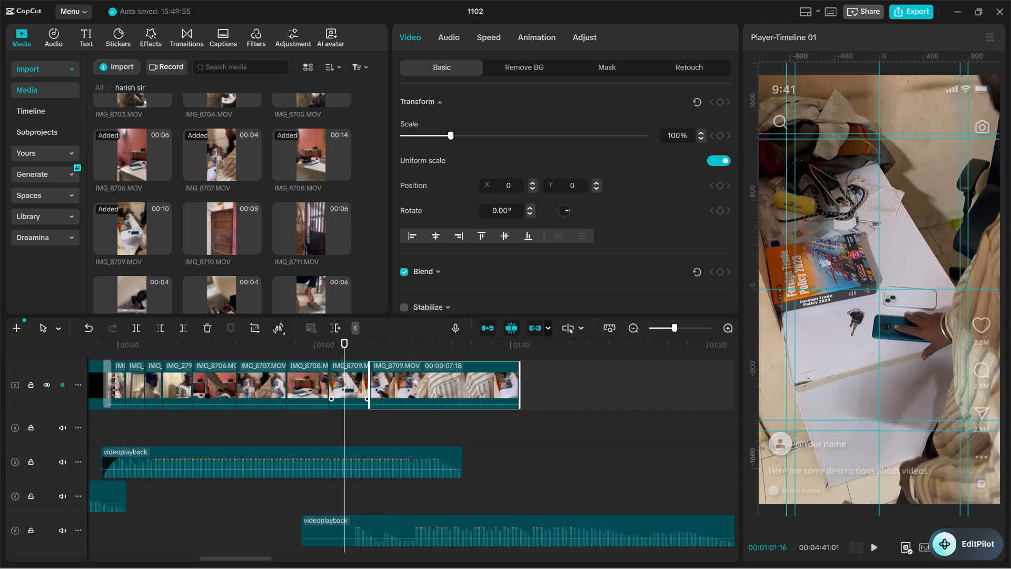
left_click(353, 381)
key("BackSpace")
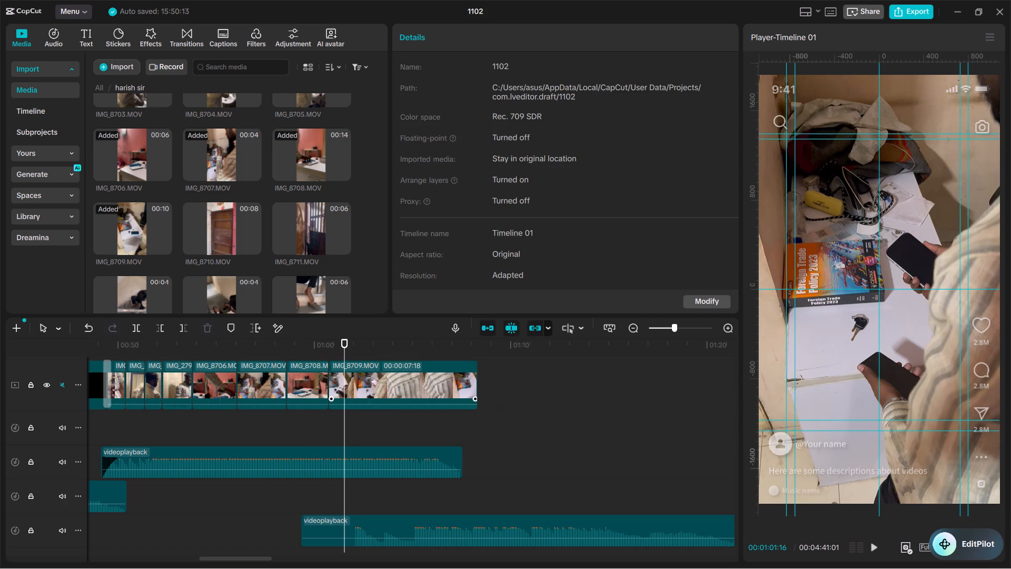
Replay the cut from IMG_8708 into IMG_8709 in short bursts and trim IMG_8709's start at 00:01:00:27, closing the gap.
left_click_drag(345, 344, 306, 349)
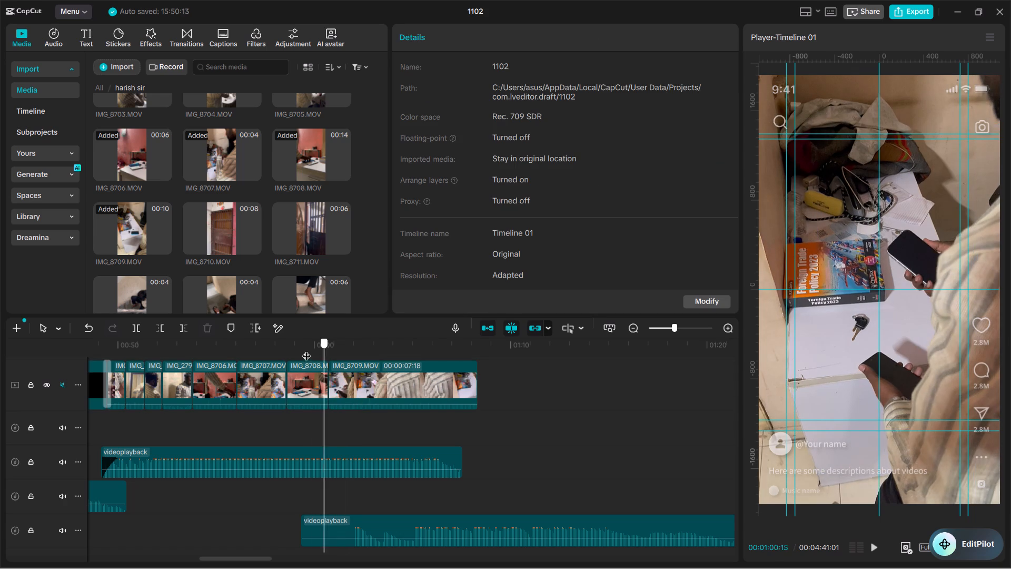
left_click_drag(306, 349, 305, 350)
key("space")
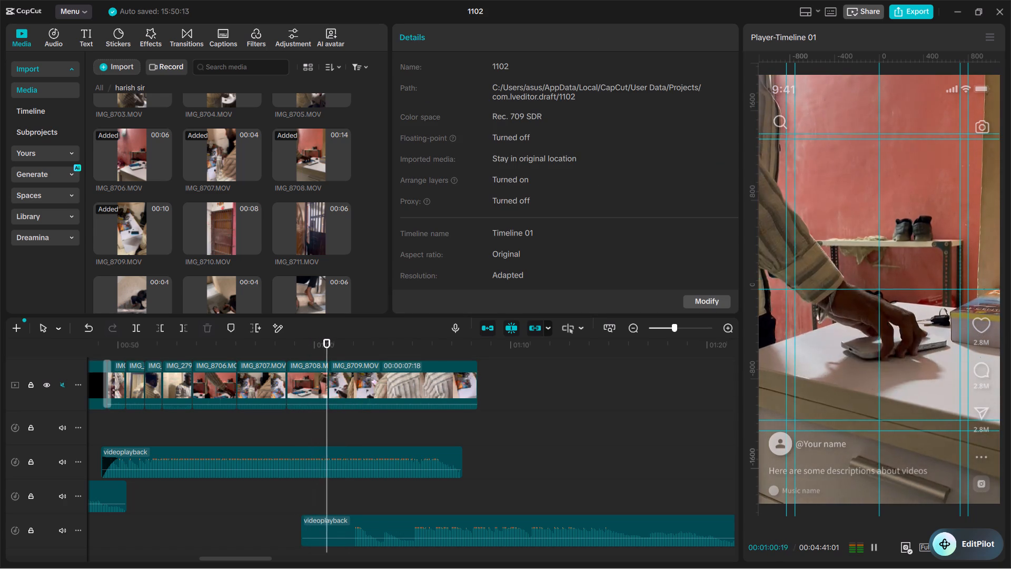
key("space")
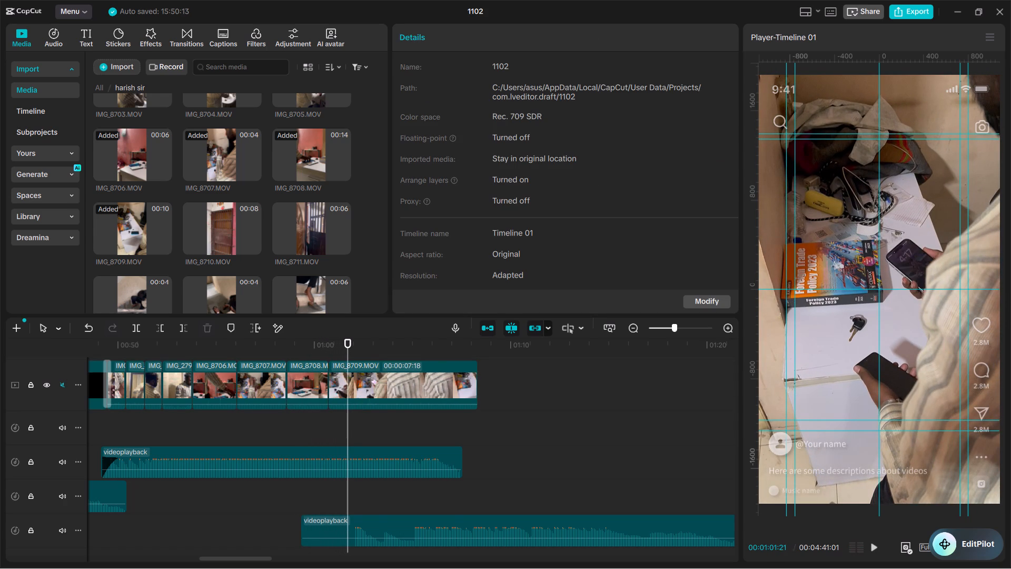
left_click_drag(341, 341, 301, 349)
key("space")
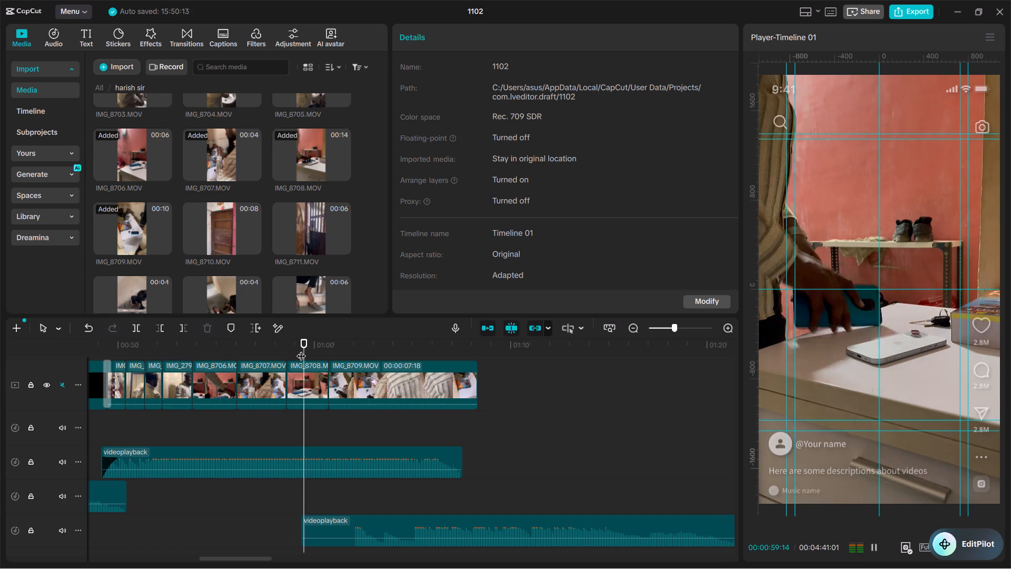
key("space")
key("space")
key("space")
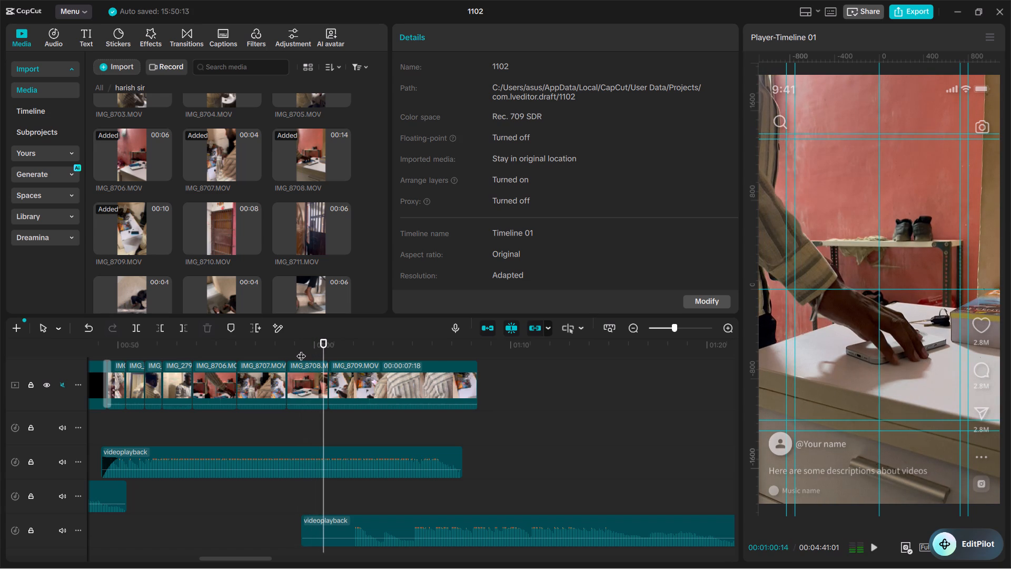
key("space")
key("space")
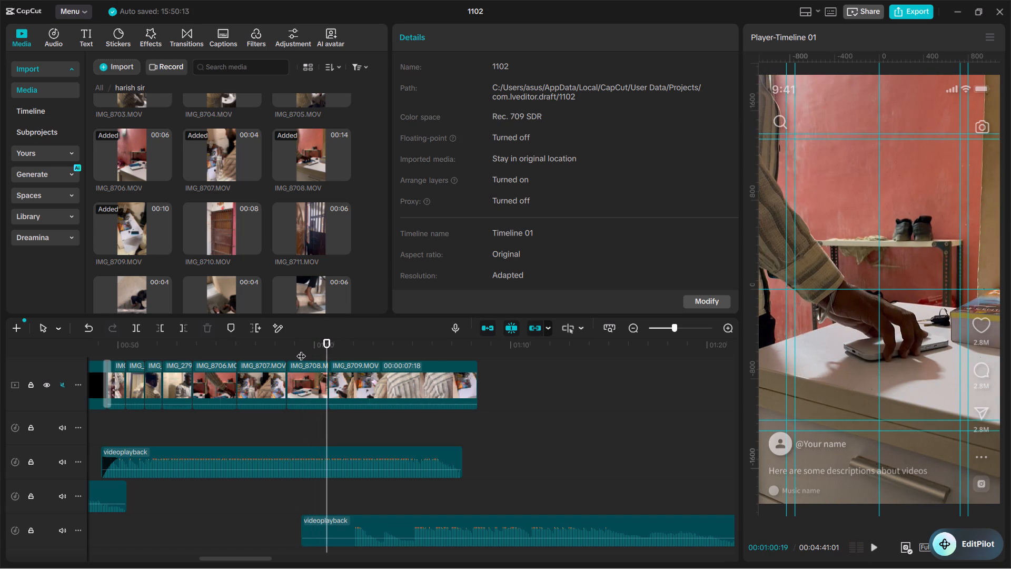
key("space")
key("space")
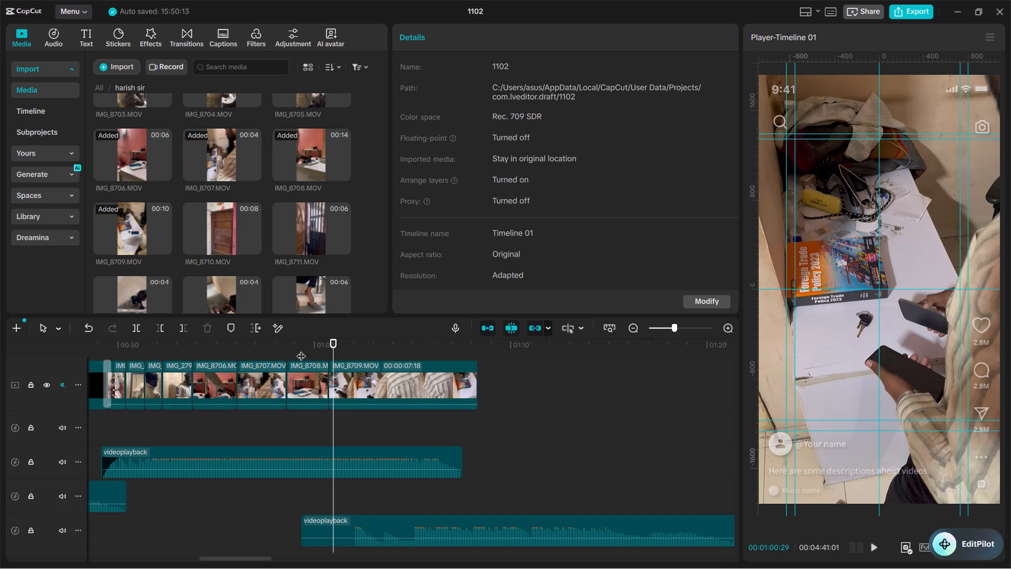
key("Left")
key("Left")
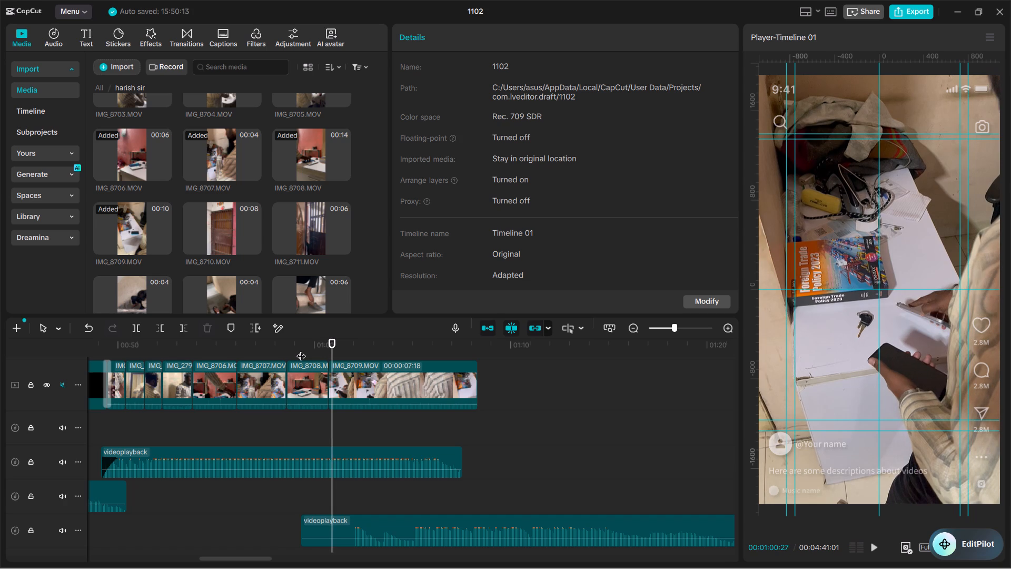
key("q")
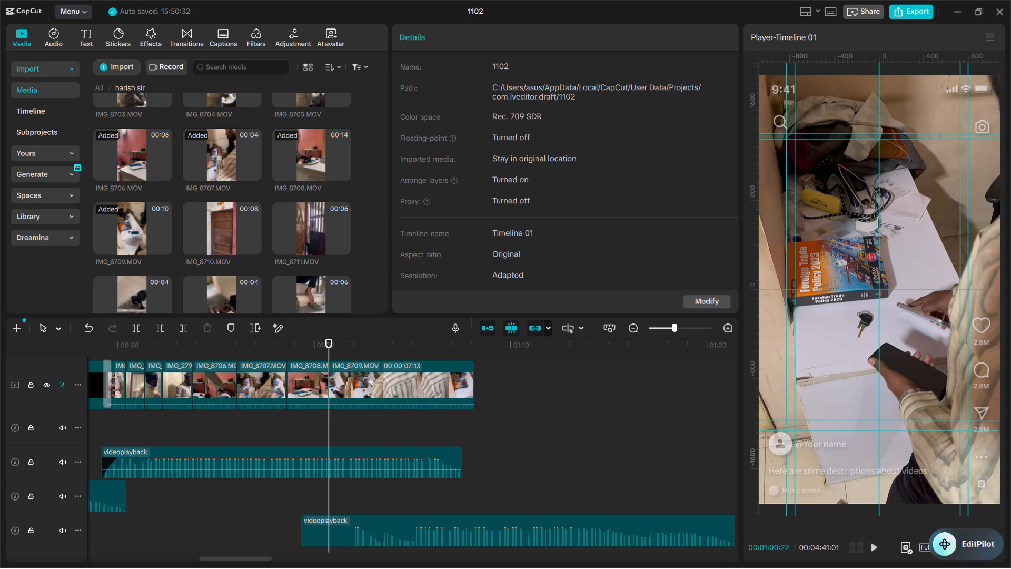
Play across the cut into IMG_8709 with the music to find its out point and trim its end to 00:01:03:03.
left_click_drag(292, 340, 288, 345)
key("space")
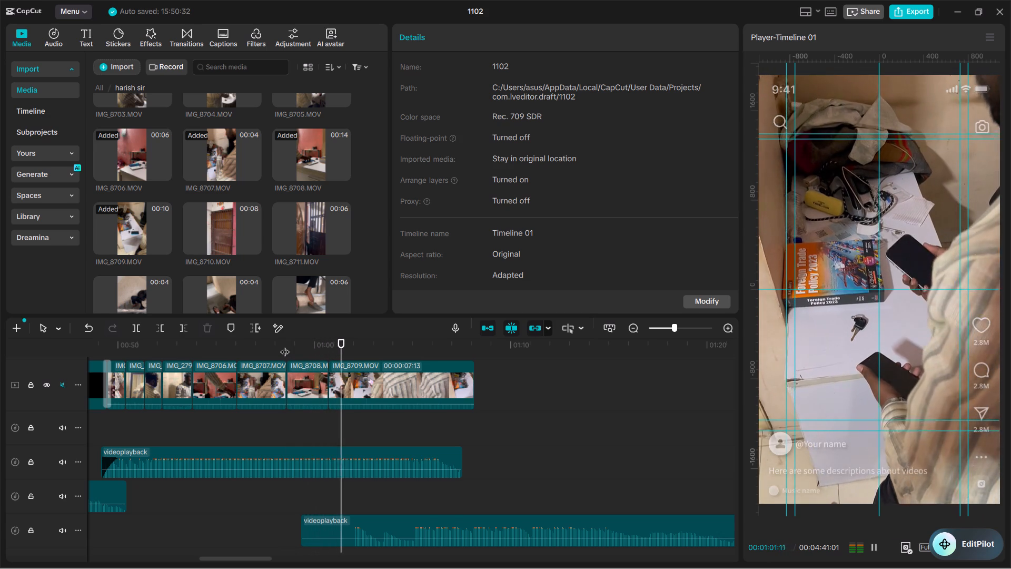
key("space")
key("space")
key("space")
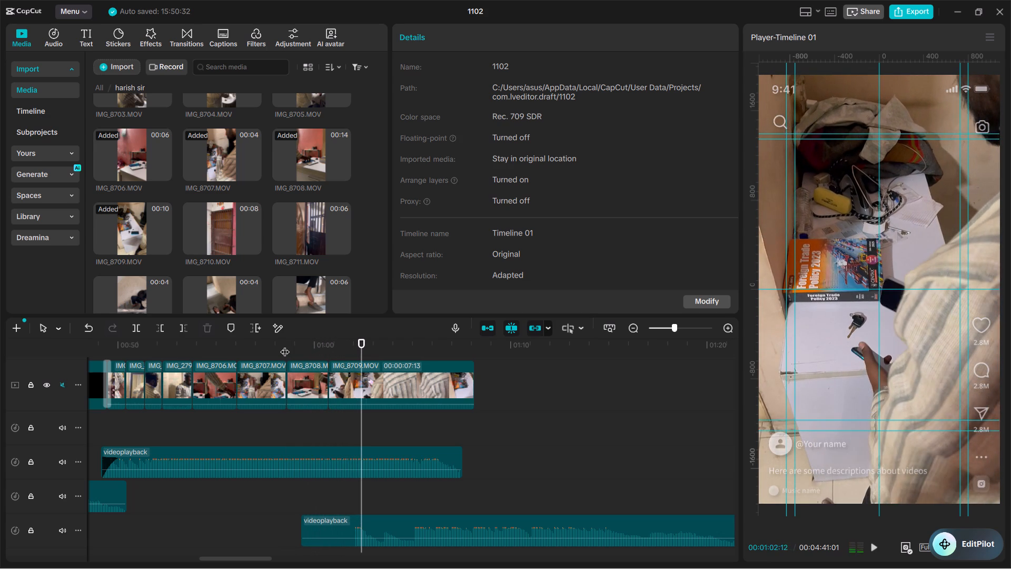
key("space")
key("space")
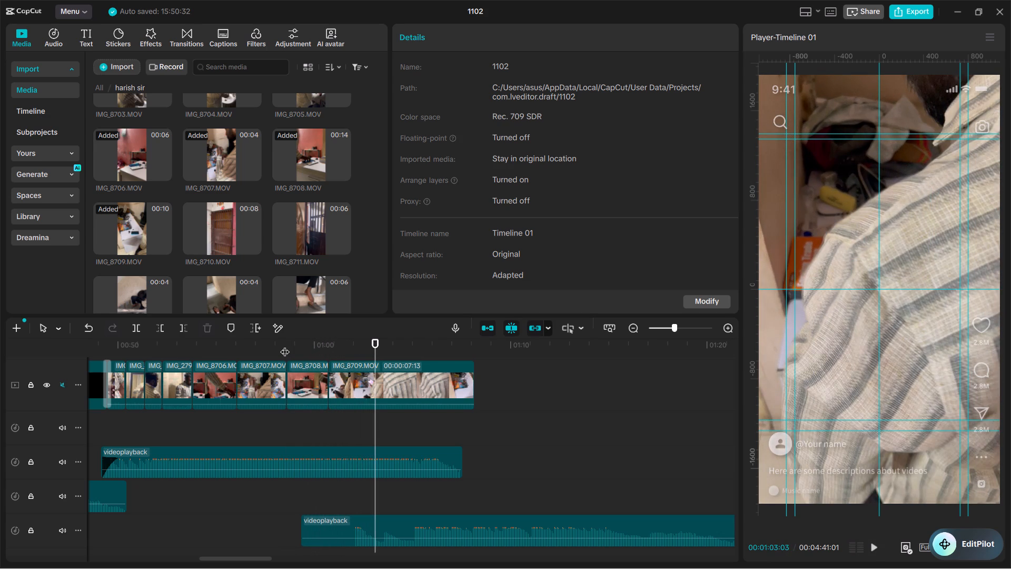
key("w")
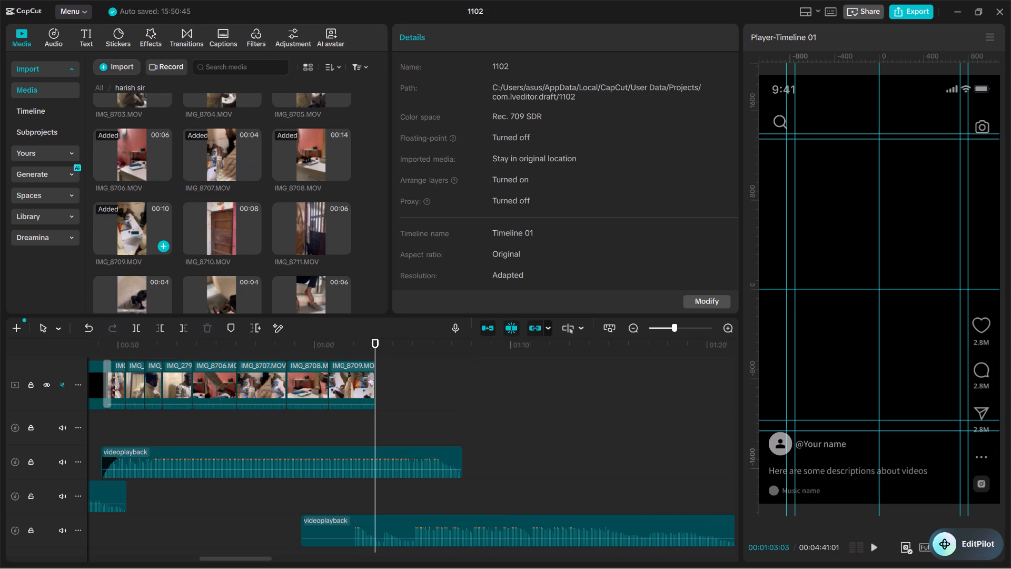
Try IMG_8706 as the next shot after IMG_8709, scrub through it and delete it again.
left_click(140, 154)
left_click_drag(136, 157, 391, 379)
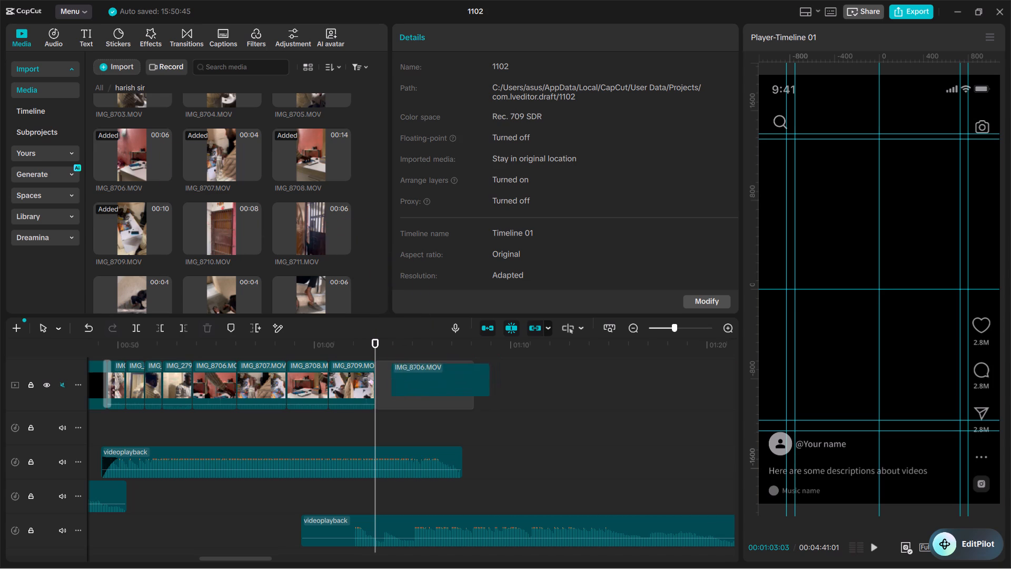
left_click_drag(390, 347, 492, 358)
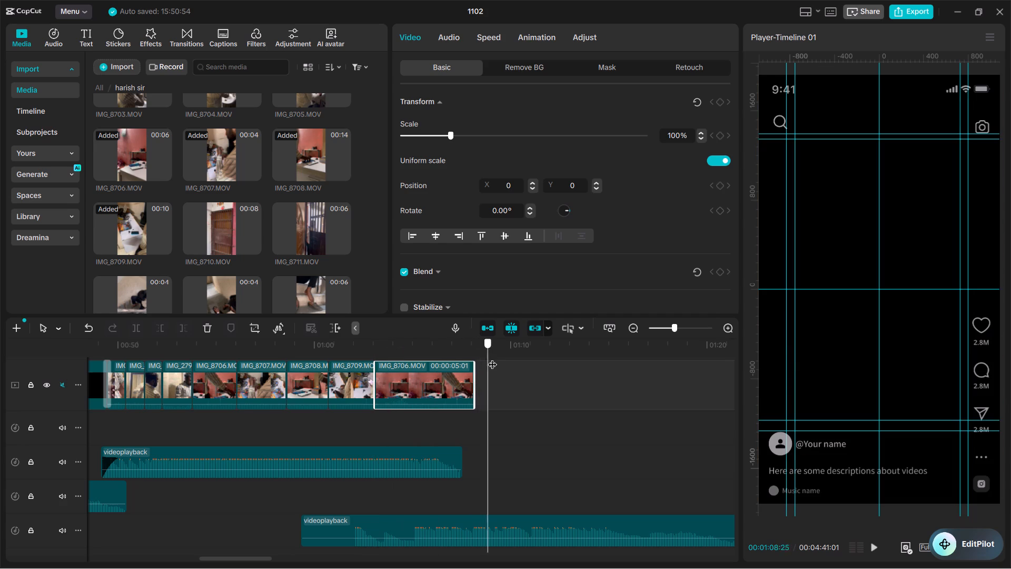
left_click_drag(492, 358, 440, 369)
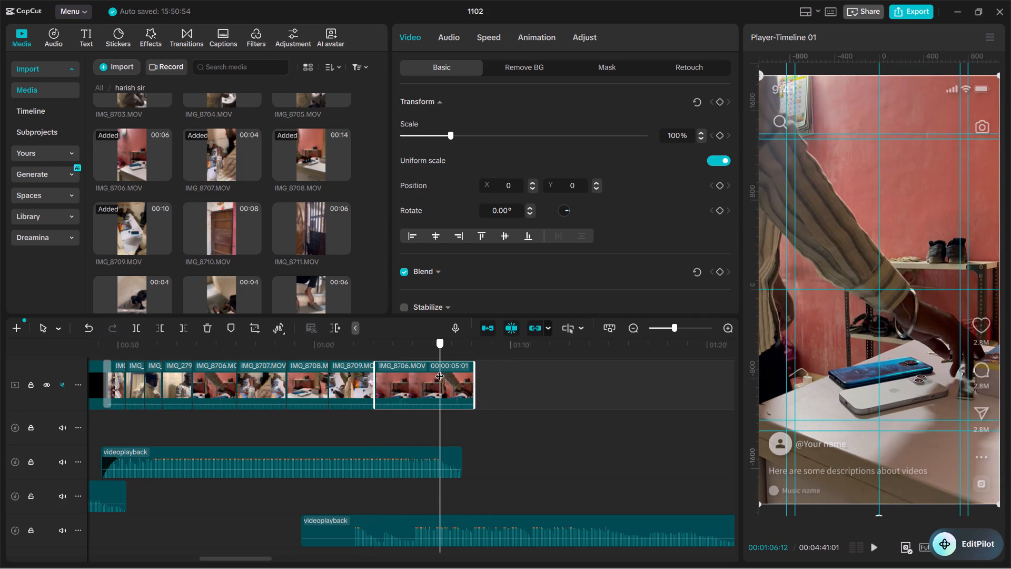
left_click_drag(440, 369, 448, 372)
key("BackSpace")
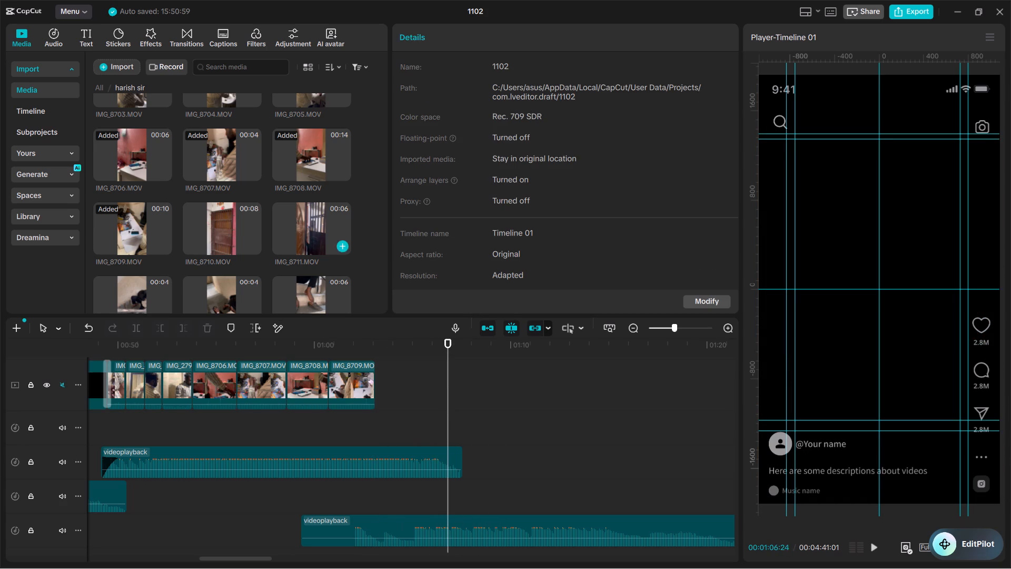
Append a second copy of IMG_8708 to the main video track directly after IMG_8709.
left_click(305, 155)
left_click(304, 153)
left_click_drag(304, 153, 473, 432)
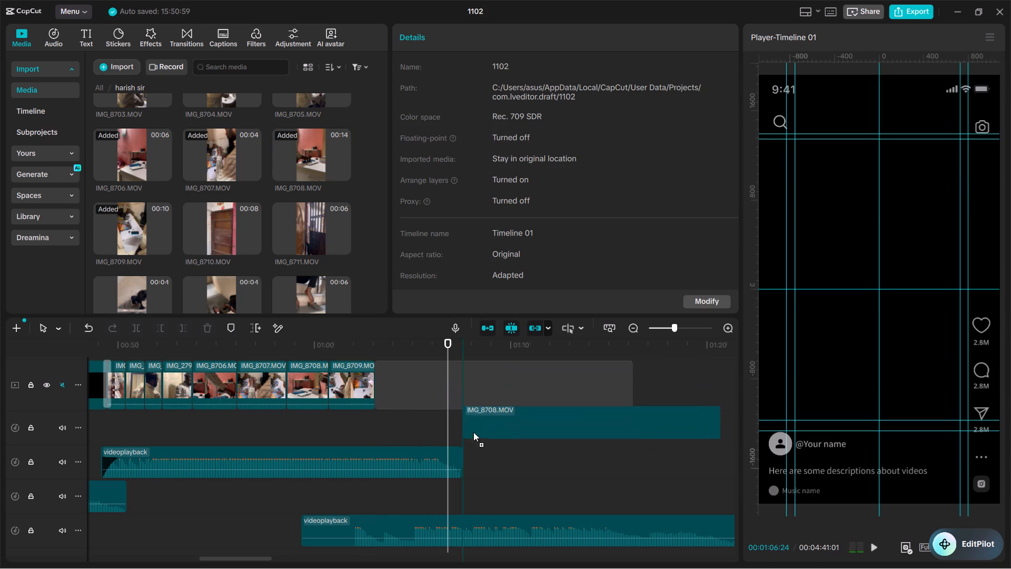
left_click_drag(473, 432, 372, 367)
Scrub through the second IMG_8708 clip and trim away its start up to around 00:01:13, closing the gap after IMG_8709.
left_click_drag(447, 344, 508, 352)
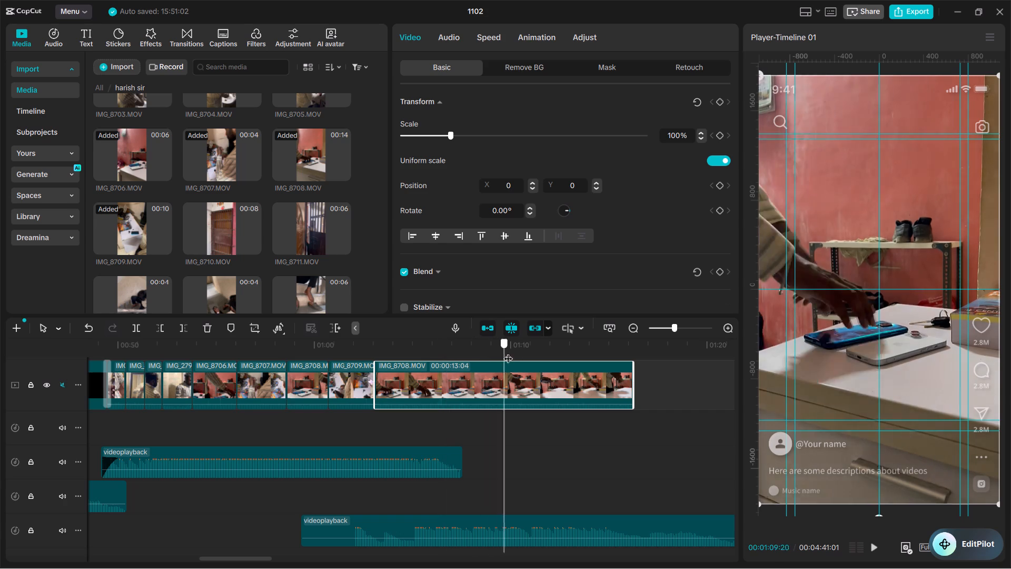
left_click_drag(508, 352, 354, 382)
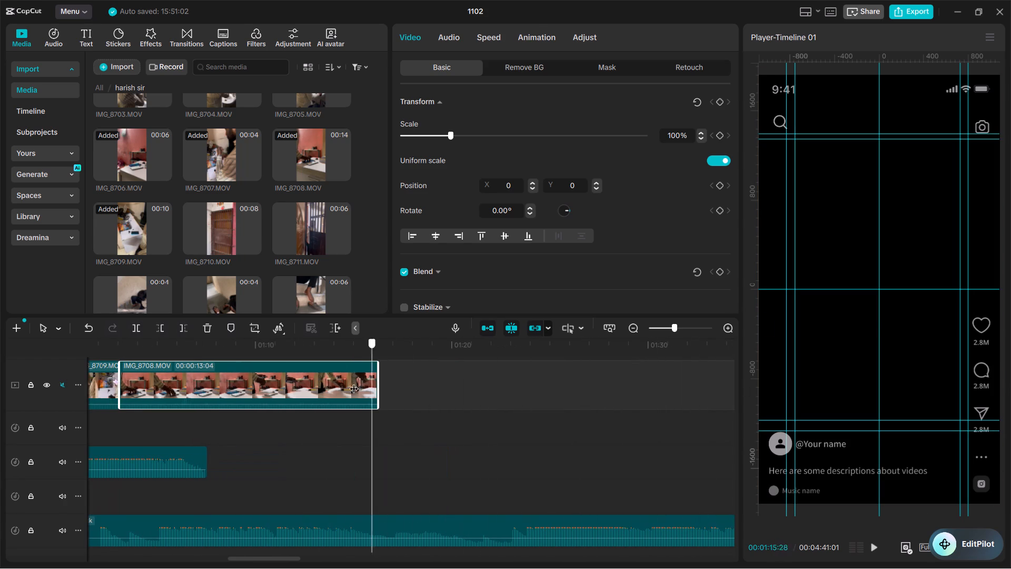
left_click_drag(354, 382, 313, 375)
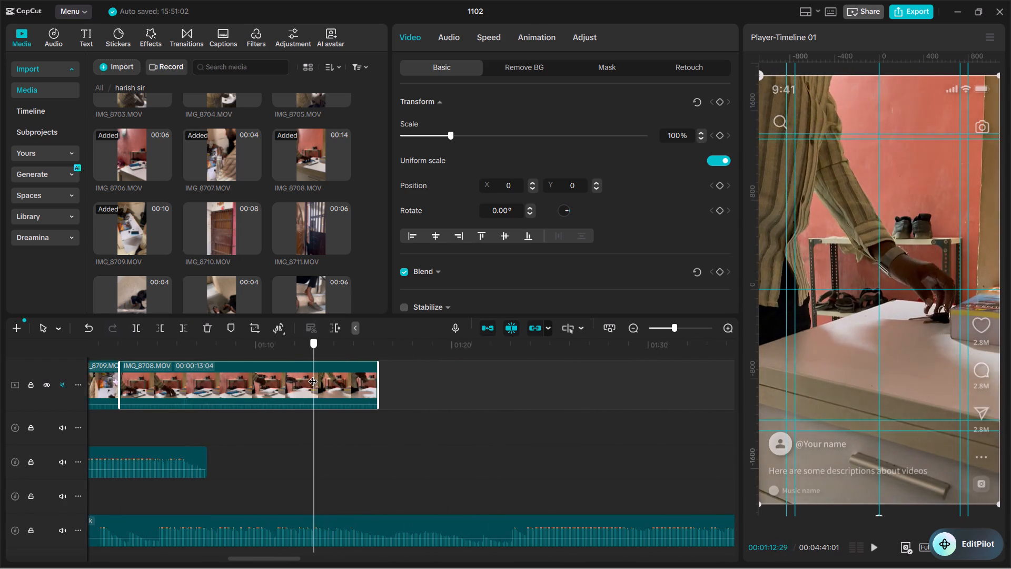
left_click_drag(313, 375, 310, 372)
key("q")
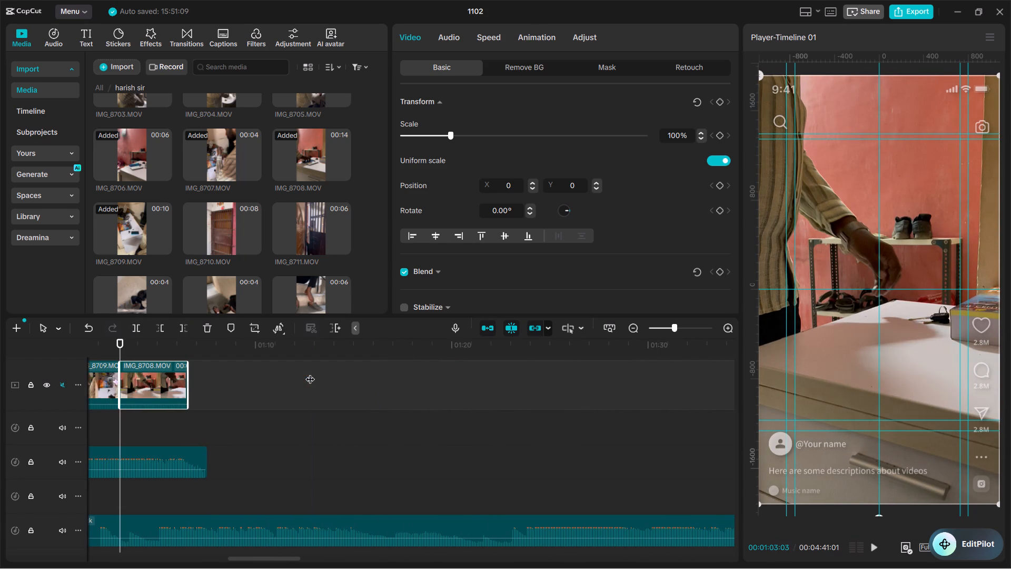
Replay the getting-ready shots from the earlier clips through IMG_8707 and IMG_8708 into IMG_8709, checking the cuts against the music.
left_click_drag(128, 343, 136, 342)
key("space")
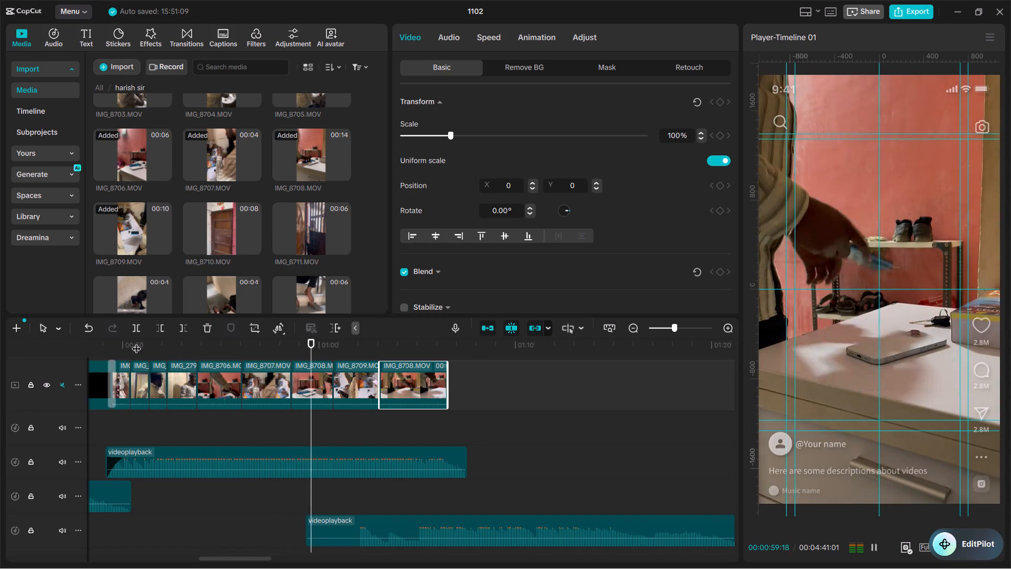
key("space")
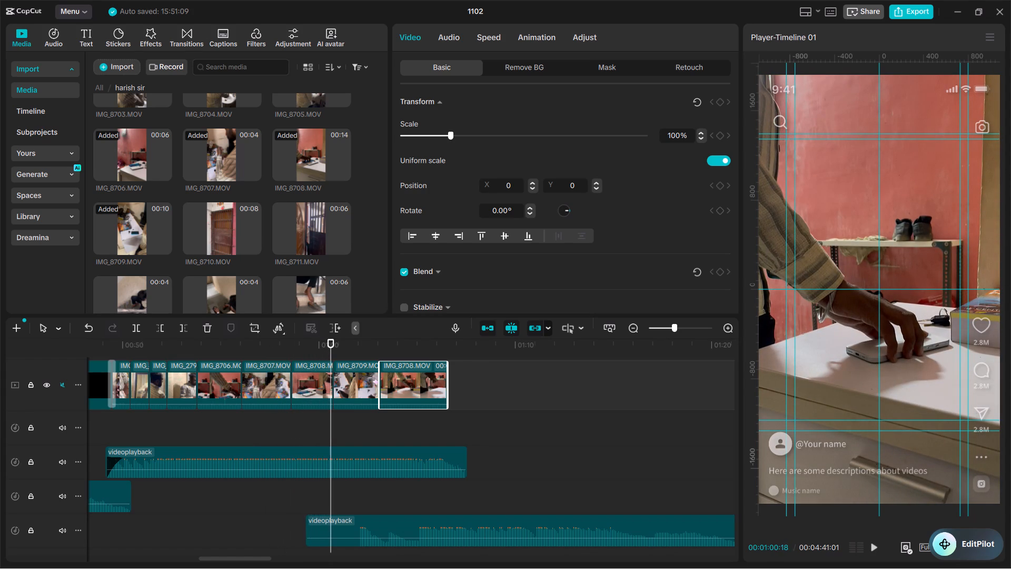
left_click_drag(304, 347, 167, 351)
key("space")
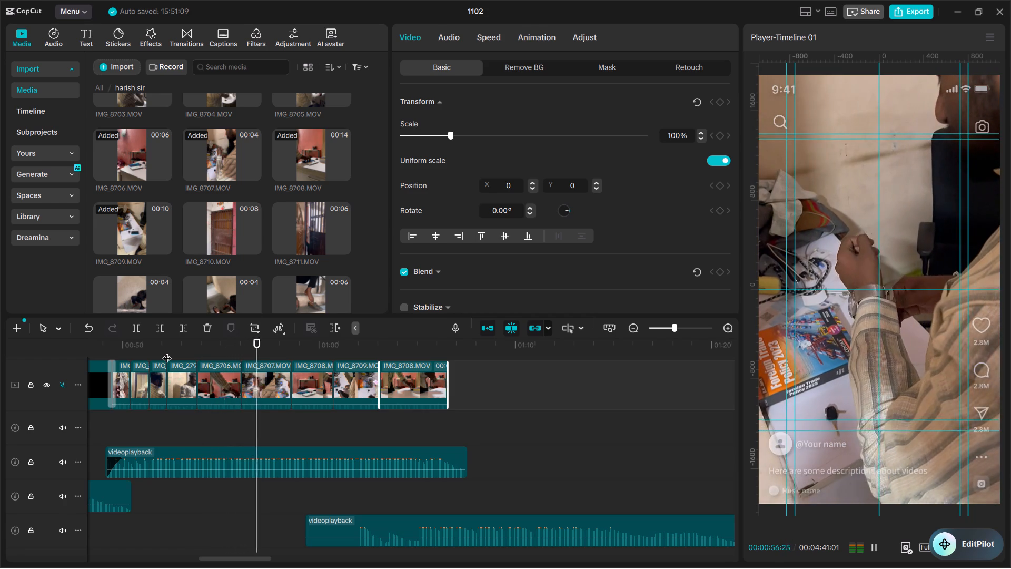
key("space")
key("space")
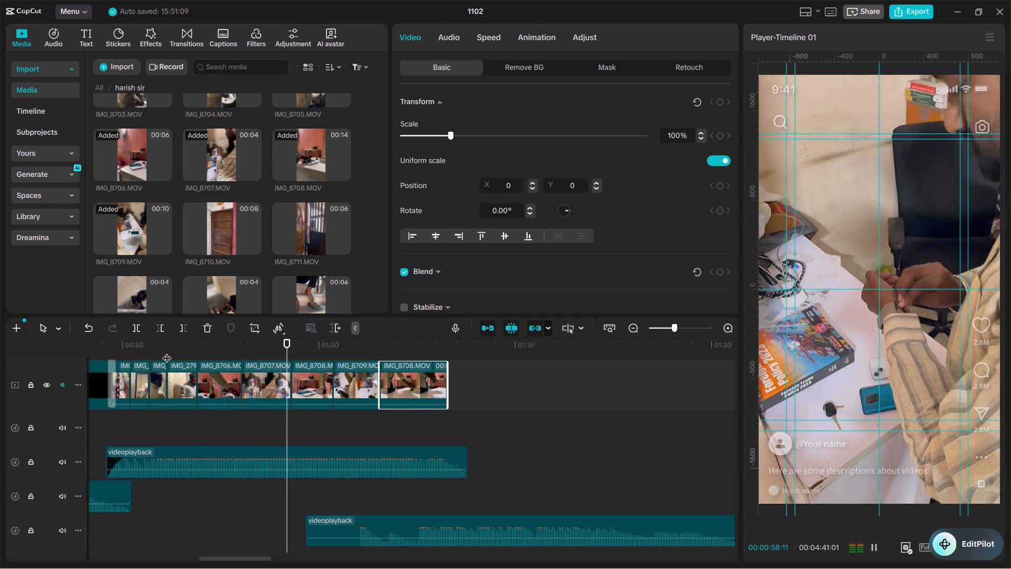
key("space")
key("space")
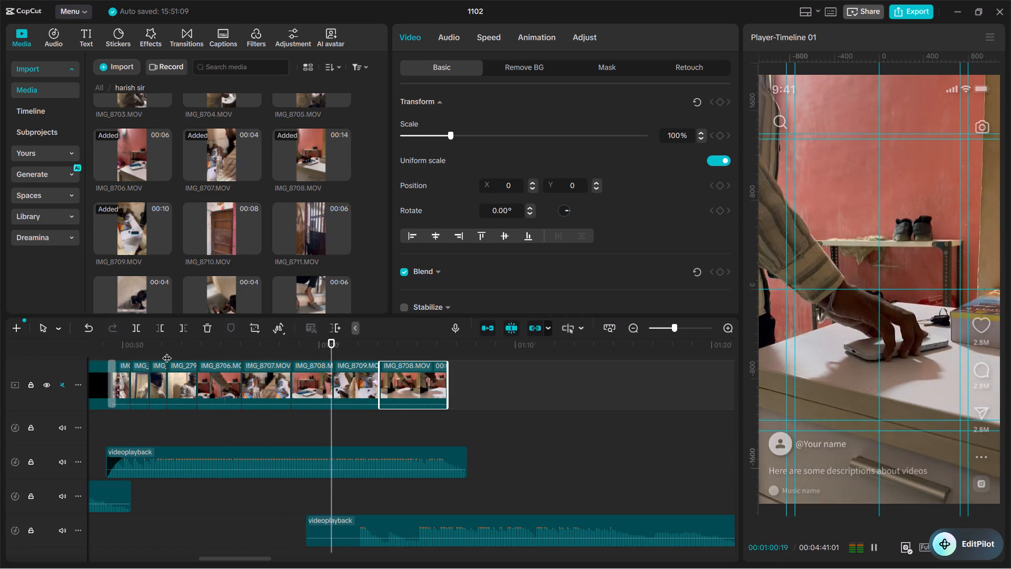
key("space")
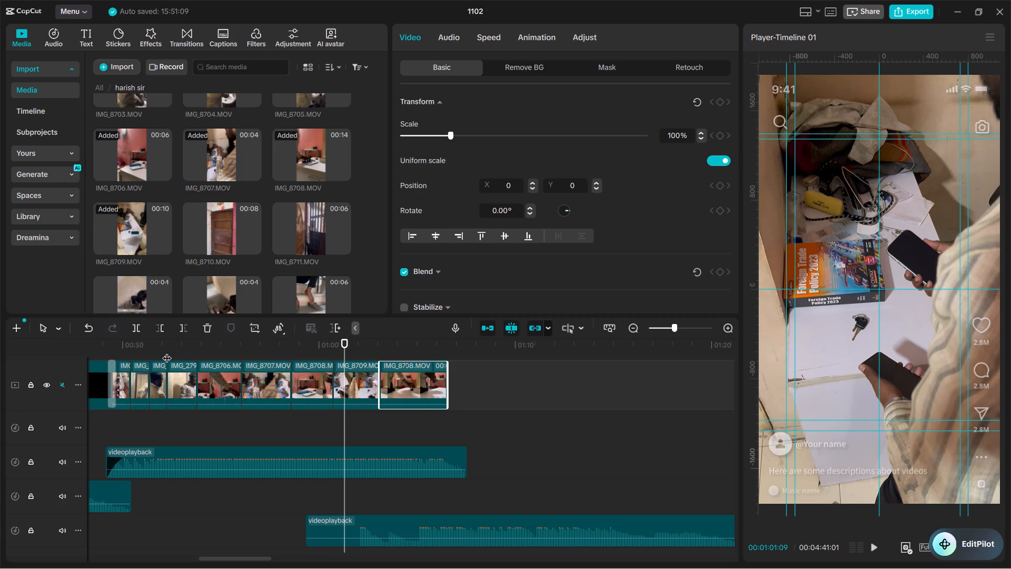
left_click_drag(243, 338, 242, 351)
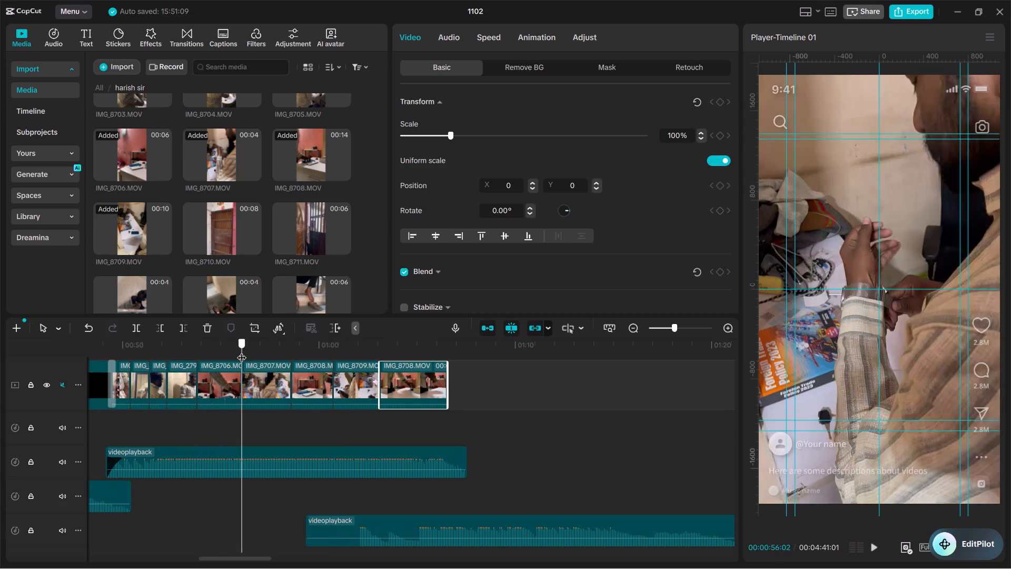
left_click_drag(242, 351, 205, 357)
key("space")
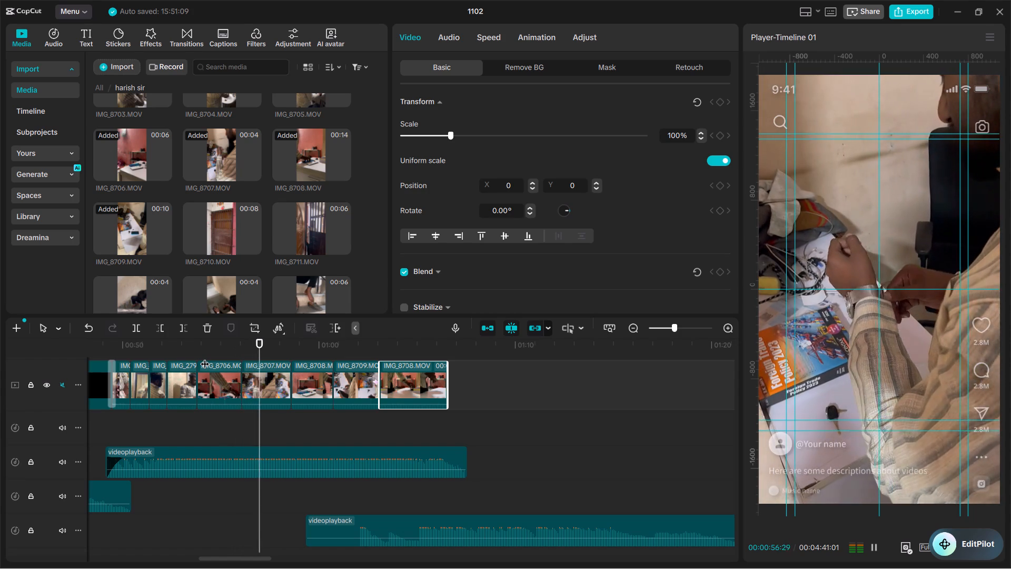
key("space")
key("space")
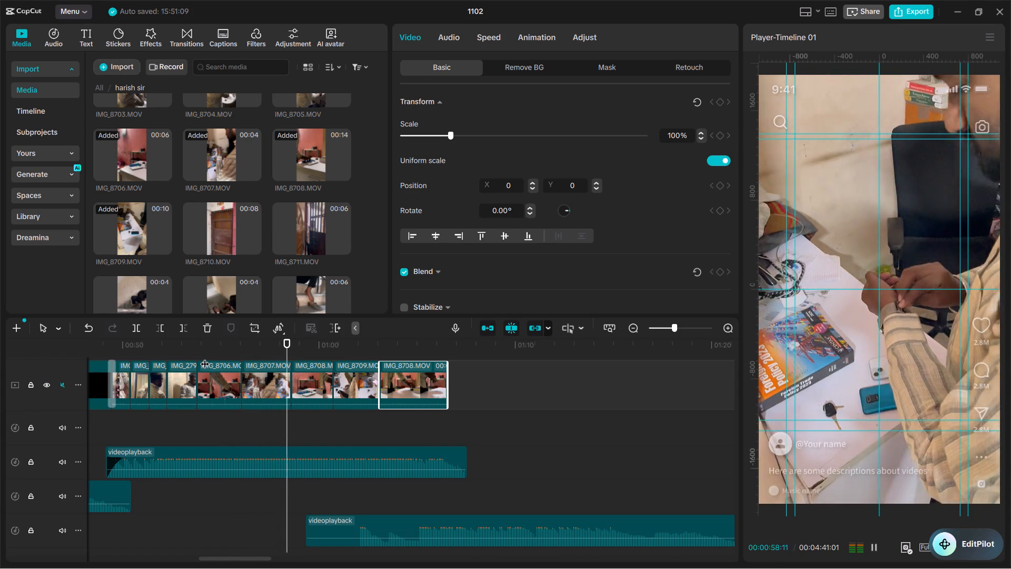
key("space")
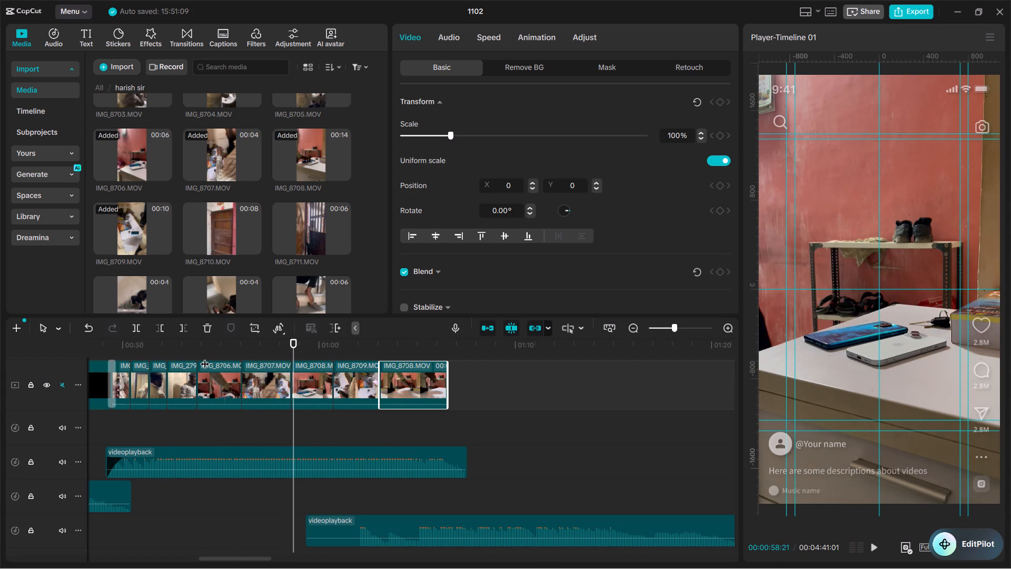
key("space")
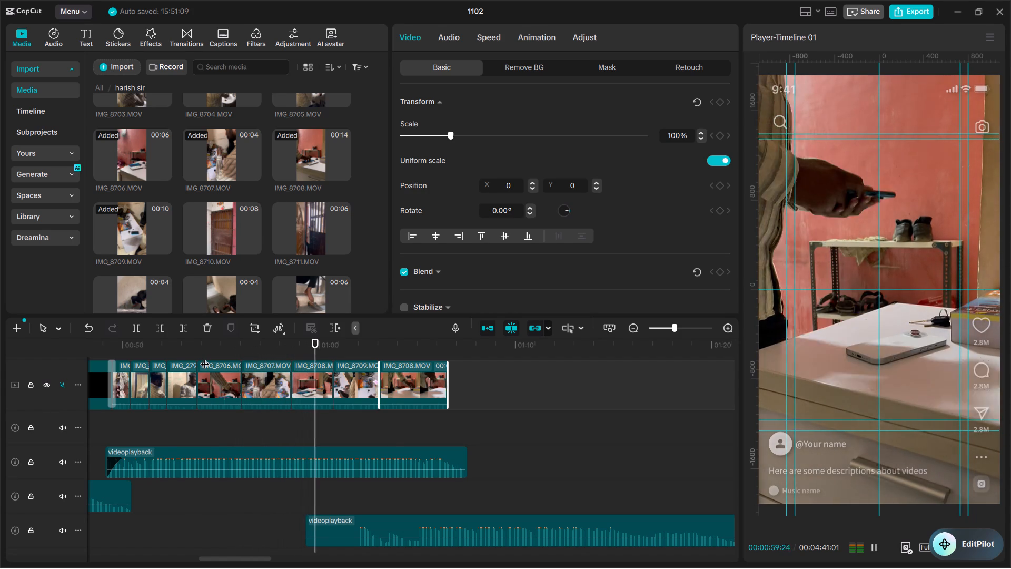
key("space")
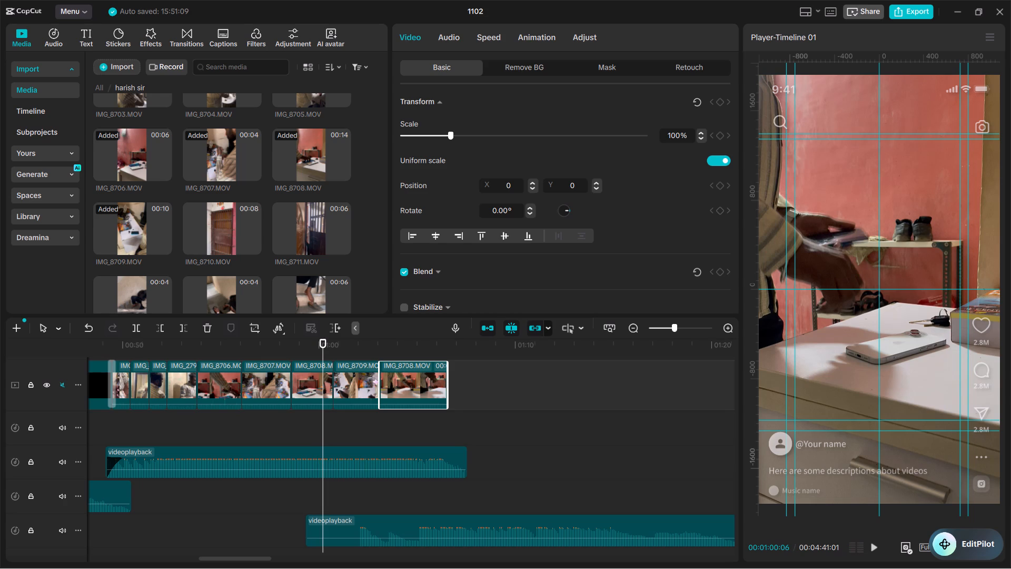
left_click_drag(309, 350, 267, 359)
key("space")
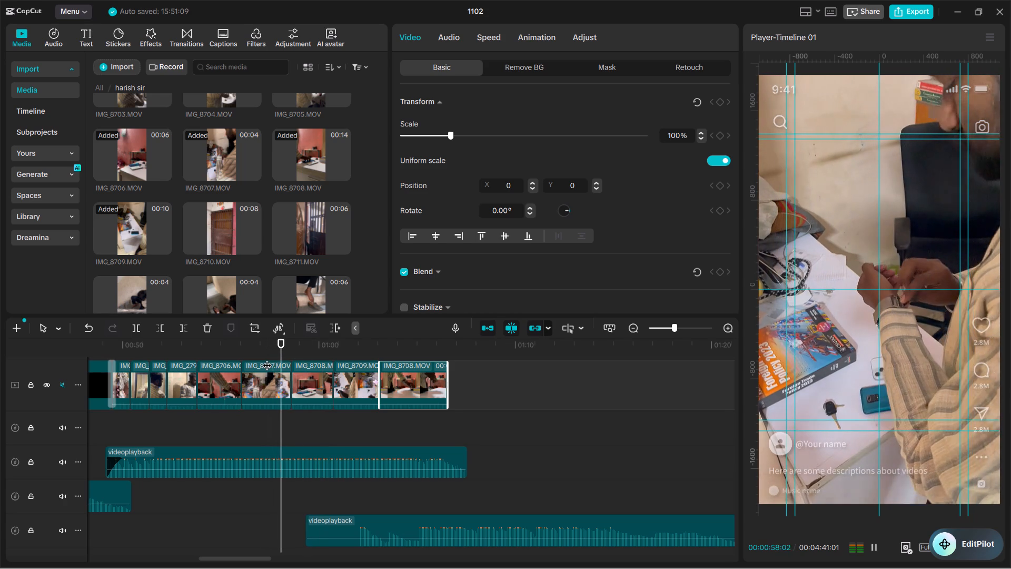
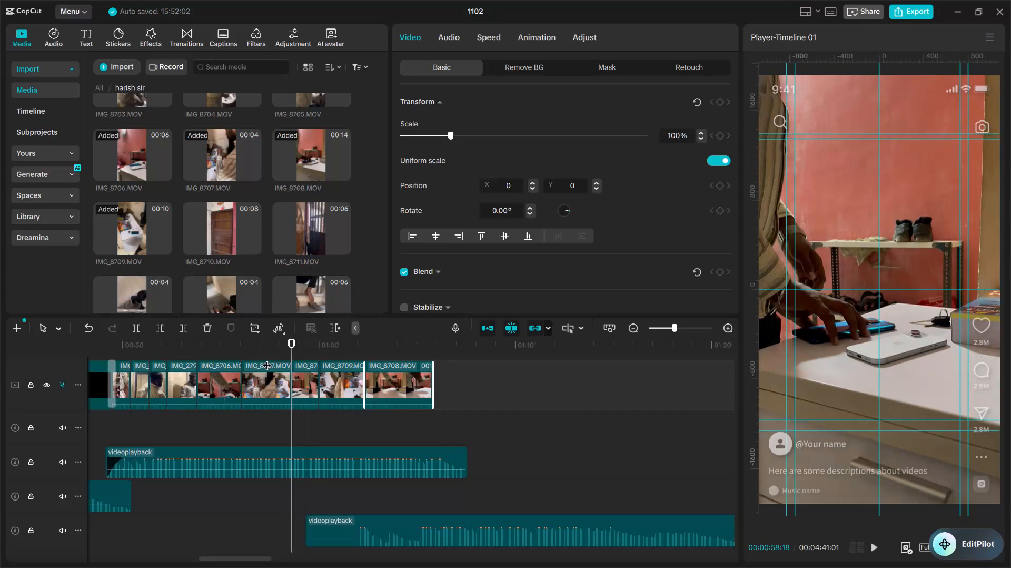
Play the shots from around 00:00:58 and trim off the end of the second IMG_8708 clip at 00:01:04:12.
left_click_drag(276, 356, 267, 355)
key("space")
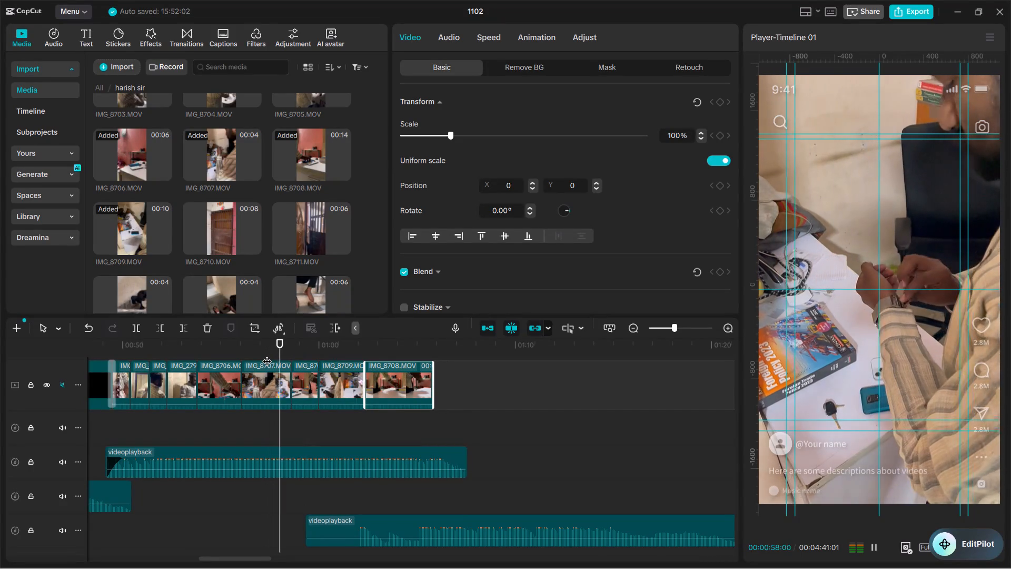
key("space")
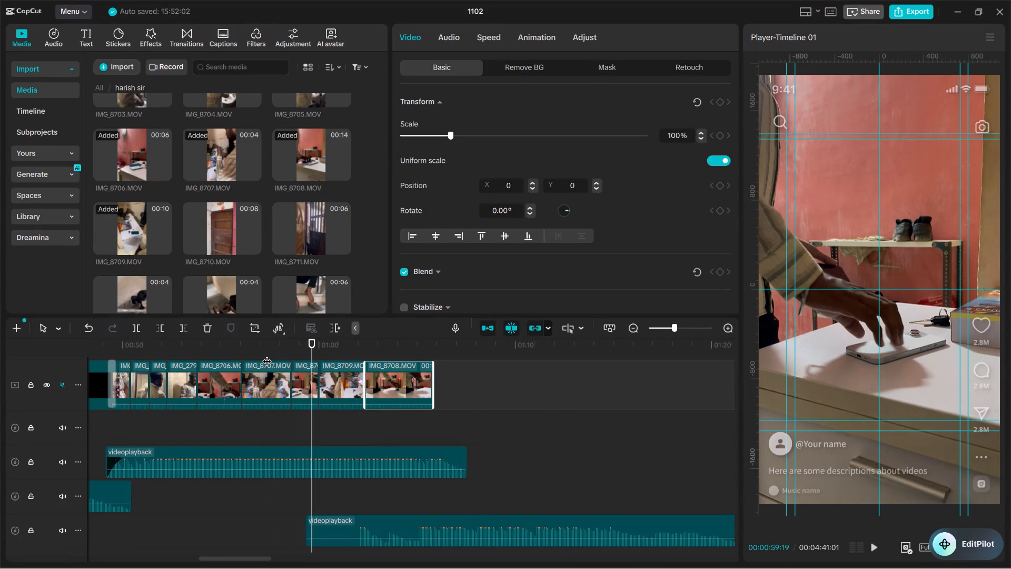
key("space")
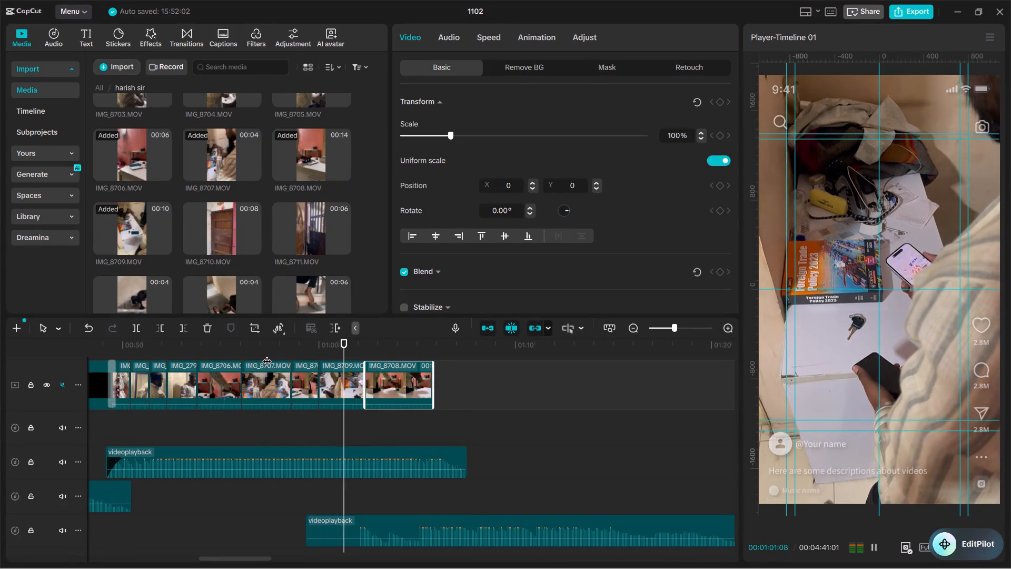
key("space")
key("space")
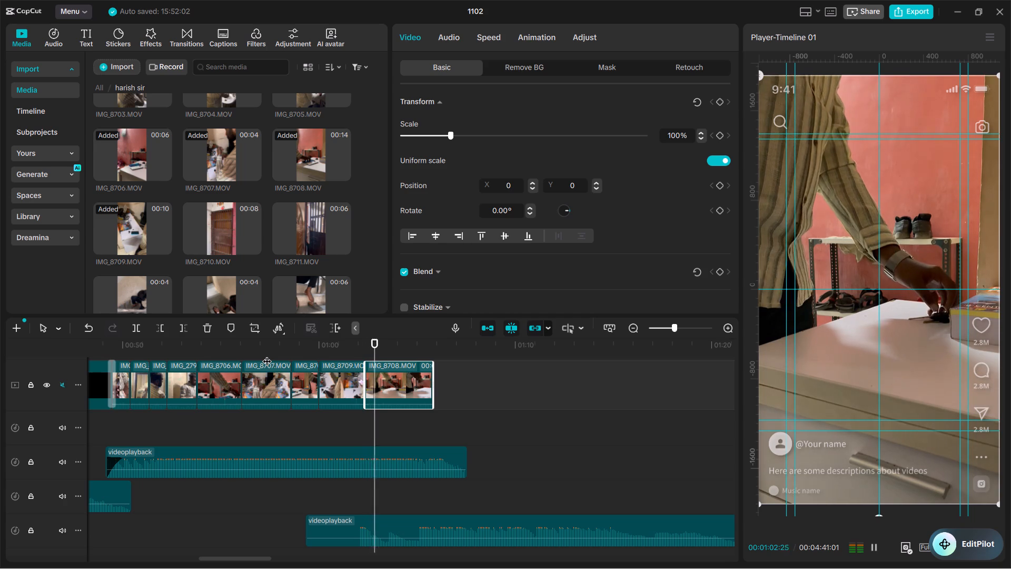
key("space")
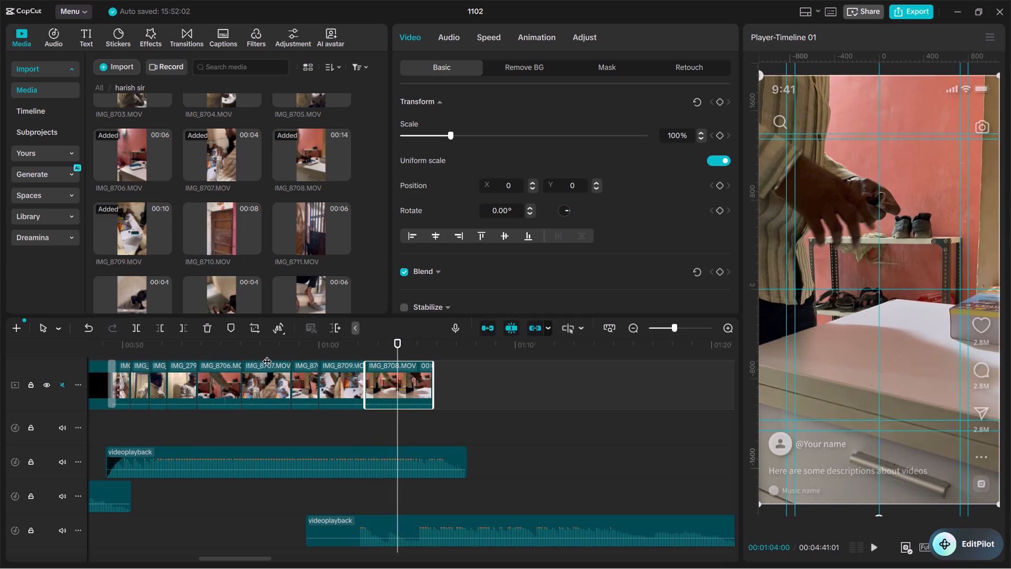
key("space")
key("space")
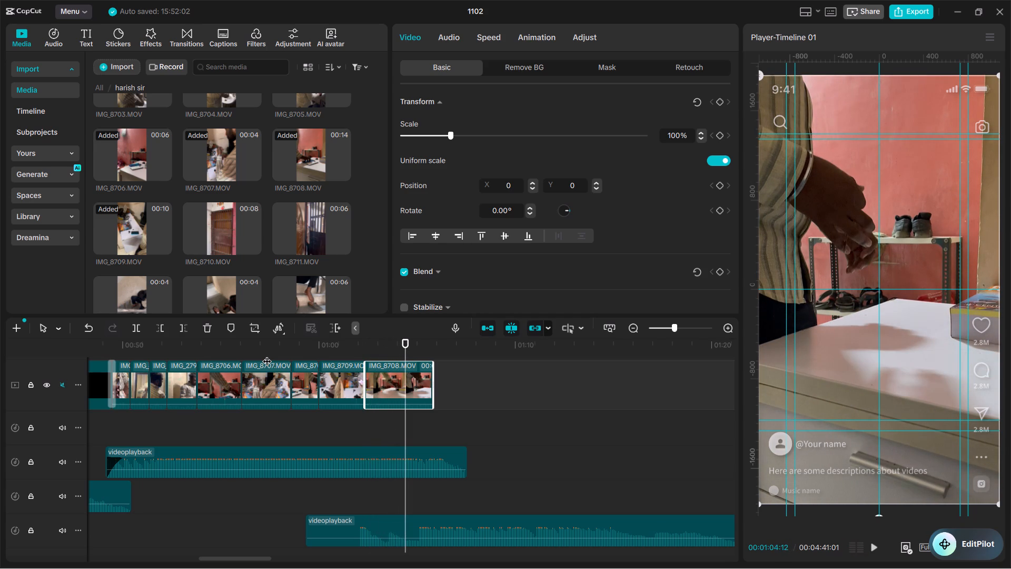
key("w")
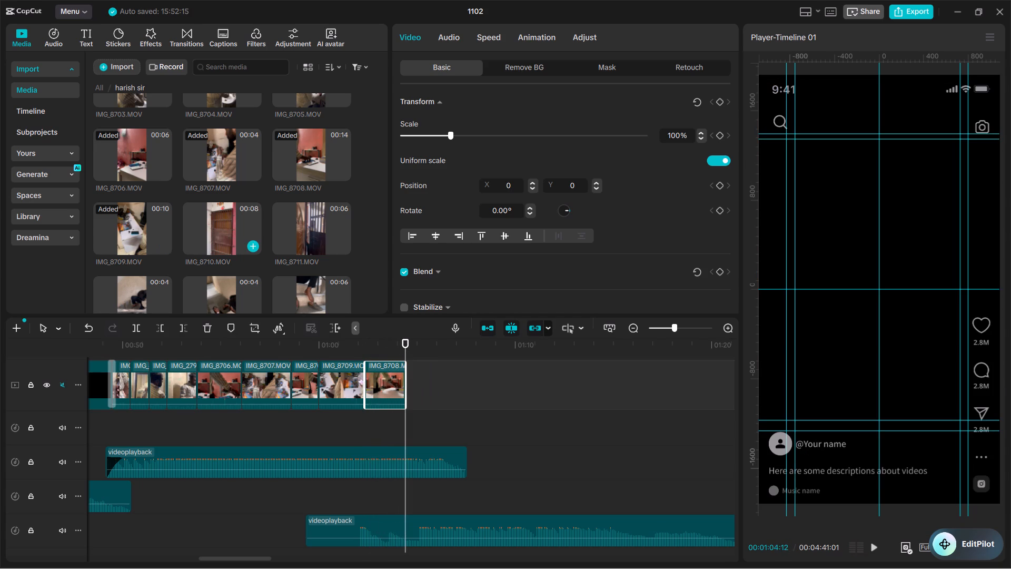
Preview IMG_8710 and IMG_8711 in the media library, checking different moments of the door footage for the next shot.
scroll(235, 224, "down", 1)
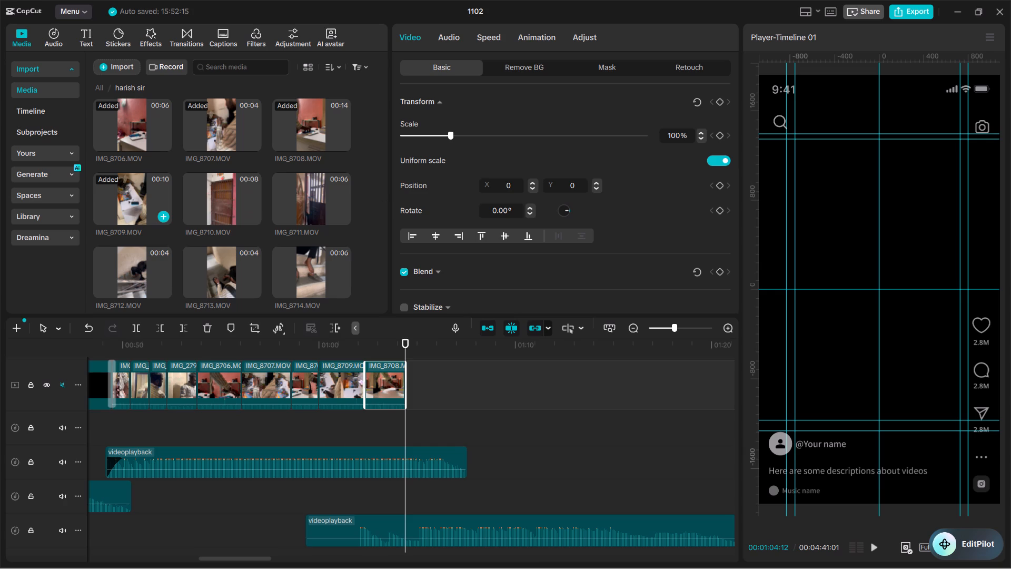
left_click(221, 200)
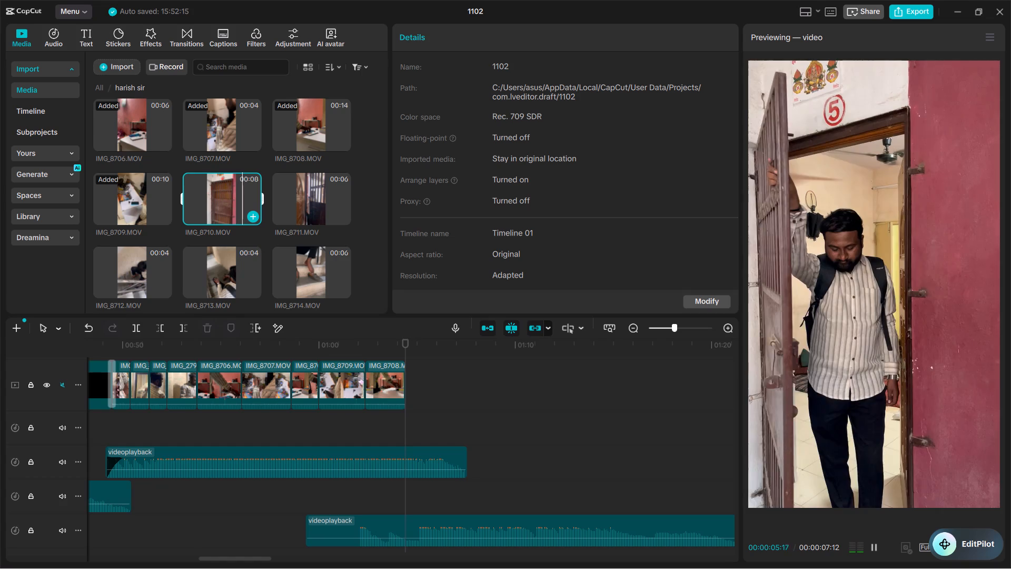
left_click(305, 198)
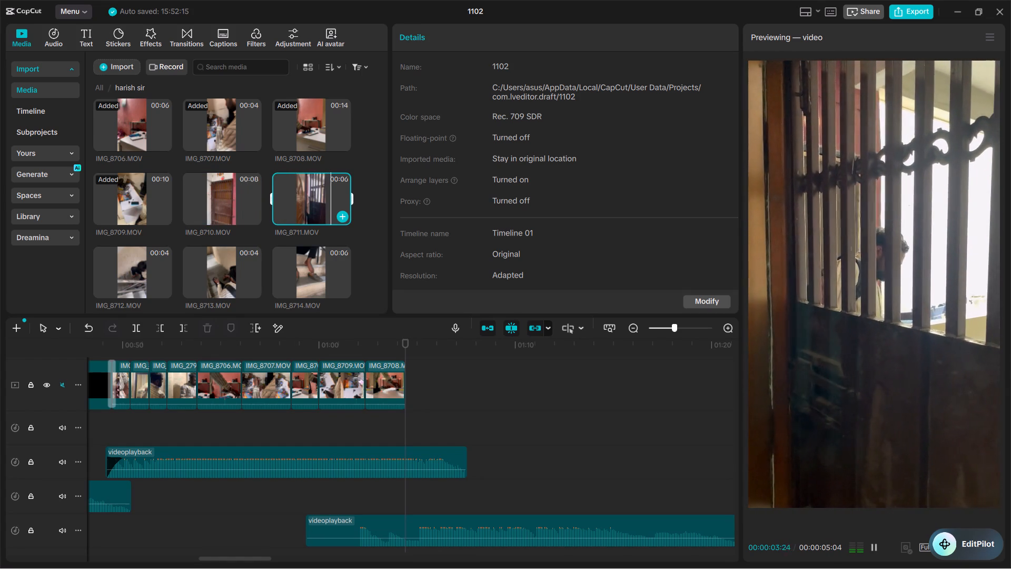
left_click(298, 208)
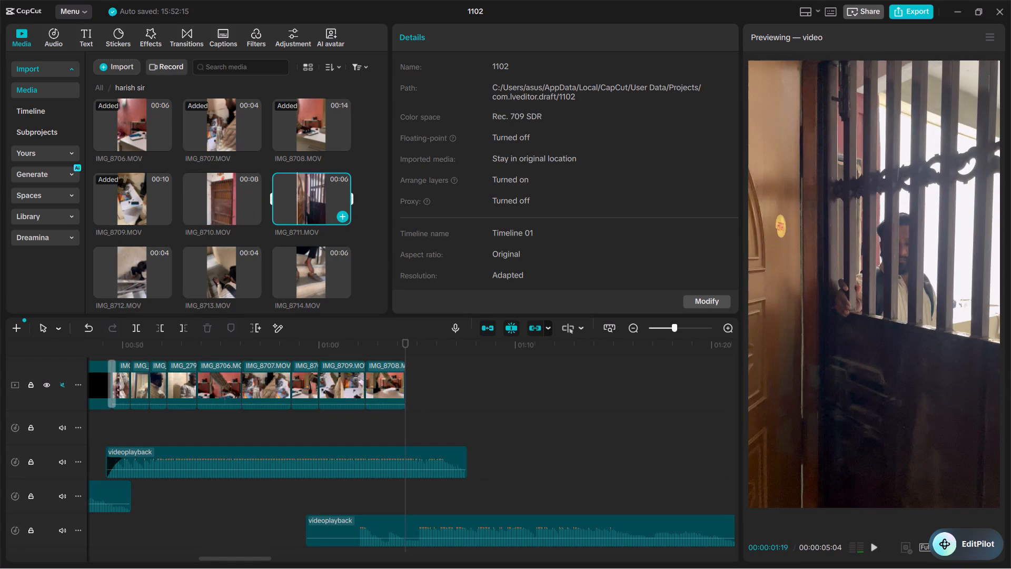
double_click(290, 204)
left_click(290, 204)
triple_click(323, 201)
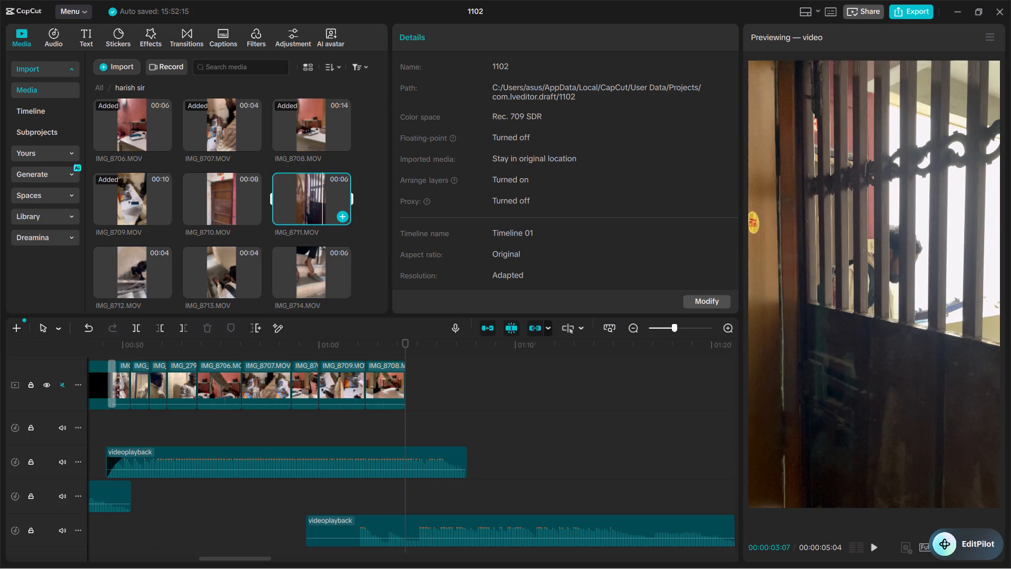
left_click(307, 256)
left_click(305, 204)
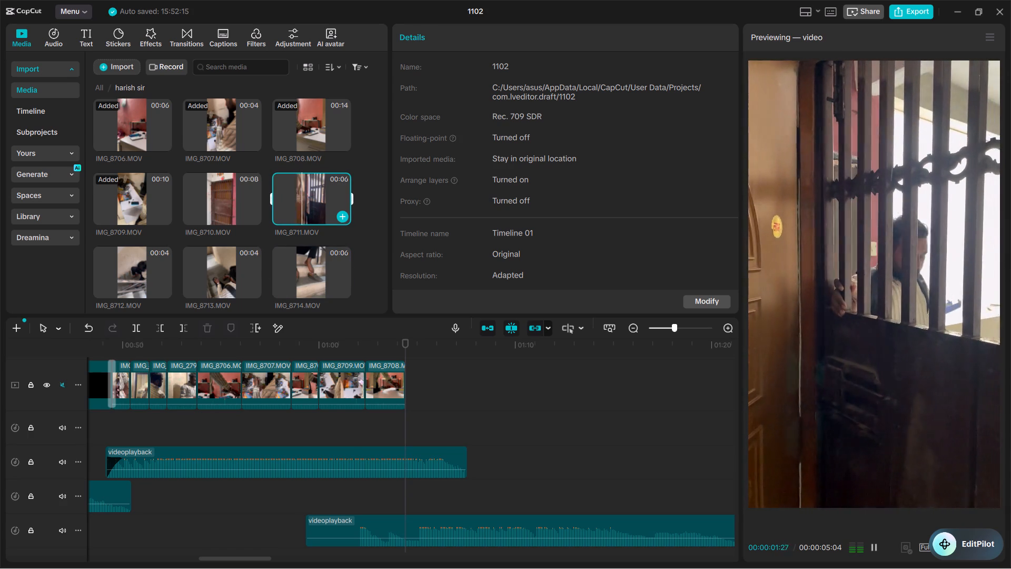
Append IMG_8710 after the second IMG_8708 and trim away its start up to 00:01:08:17, closing the gap.
left_click(230, 200)
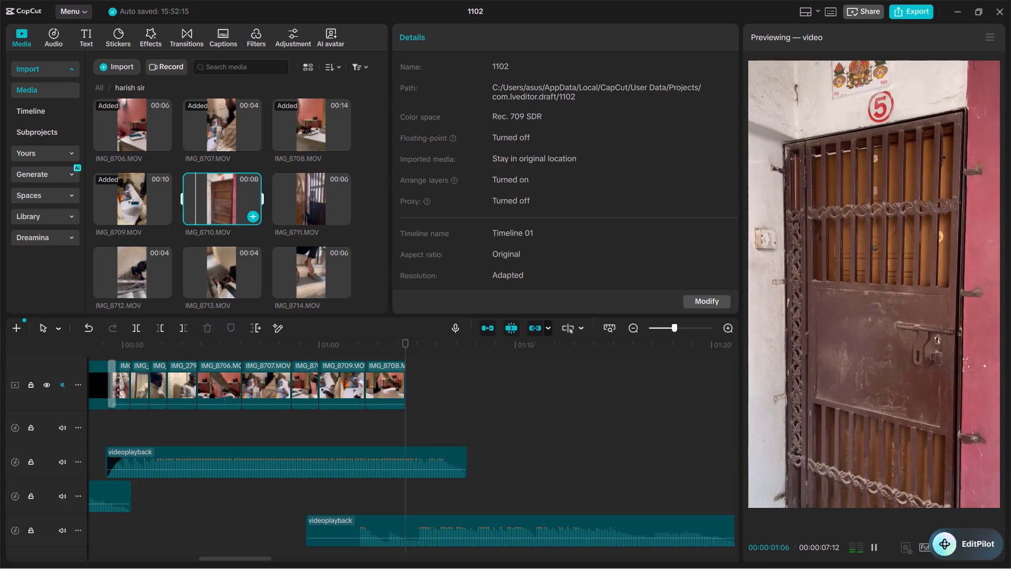
left_click_drag(230, 200, 405, 374)
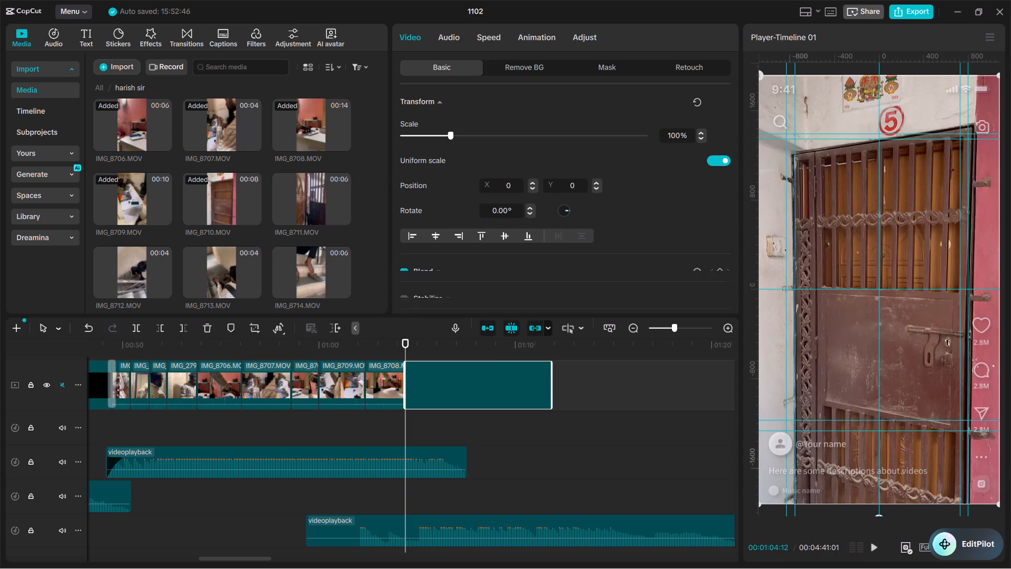
left_click_drag(401, 351, 481, 369)
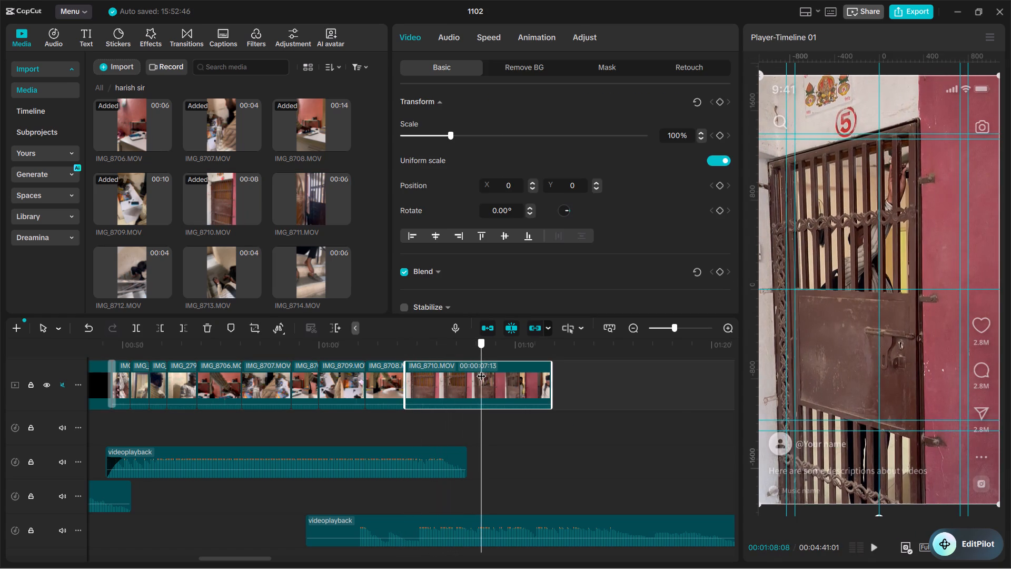
left_click_drag(481, 369, 493, 375)
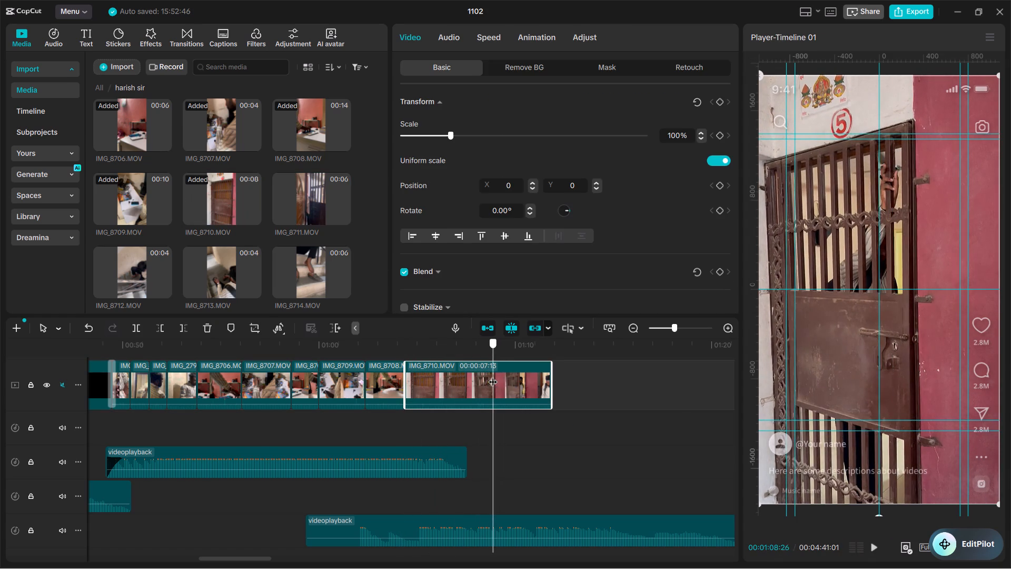
left_click_drag(493, 375, 487, 375)
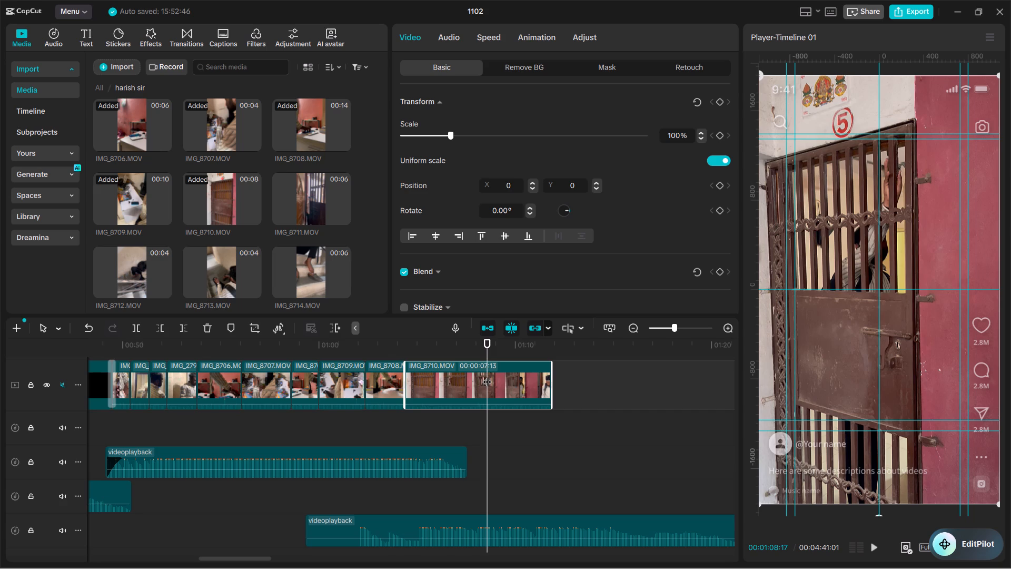
type("q")
Play the trimmed IMG_8710 against the music and cut off its end at 00:01:06:07.
key("space")
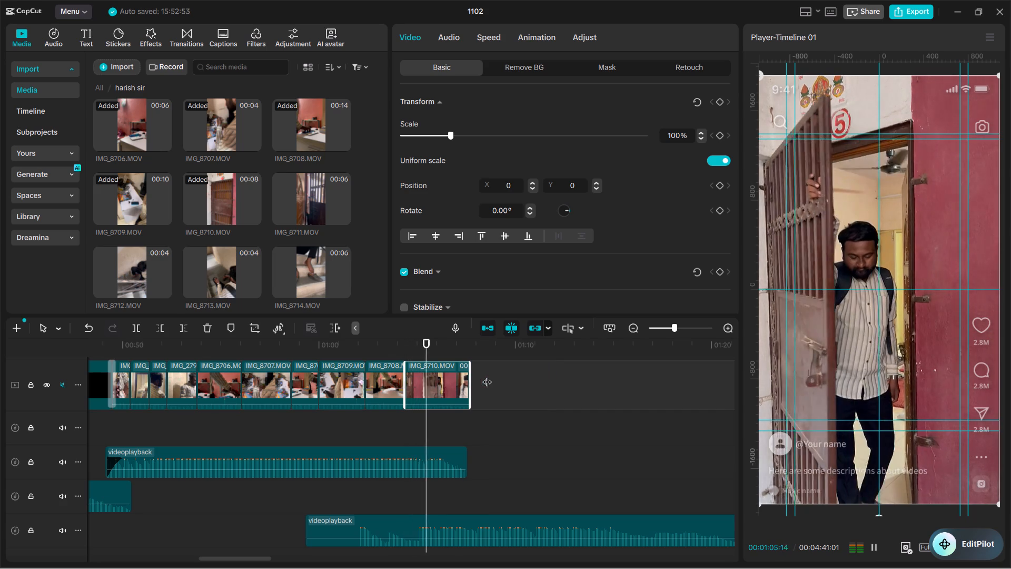
key("space")
key("space")
key("space")
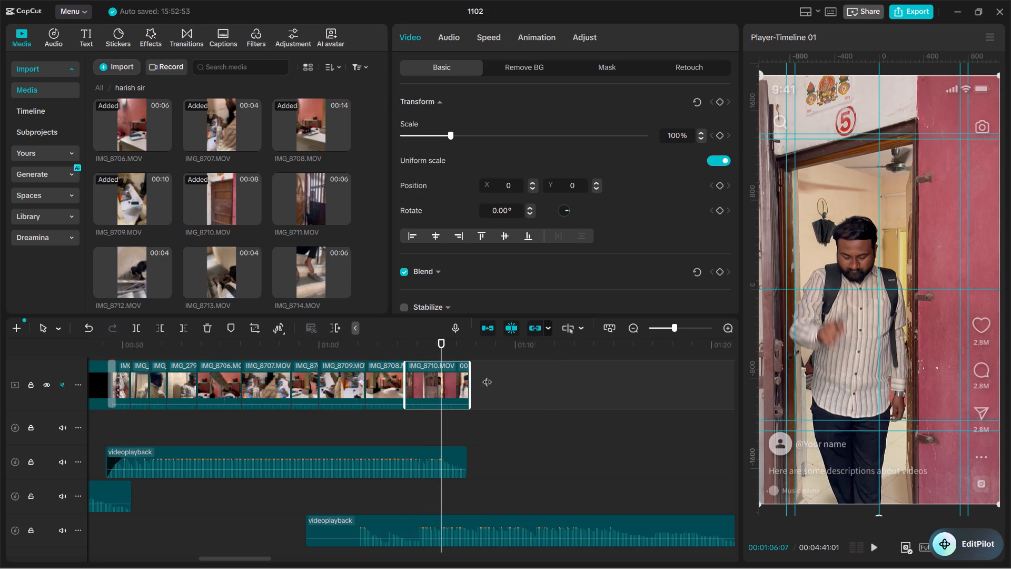
type("ww")
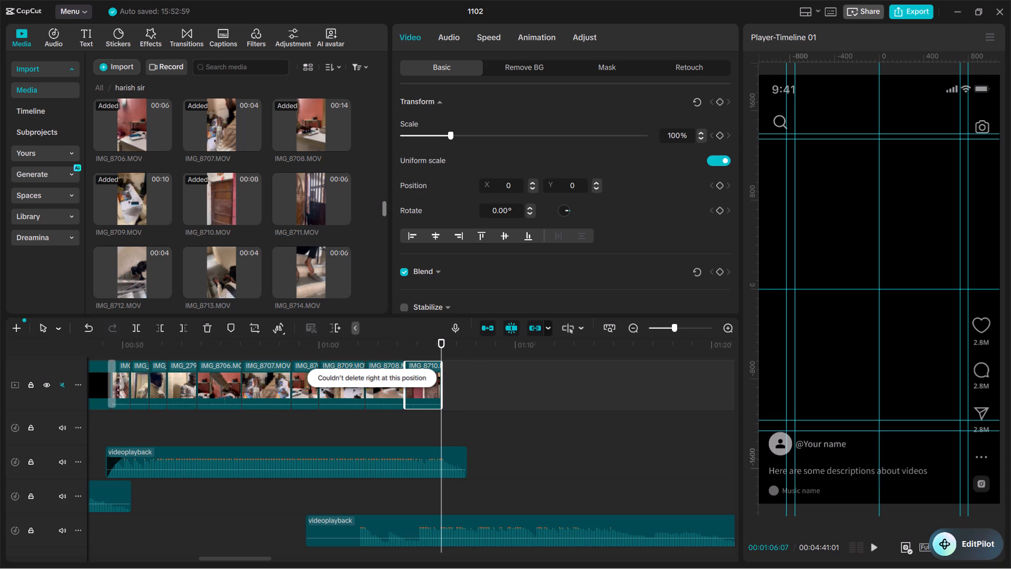
Preview IMG_8711 and IMG_8712, and append IMG_8712 to the main video track directly after IMG_8710.
left_click(309, 201)
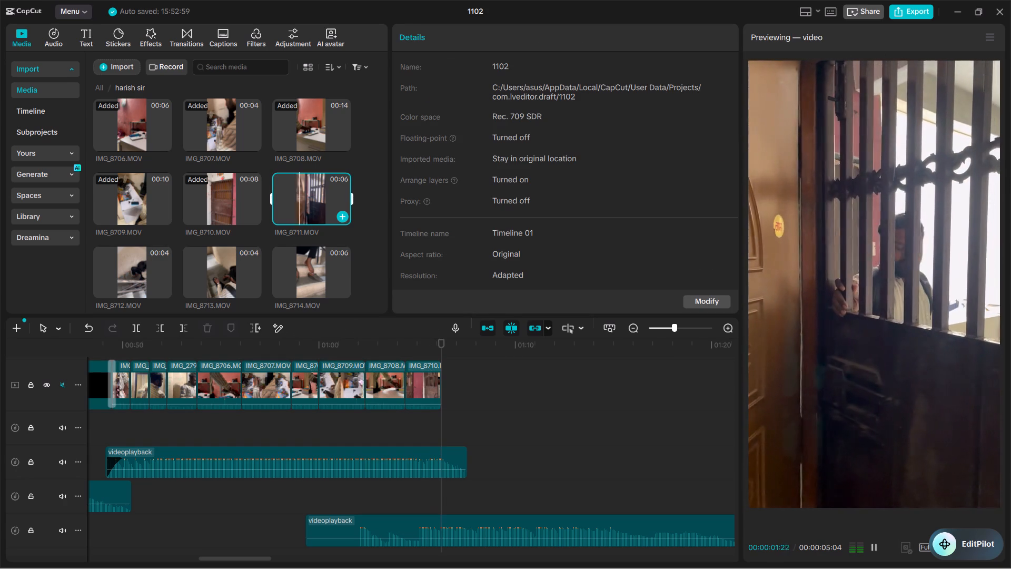
left_click(134, 272)
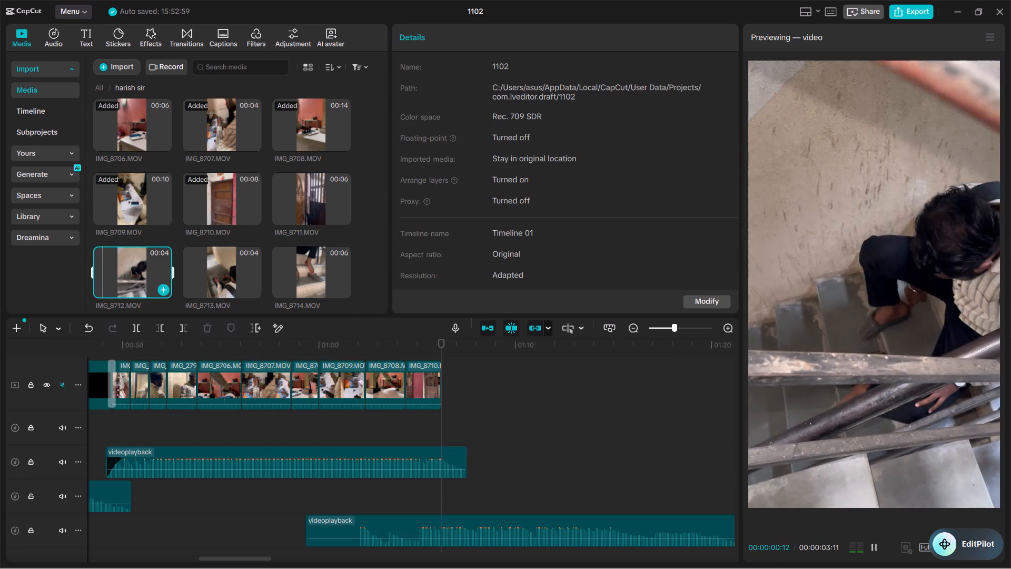
left_click(134, 272)
left_click_drag(134, 272, 461, 369)
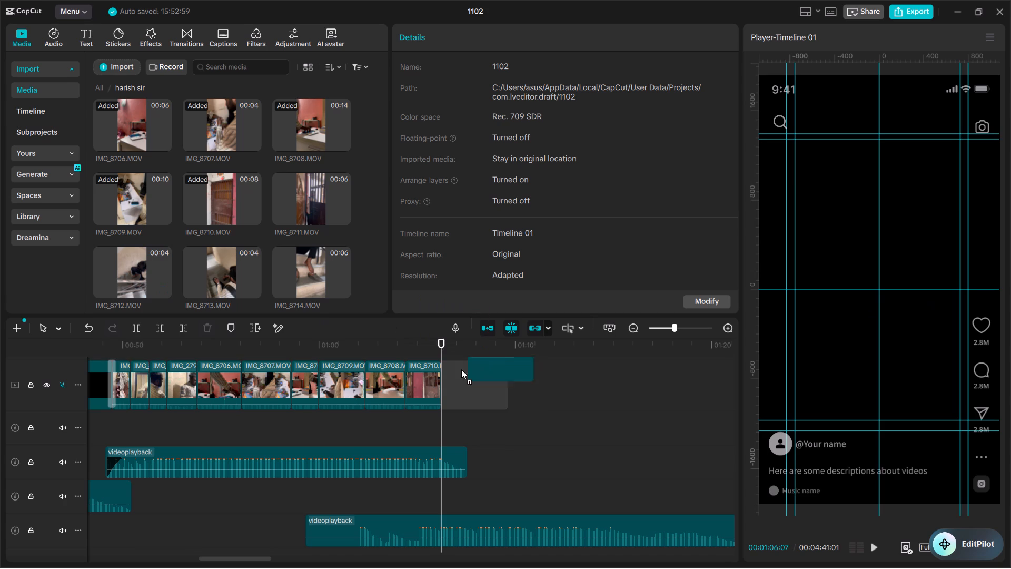
left_click_drag(461, 369, 448, 376)
Play IMG_8712 against the music and trim off its end at 00:01:07:21.
key("space")
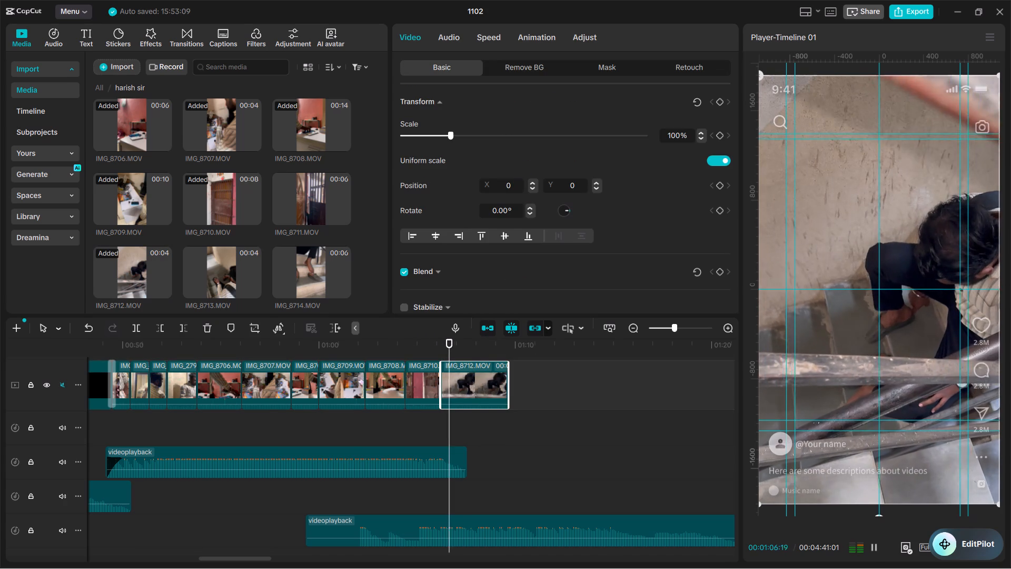
key("space")
key("space")
key("space")
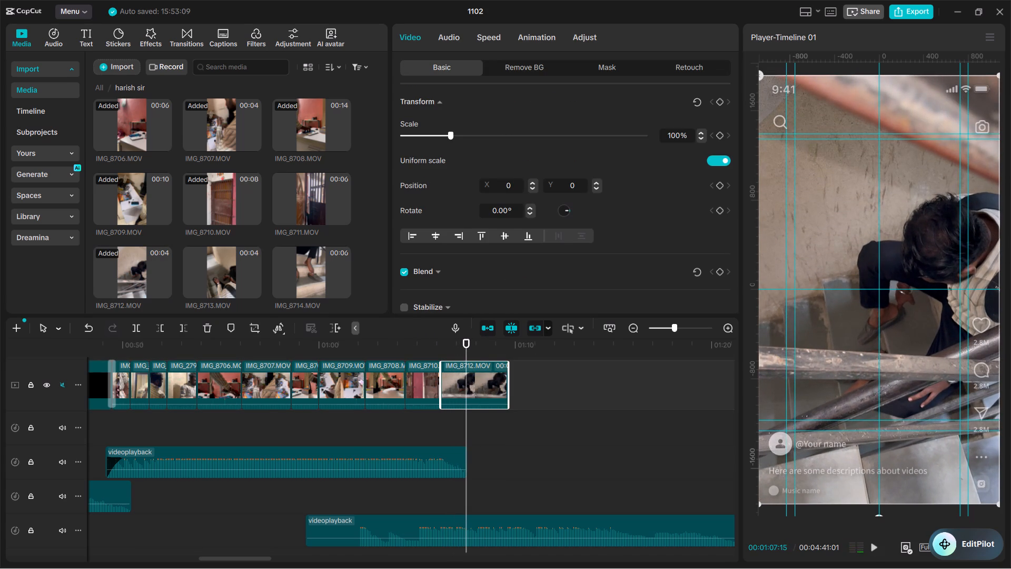
key("space")
key("space")
type("w")
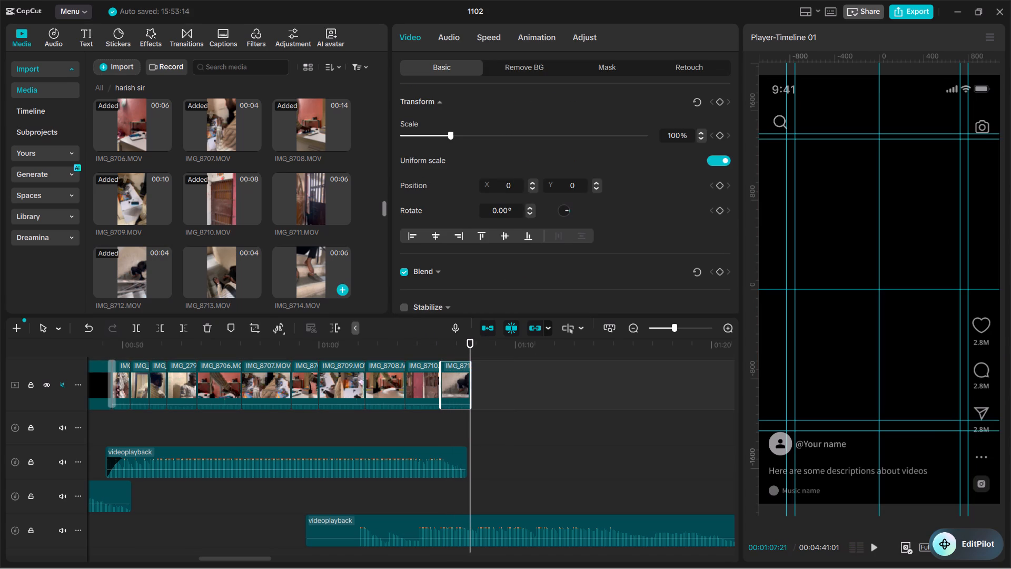
Preview IMG_8713, IMG_8714 and IMG_8715, and append IMG_8715 to the main video track directly after IMG_8712.
left_click(228, 261)
left_click(228, 261)
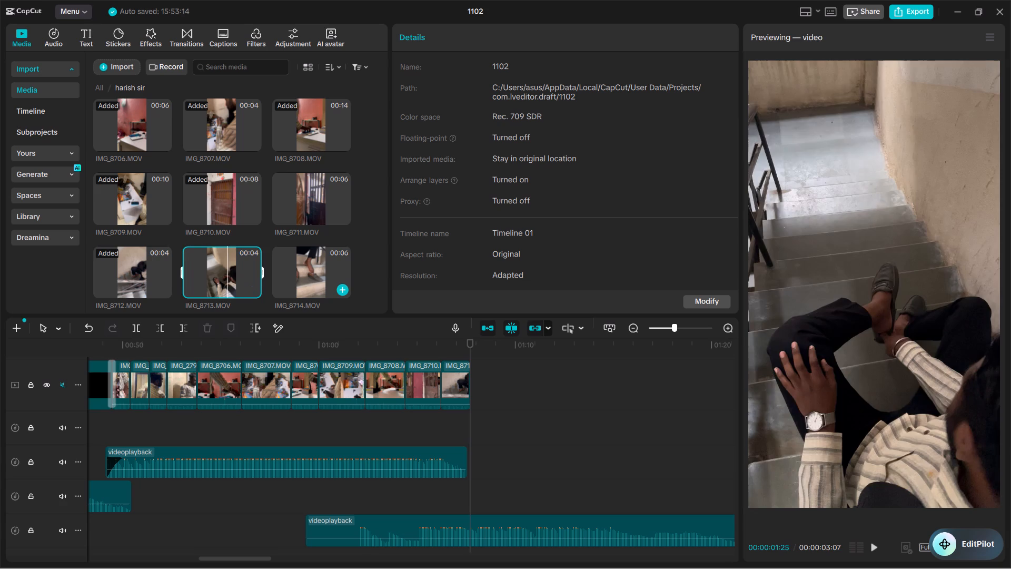
left_click_drag(322, 286, 317, 281)
left_click(306, 267)
double_click(306, 267)
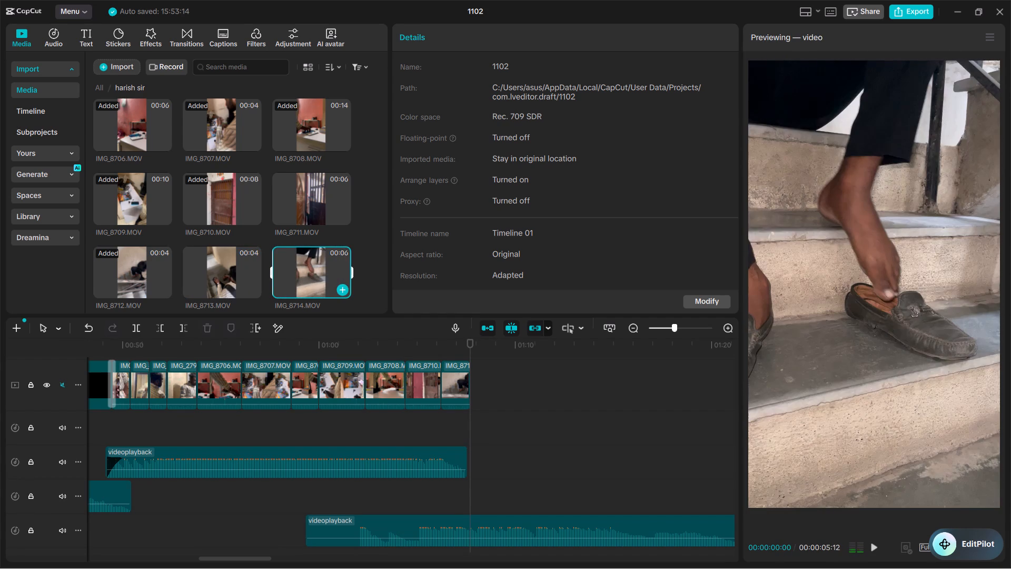
scroll(288, 286, "down", 1)
left_click(135, 246)
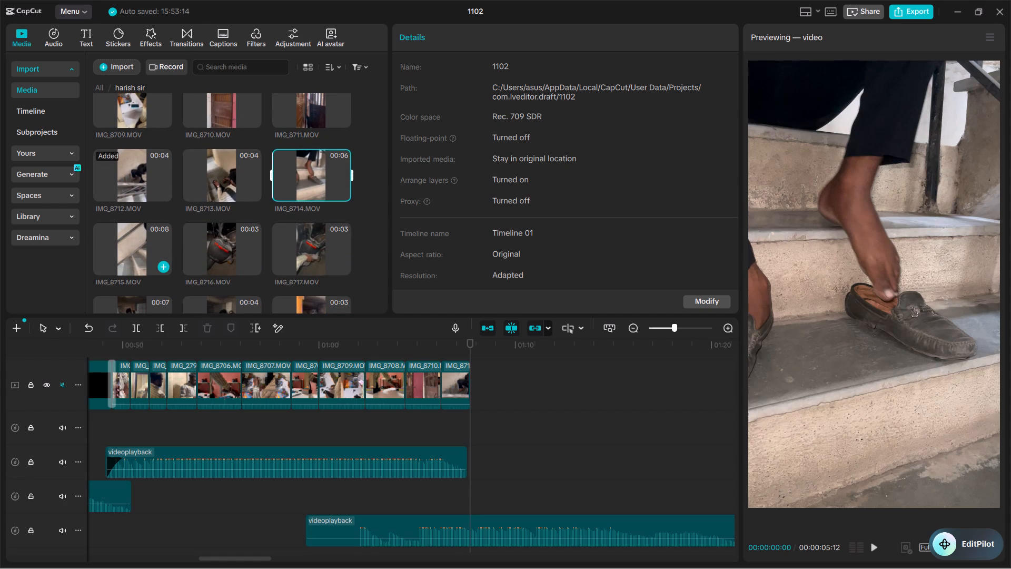
left_click(133, 246)
double_click(133, 246)
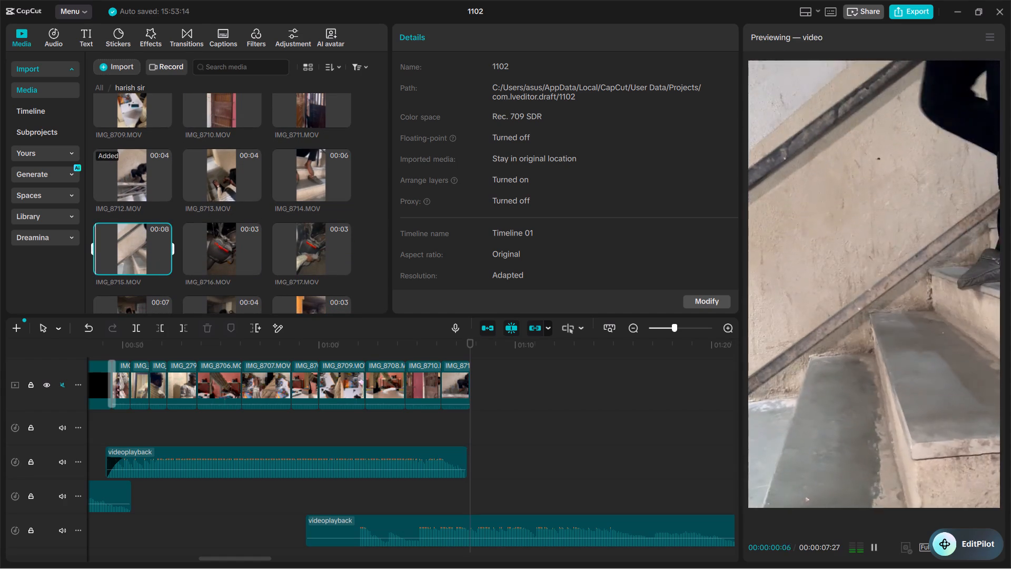
left_click_drag(133, 246, 477, 386)
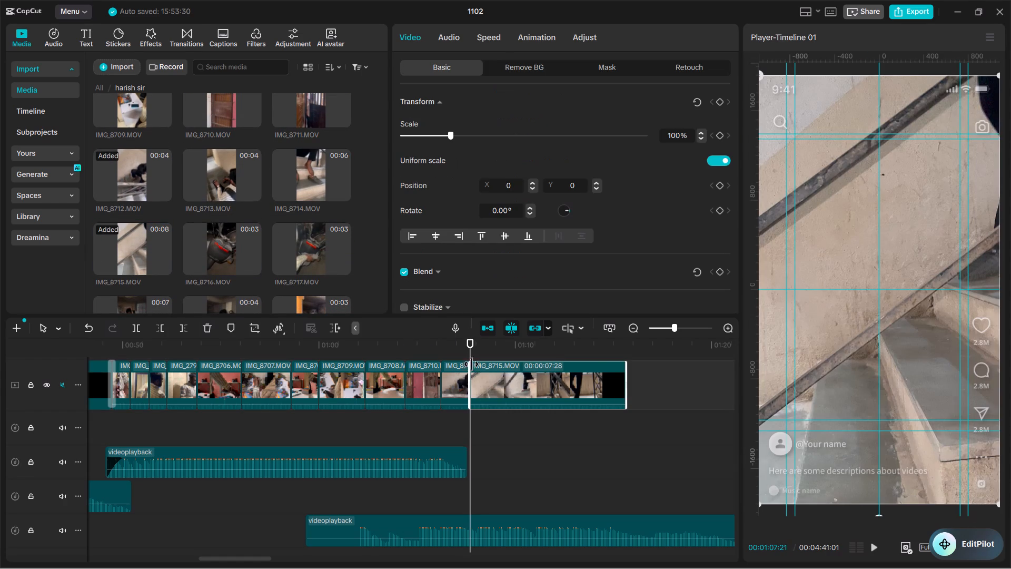
Play the opening of IMG_8715 on the timeline against the music to judge its length.
left_click(468, 346)
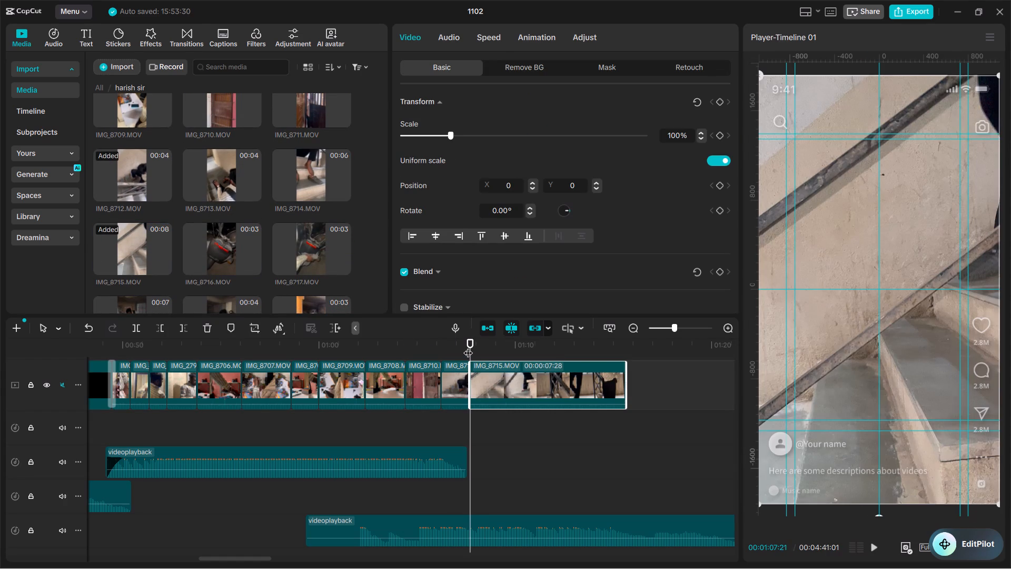
key("space")
key("space")
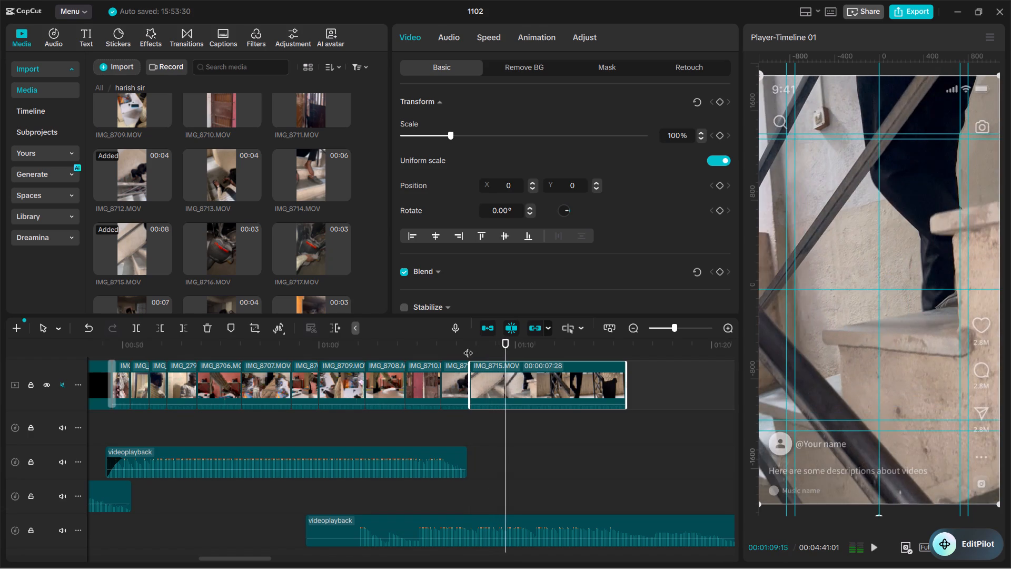
key("space")
key("space")
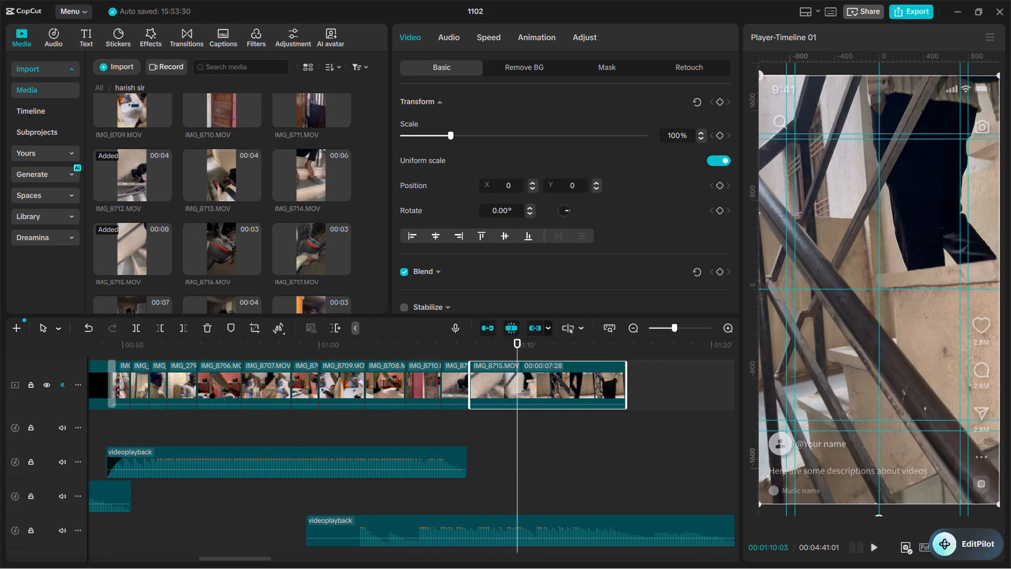
Preview the staircase clips IMG_2795 and IMG_2796 in the media library and compare them with IMG_8715.
scroll(294, 249, "up", 4)
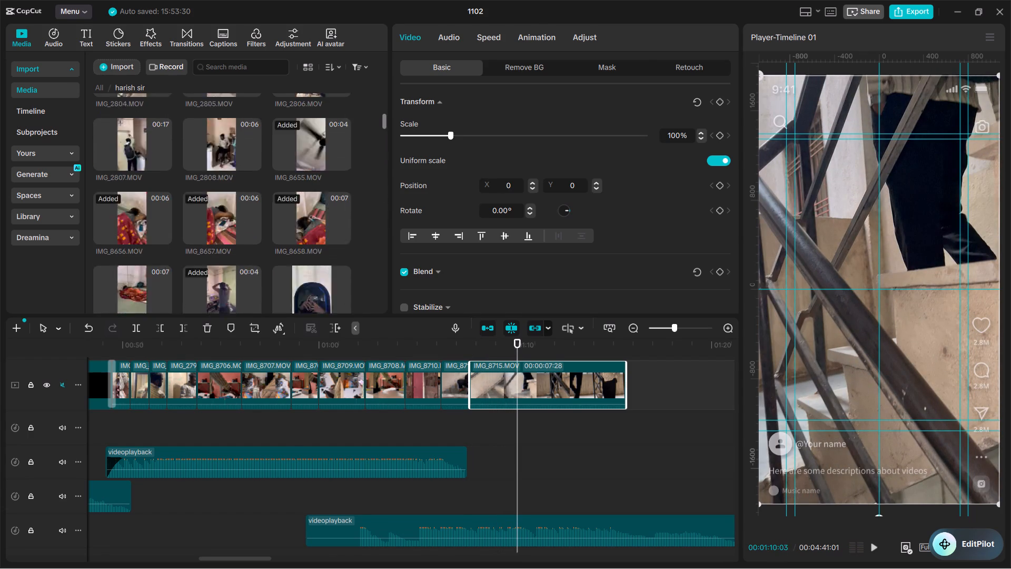
scroll(294, 249, "up", 4)
left_click(233, 112)
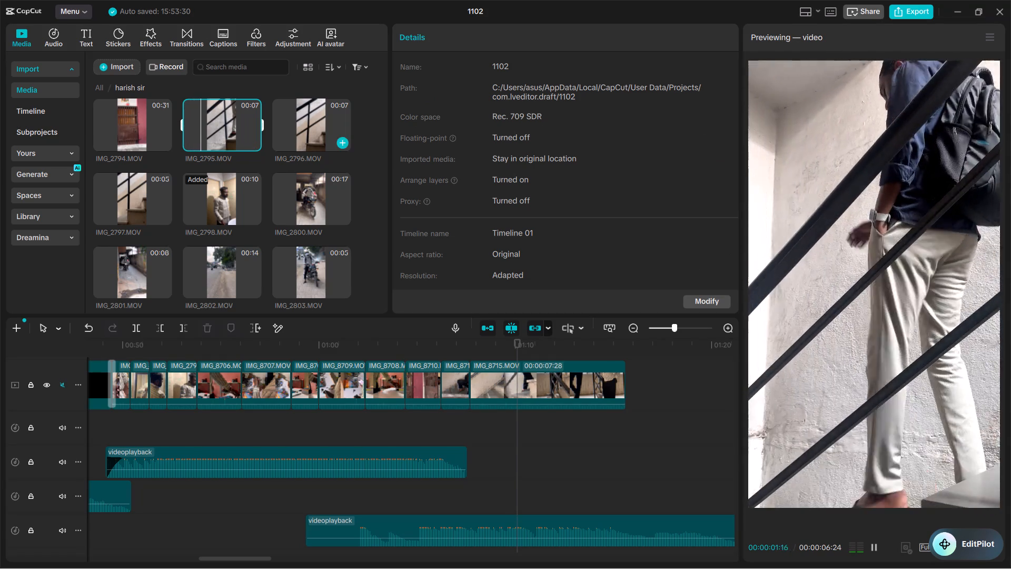
left_click_drag(331, 134, 316, 131)
left_click(309, 129)
left_click(313, 108)
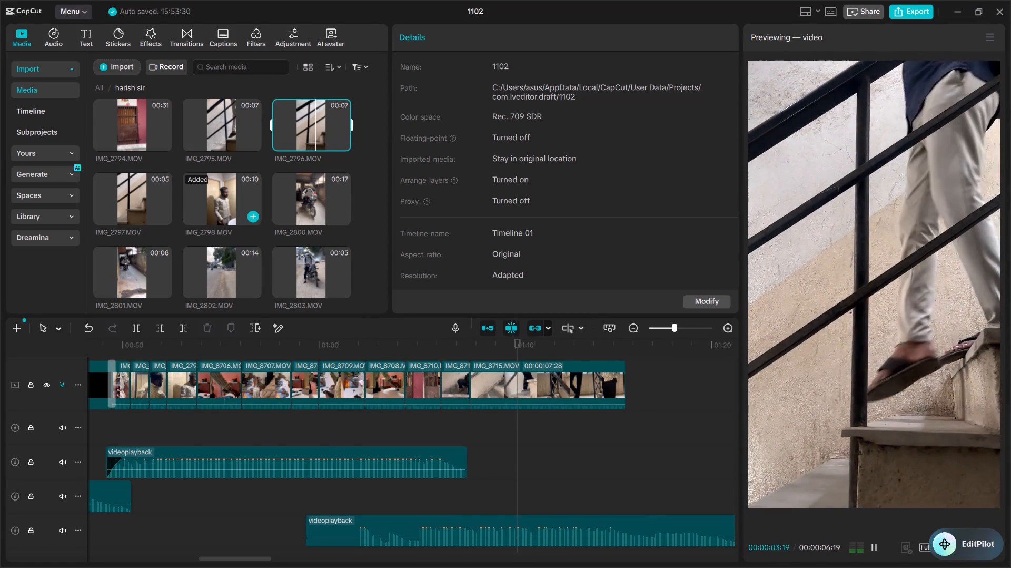
scroll(224, 223, "down", 4)
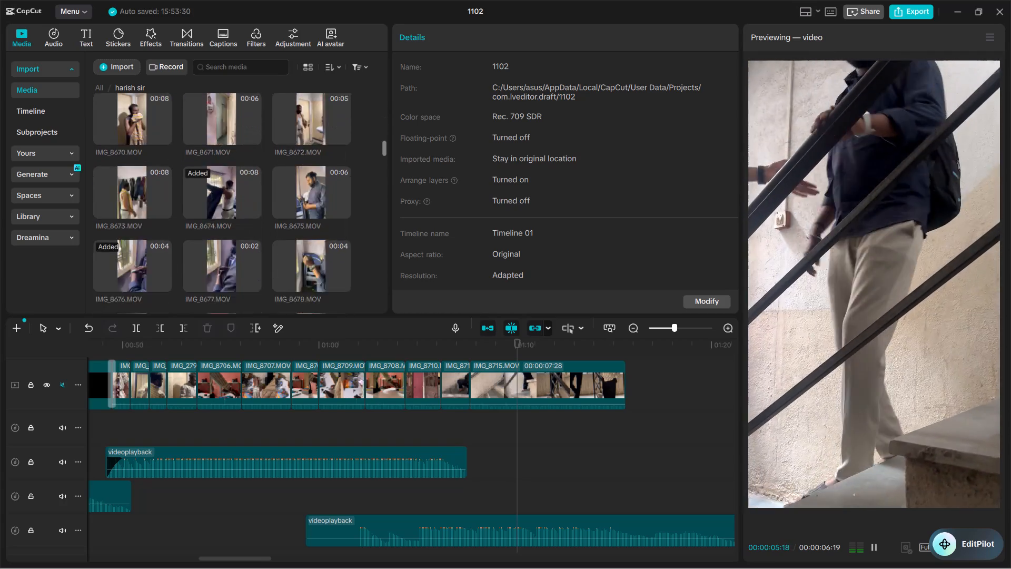
scroll(224, 223, "down", 2)
scroll(224, 223, "up", 1)
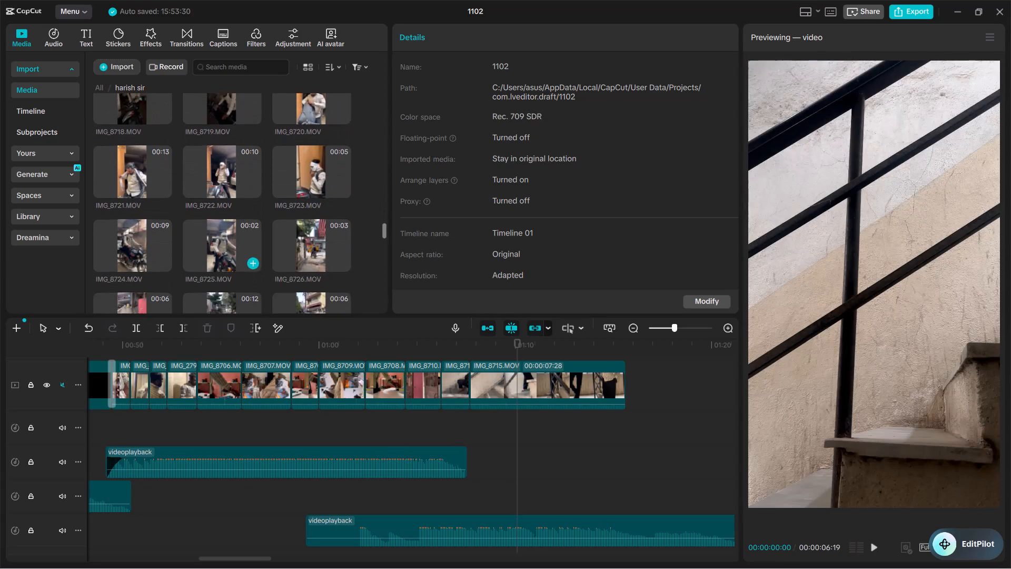
scroll(224, 223, "up", 2)
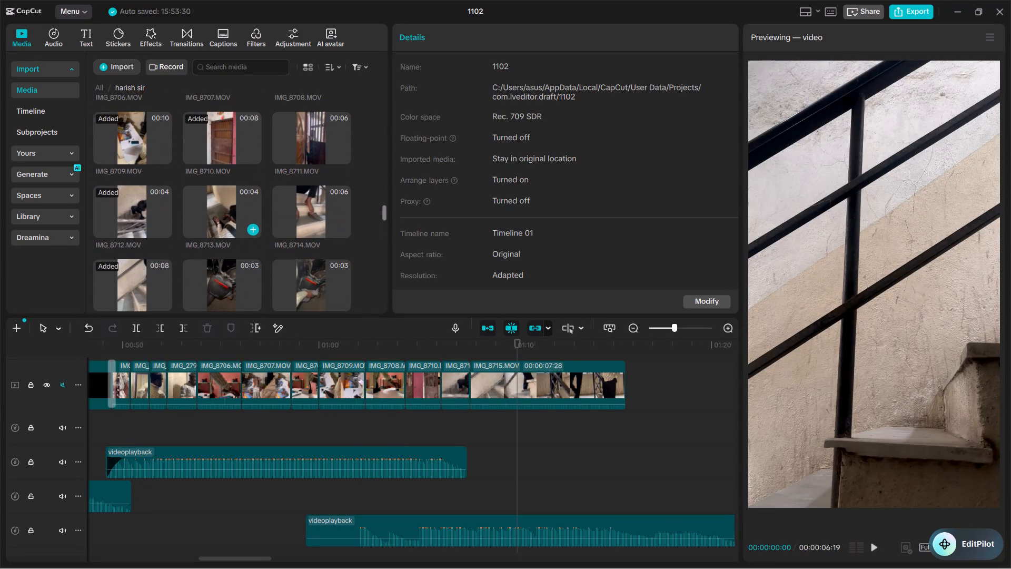
left_click(138, 286)
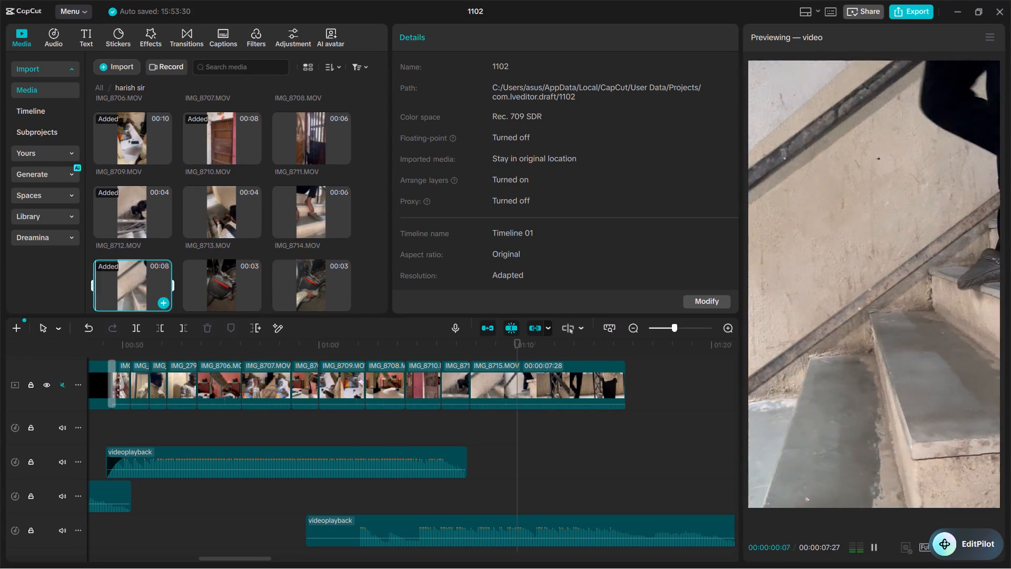
key("space")
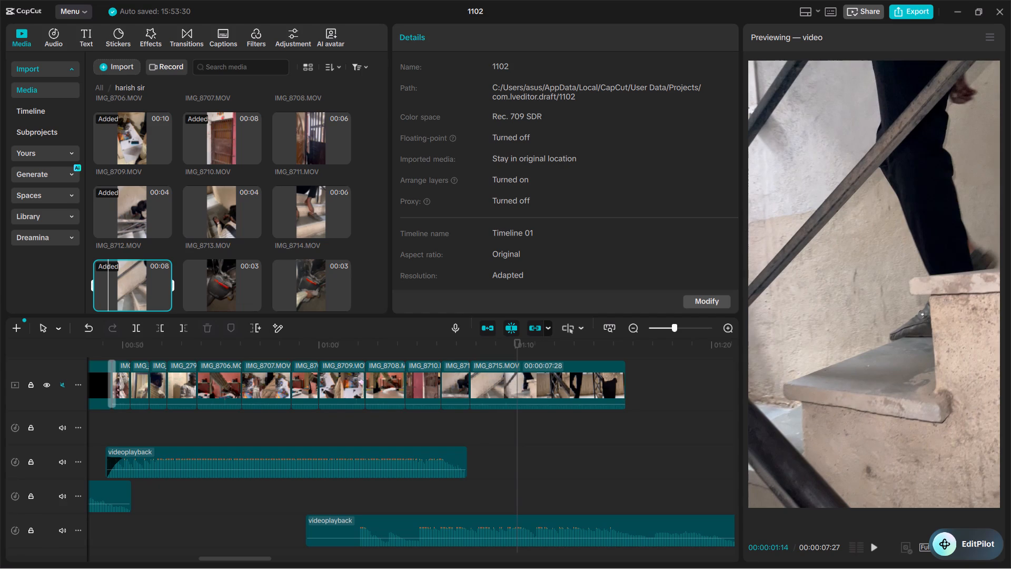
Play from IMG_8712 into IMG_8715 against the music and trim off IMG_8715's end at 00:01:09:04.
left_click(524, 360)
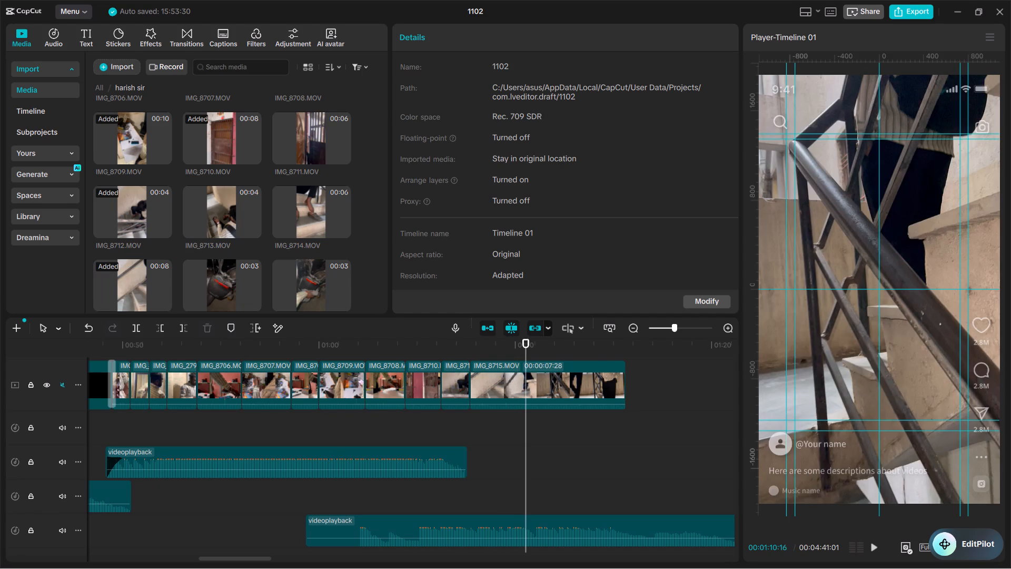
left_click_drag(493, 342, 457, 347)
left_click(457, 347)
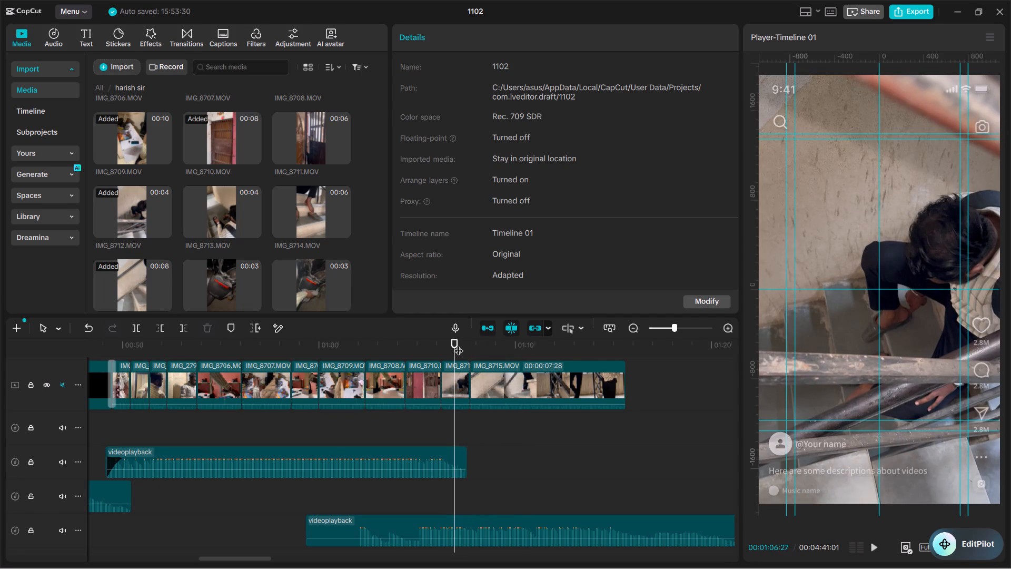
key("space")
key("space")
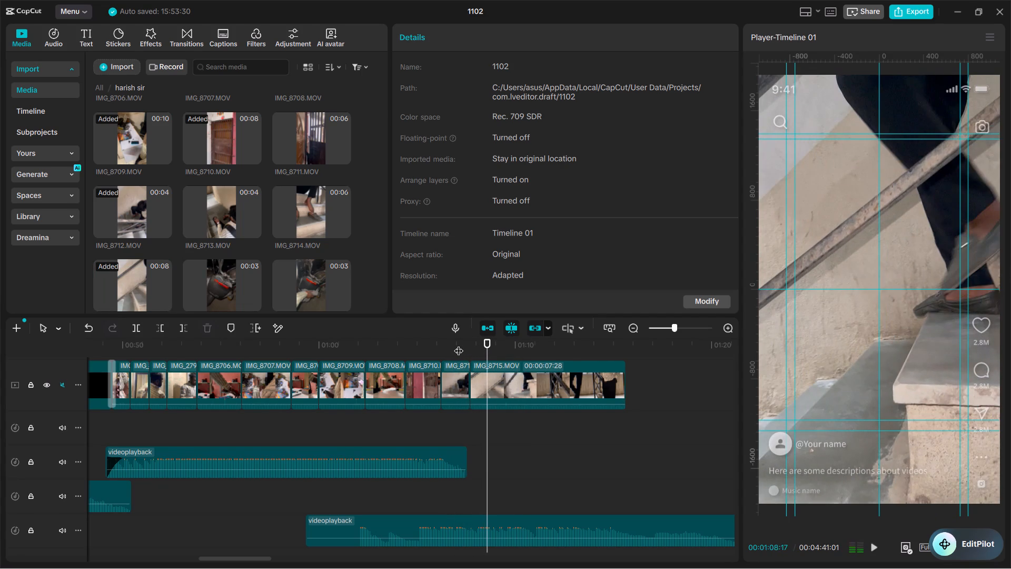
key("space")
key("space")
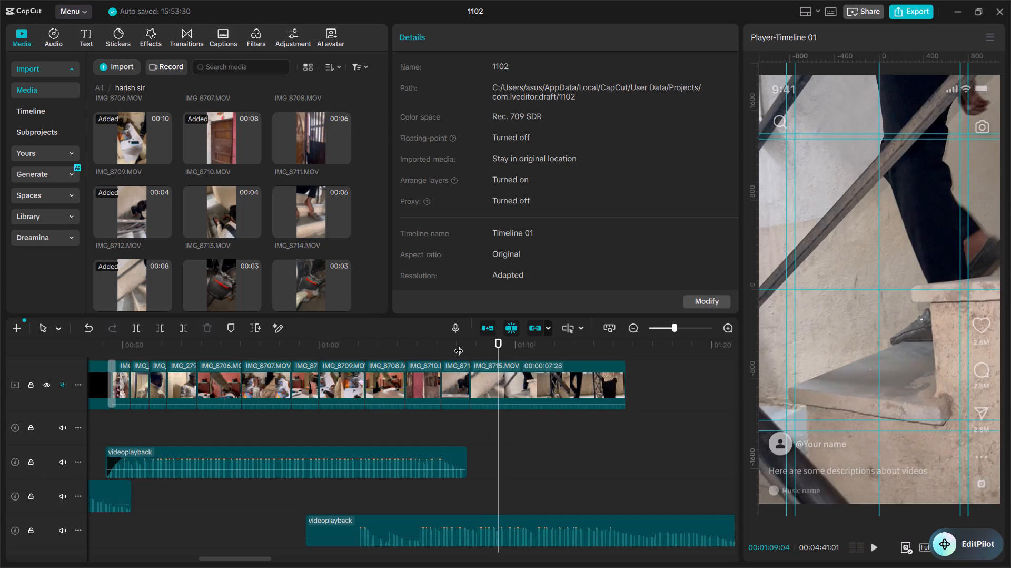
type("w")
key("space")
key("space")
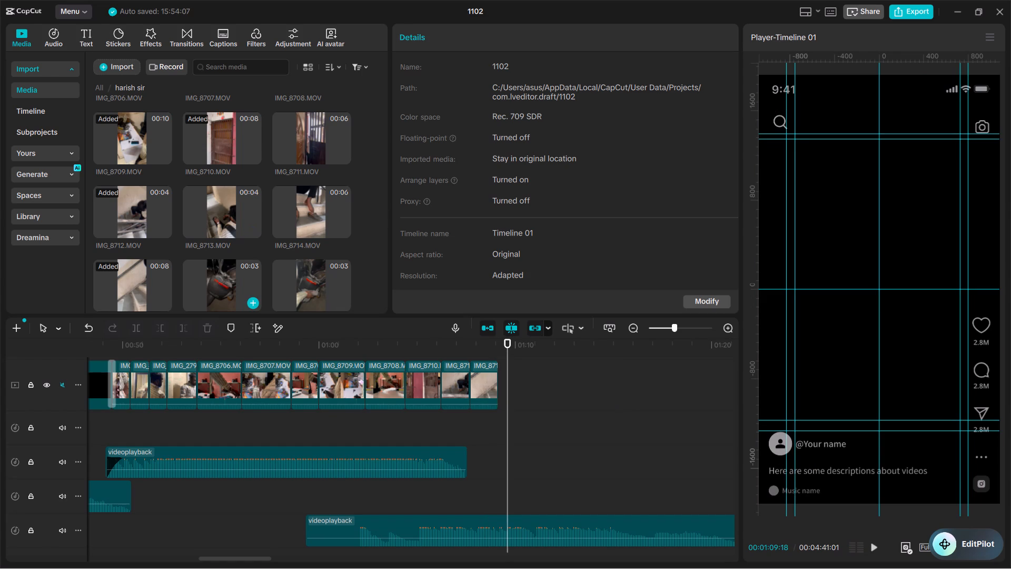
Preview IMG_8716 and IMG_8717, and append IMG_8717 to the main video track directly after IMG_8715.
left_click(230, 286)
left_click(227, 277)
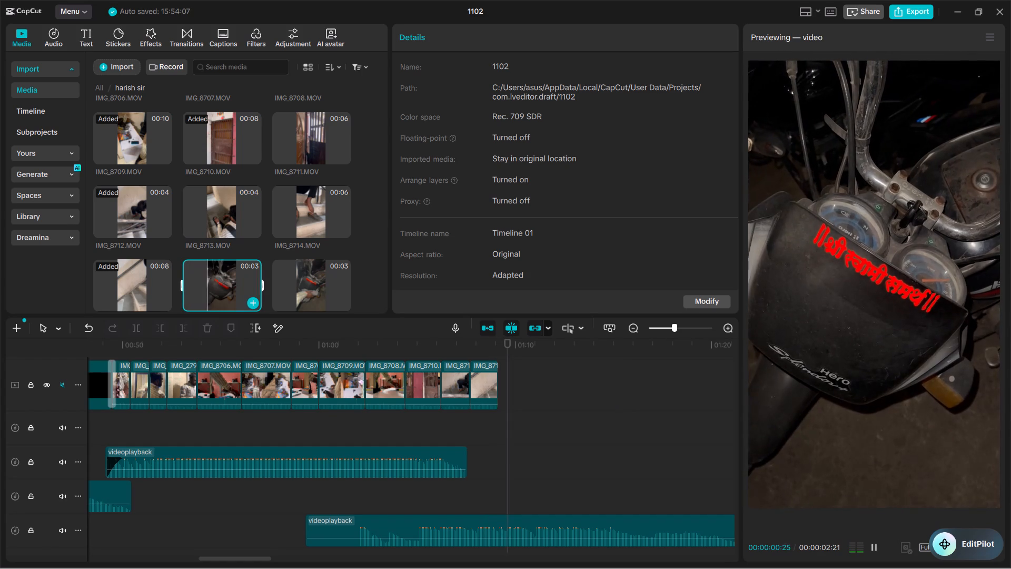
left_click(312, 273)
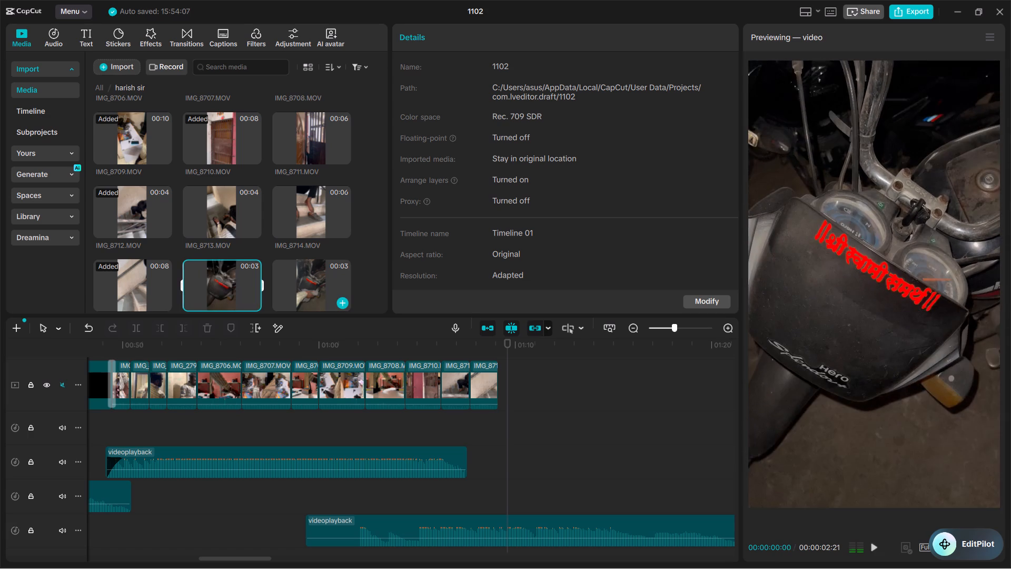
left_click(312, 273)
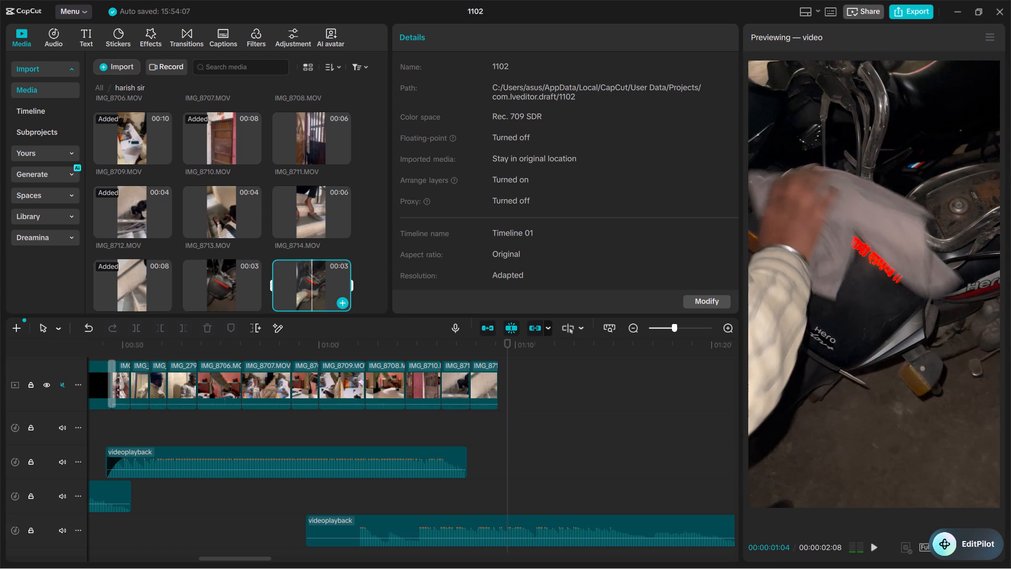
left_click(312, 273)
scroll(281, 283, "down", 1)
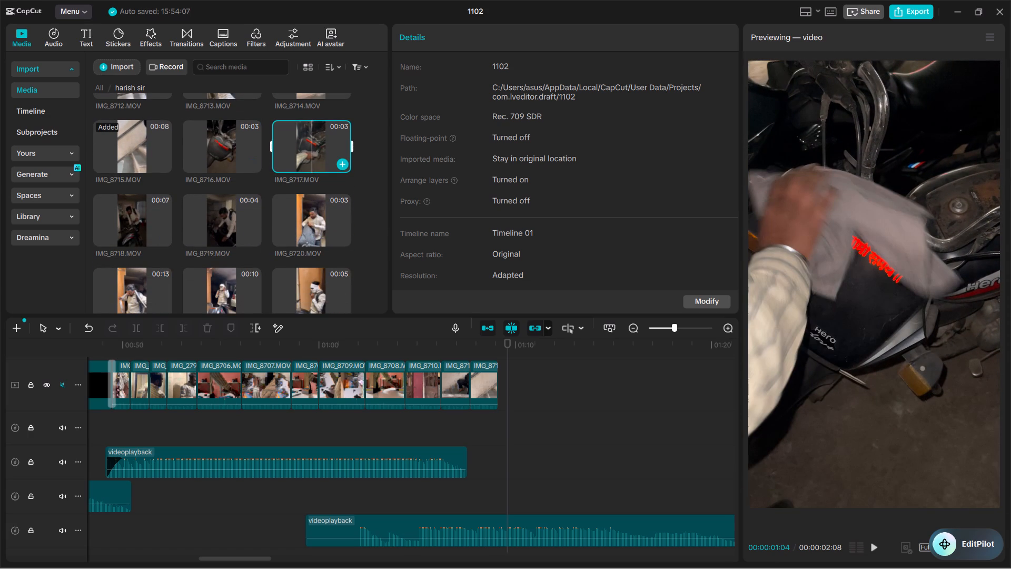
left_click_drag(309, 147, 510, 376)
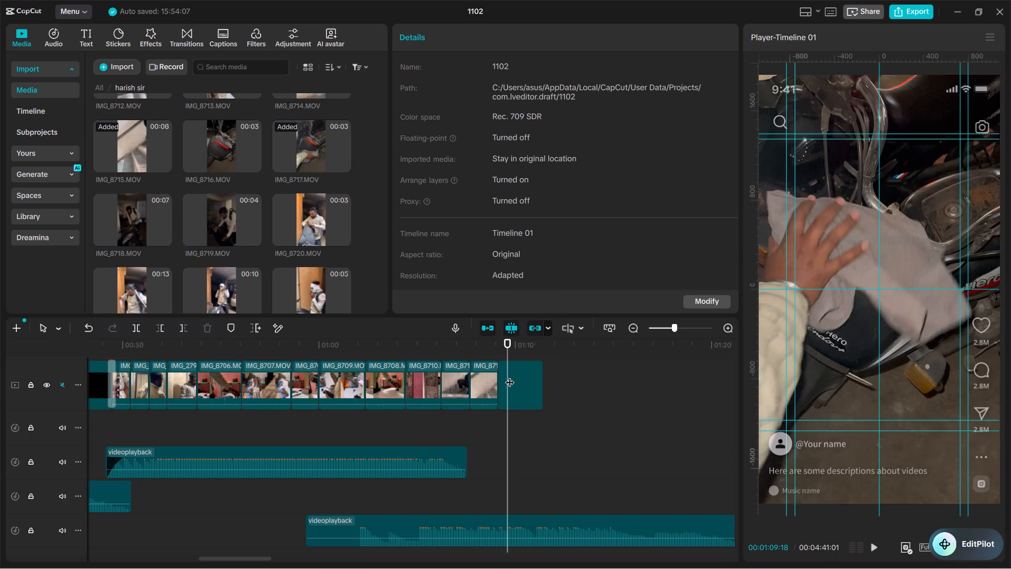
Play IMG_8717 against the music and trim off its end at 00:01:10:18.
left_click_drag(510, 351, 497, 348)
key("space")
key("space")
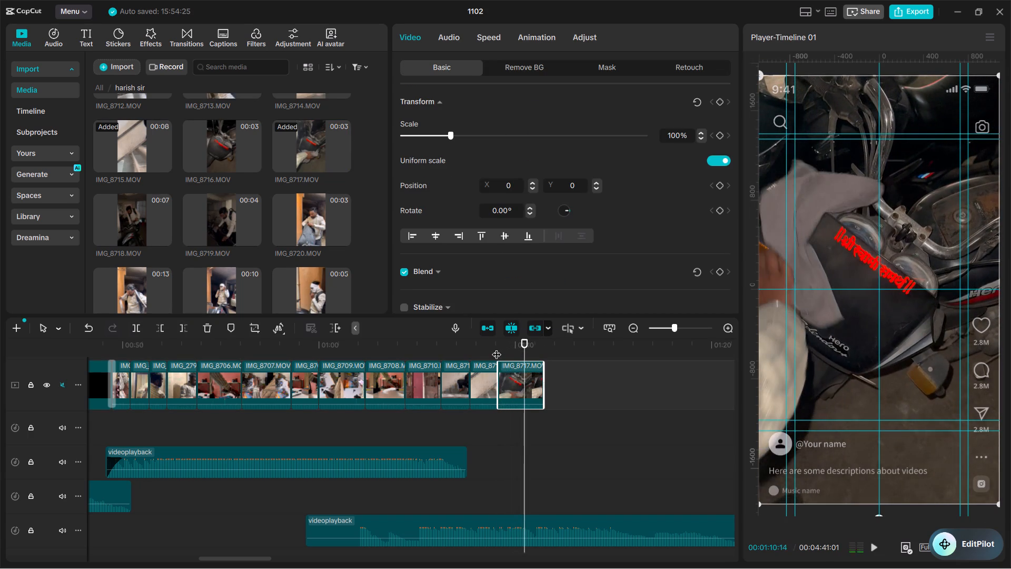
key("space")
key("space")
key("space")
key("space")
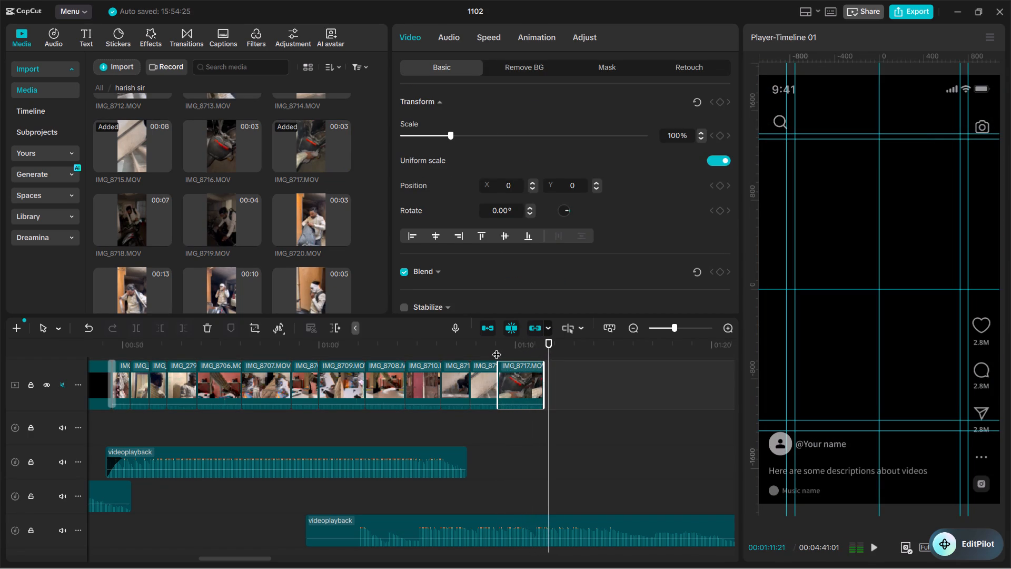
left_click_drag(544, 346, 501, 341)
key("space")
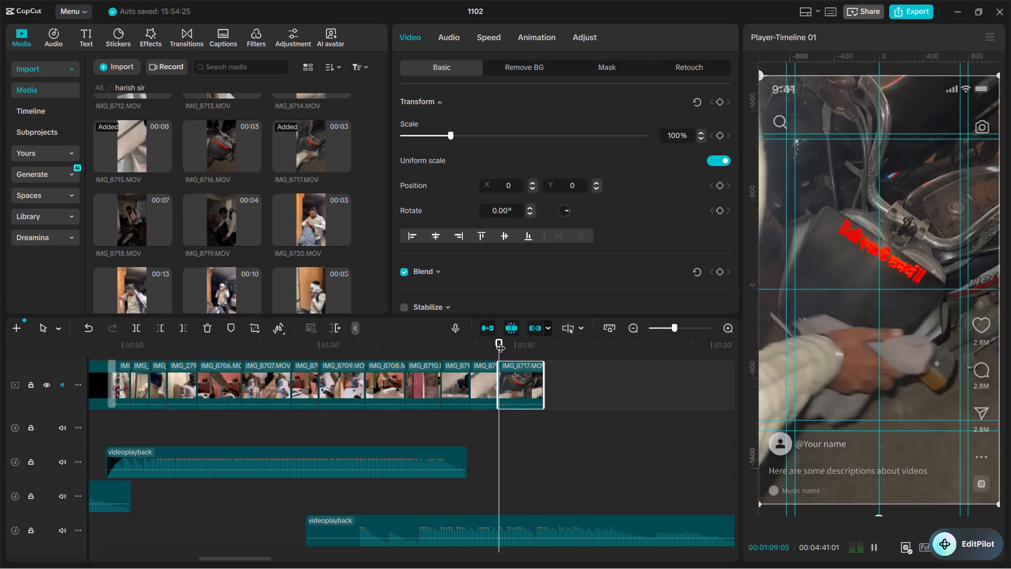
key("space")
key("space")
key("space")
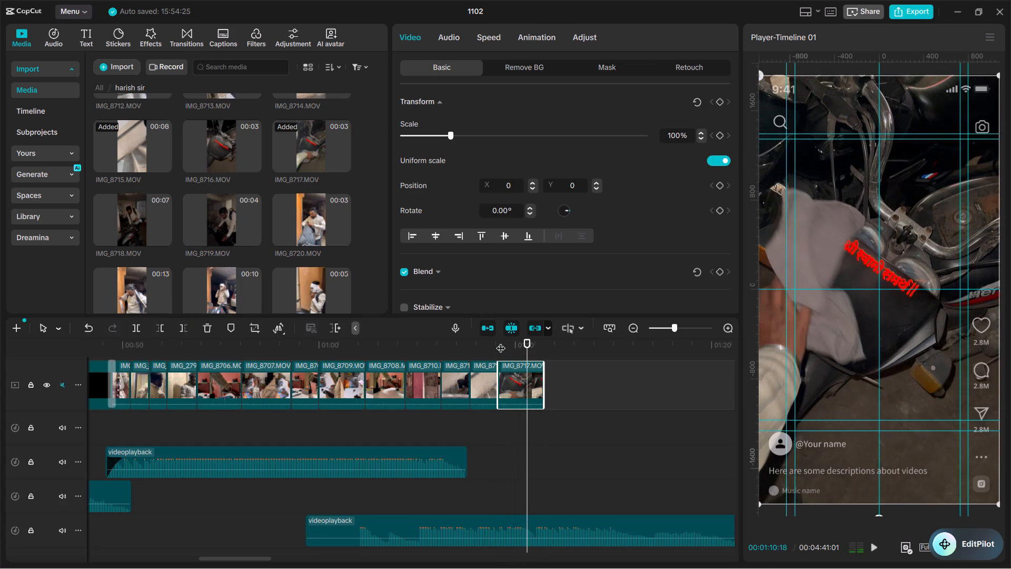
key("w")
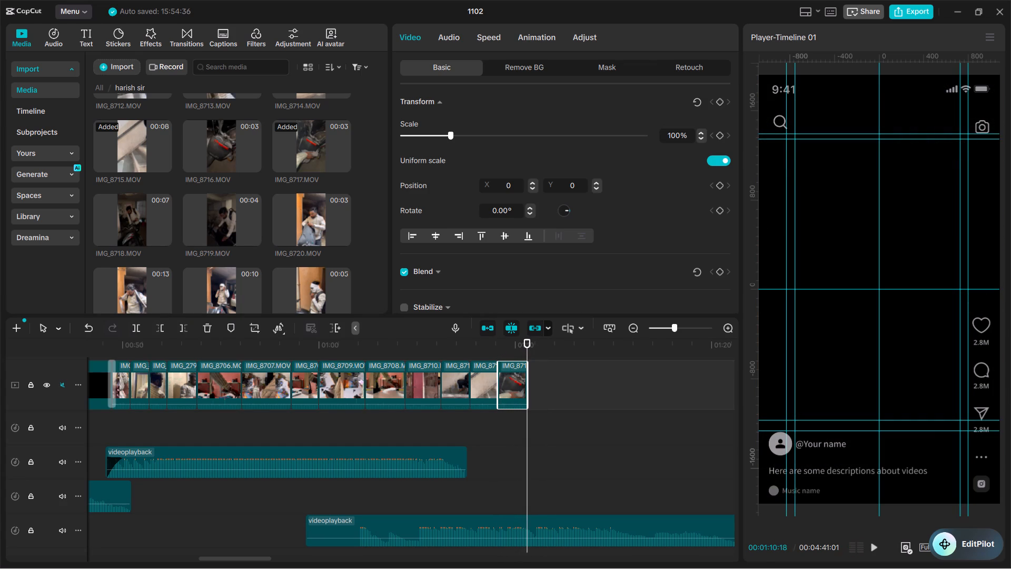
Preview IMG_8718, IMG_8720, IMG_8721 and IMG_8722, and append IMG_8721 to the main video track directly after IMG_8717.
left_click(138, 213)
left_click(318, 221)
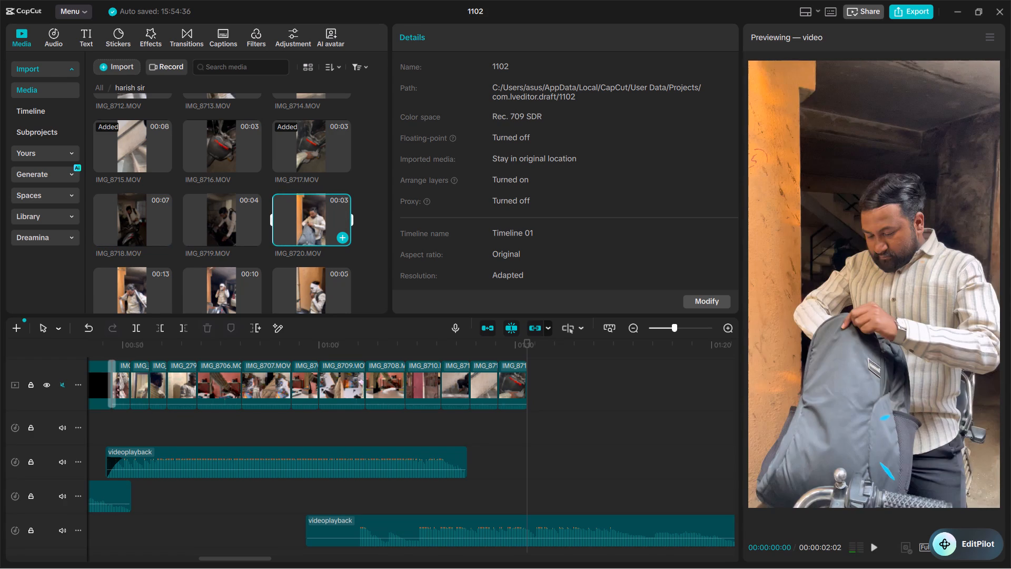
left_click(122, 283)
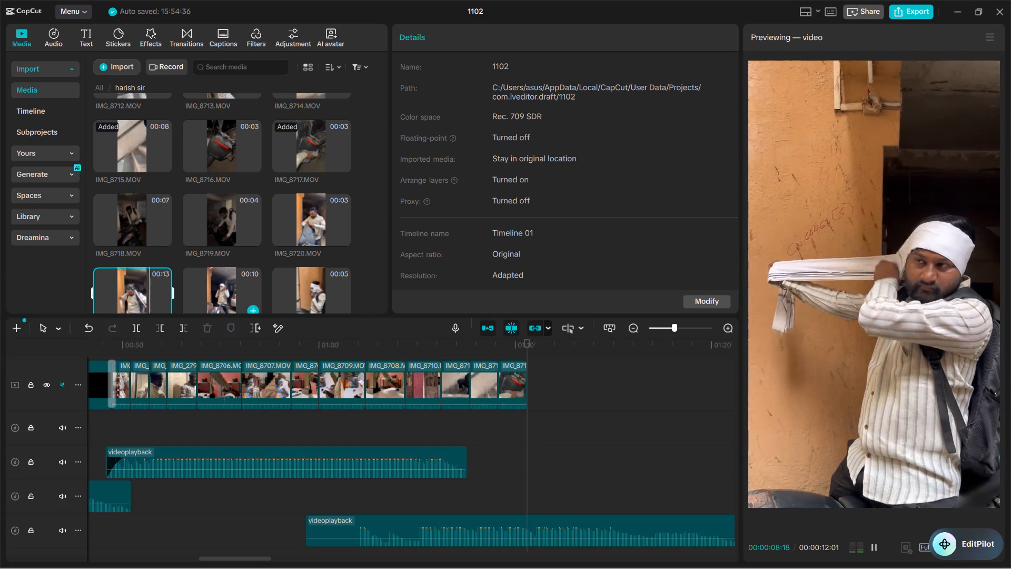
left_click(184, 291)
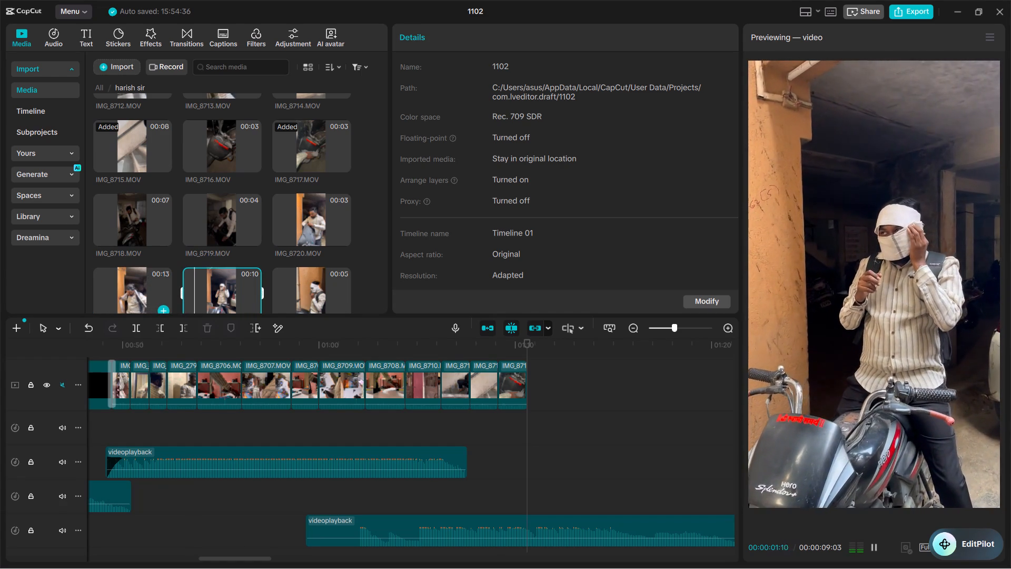
left_click_drag(141, 285, 527, 375)
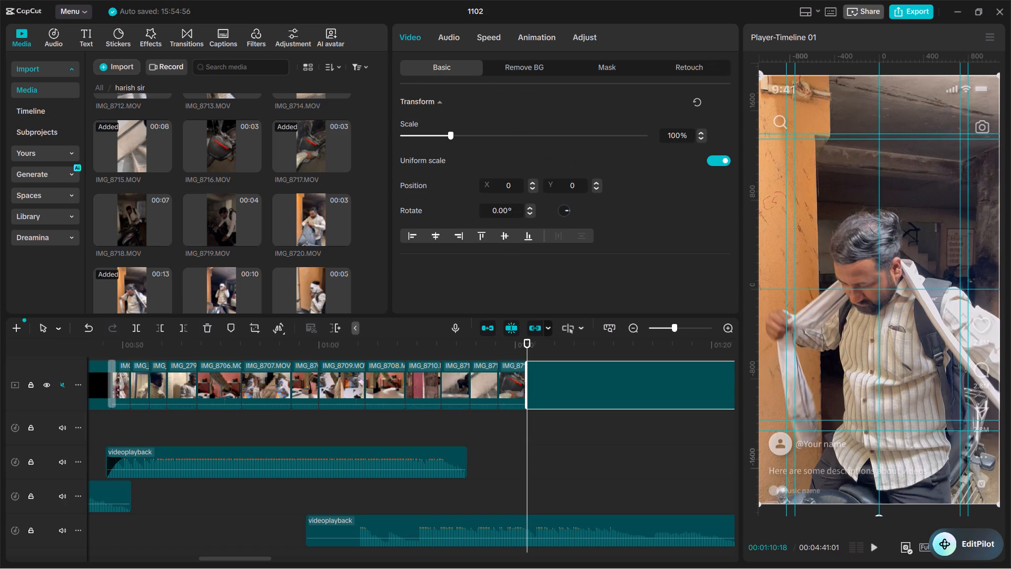
Scrub through IMG_8721 and trim off its beginning up to 00:01:17:18, then play it and trim the new beginning up to 00:01:11:08.
left_click_drag(527, 344, 749, 387)
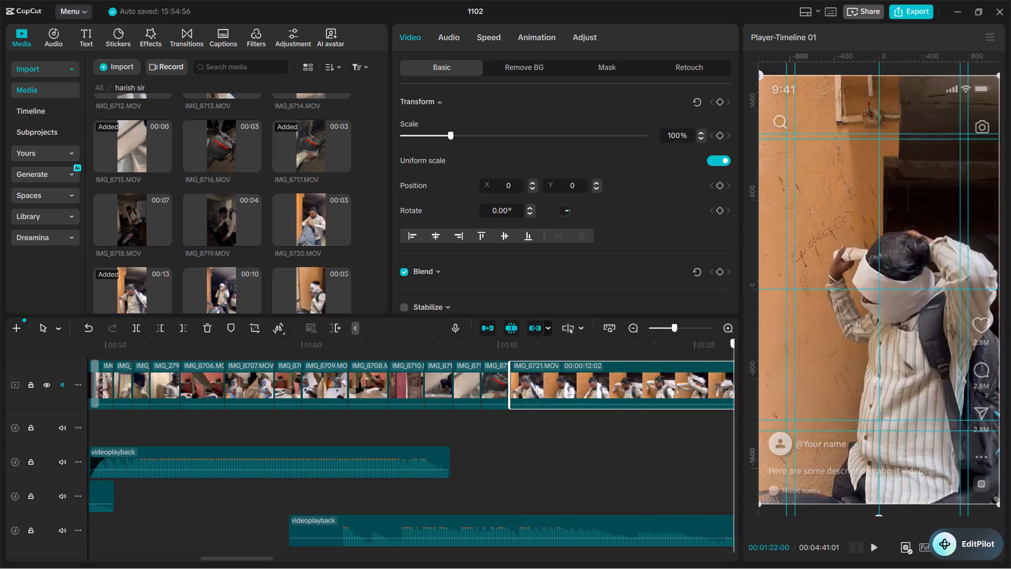
left_click_drag(749, 387, 667, 339)
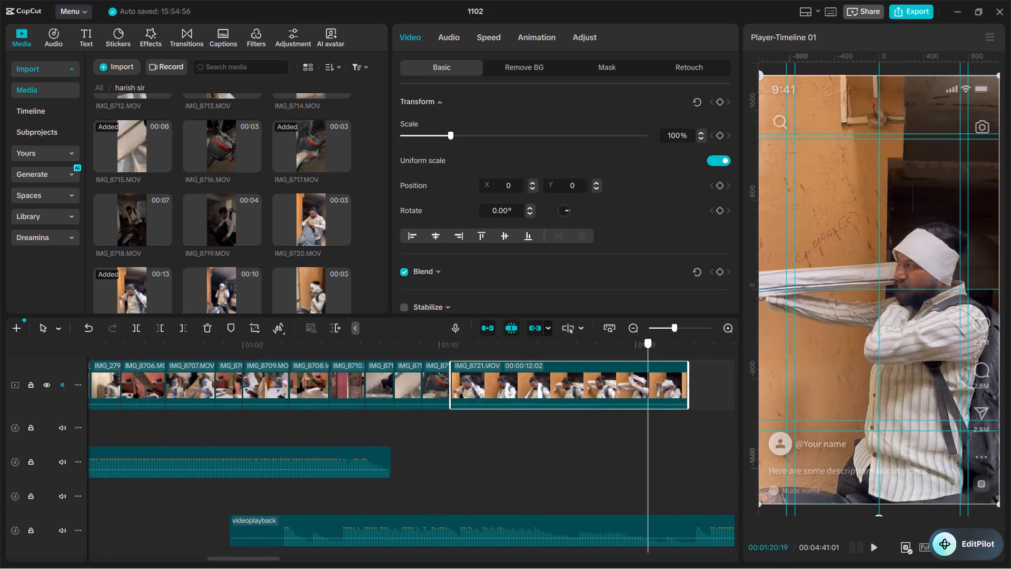
left_click_drag(667, 339, 588, 344)
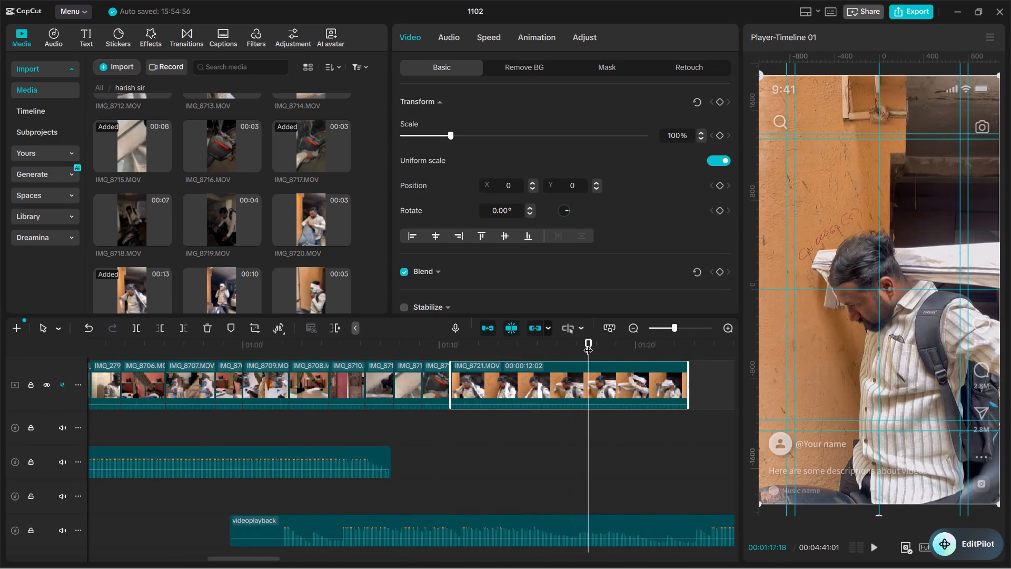
type("q")
key("space")
key("space")
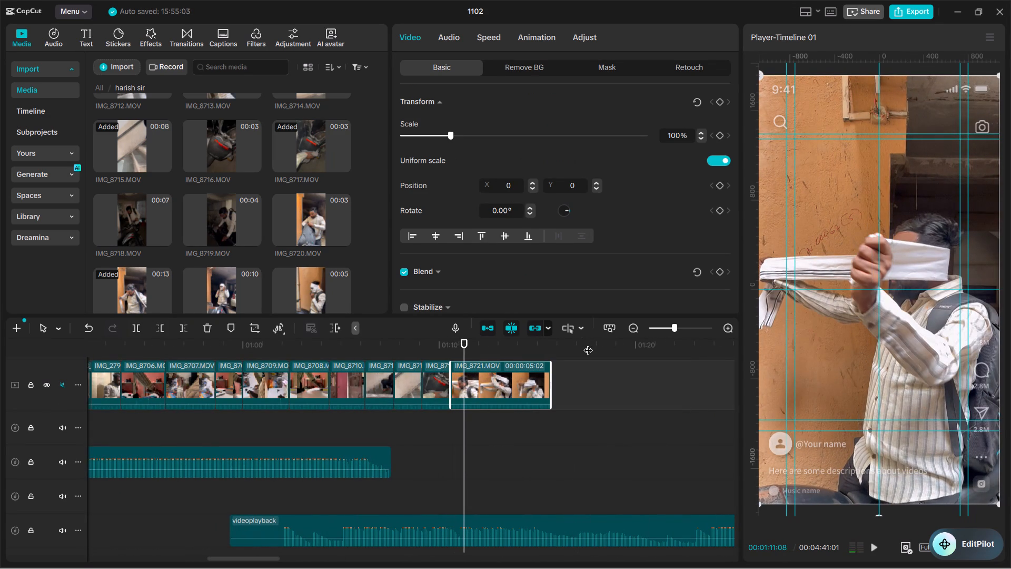
key("q")
Play the shortened IMG_8721 against the music and trim off its end at 00:01:13:11.
key("space")
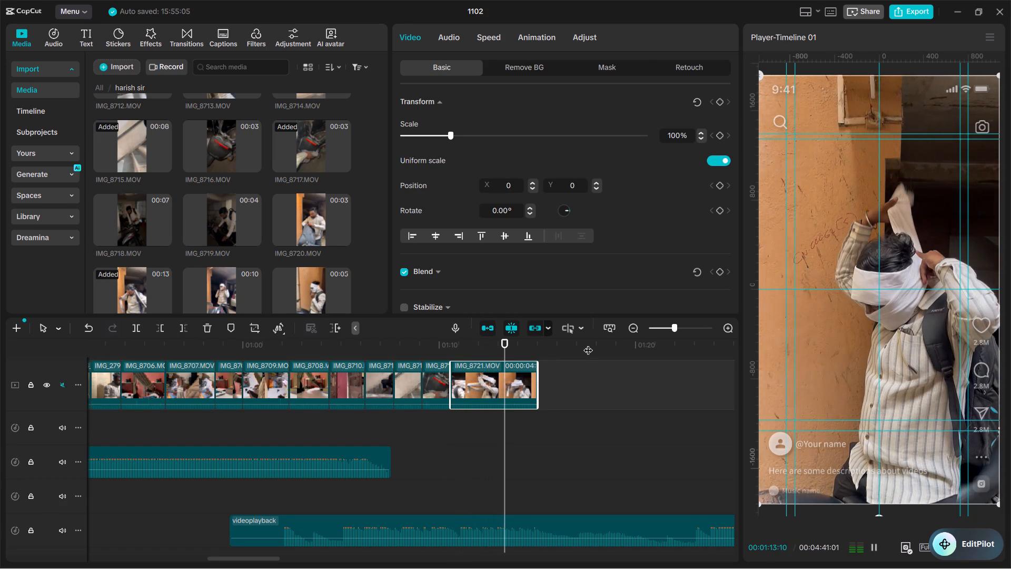
key("space")
key("w")
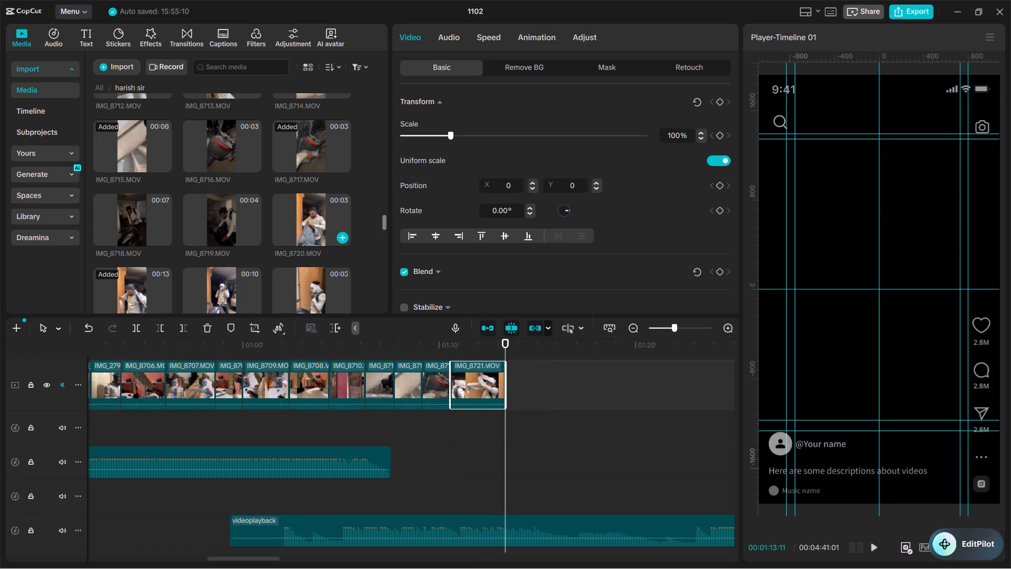
Browse the harish sir media folder for a follow-up shot, previewing IMG_2800, IMG_2798 and IMG_2801.
scroll(329, 223, "up", 7)
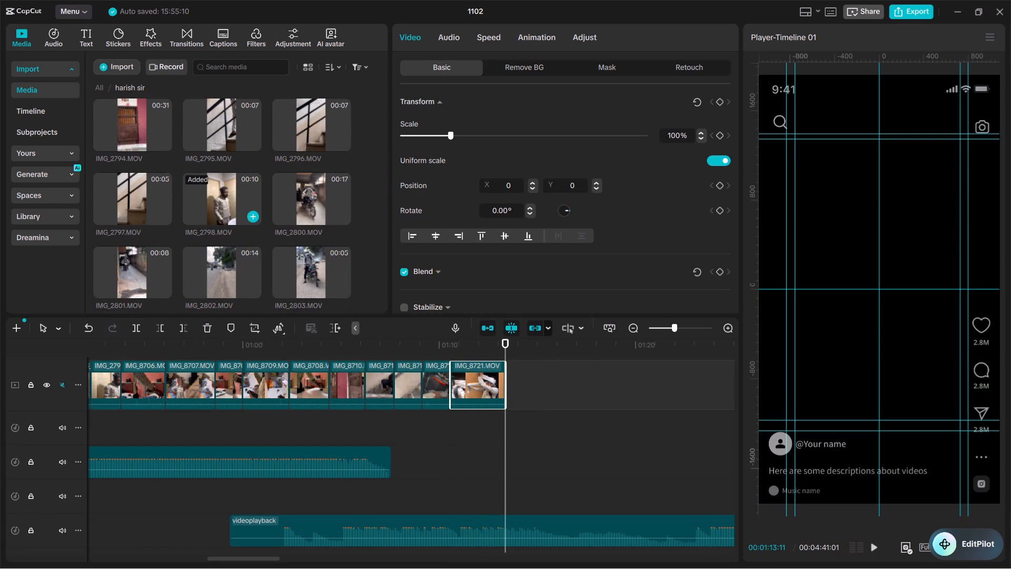
left_click(313, 200)
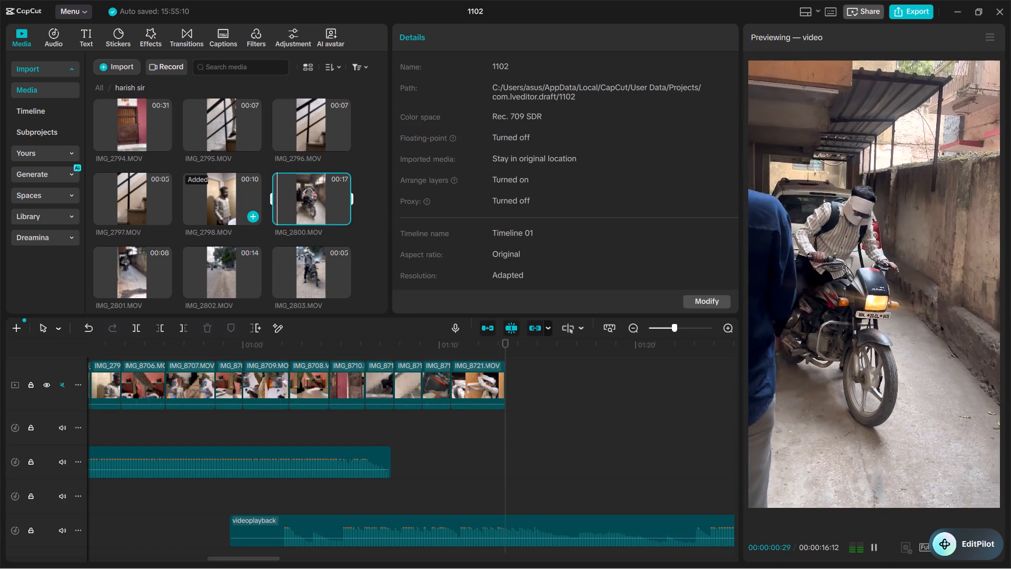
left_click(224, 196)
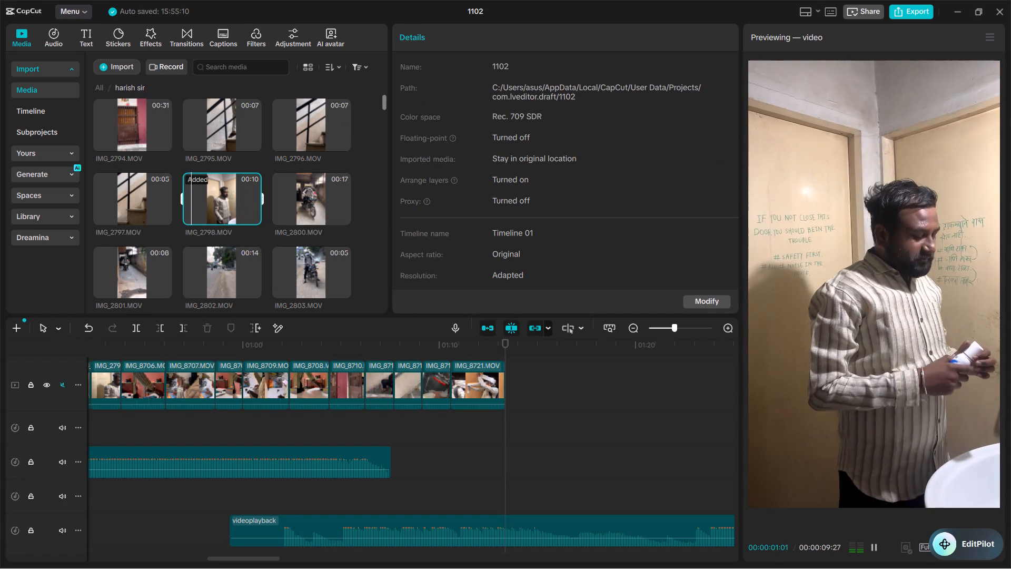
scroll(209, 162, "up", 1)
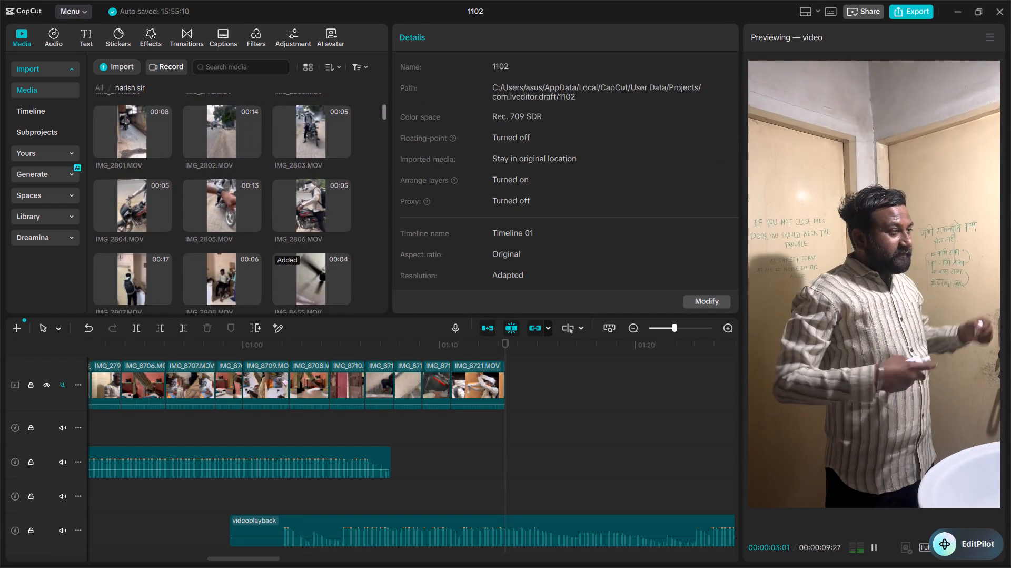
scroll(209, 162, "up", 1)
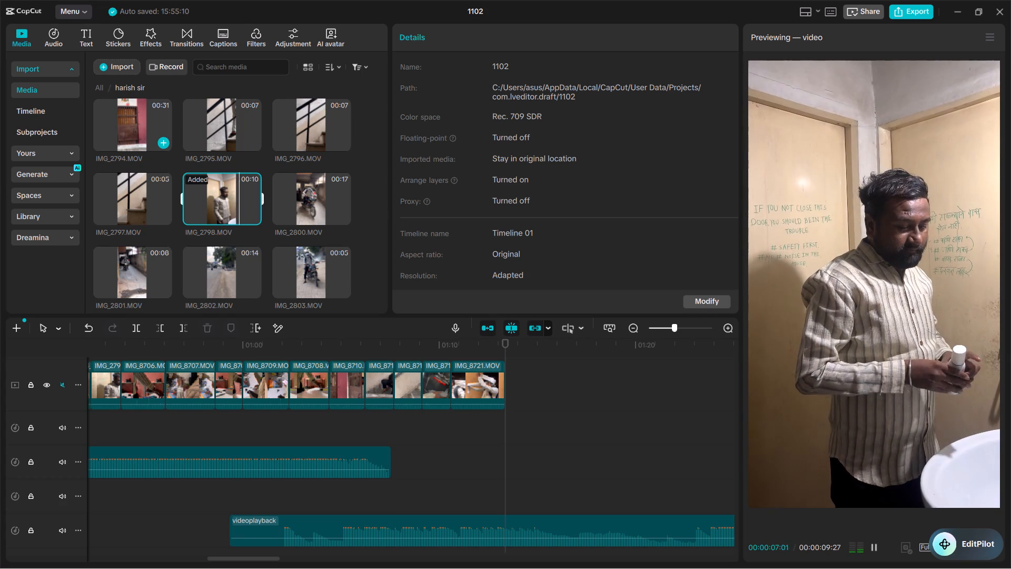
scroll(236, 246, "down", 1)
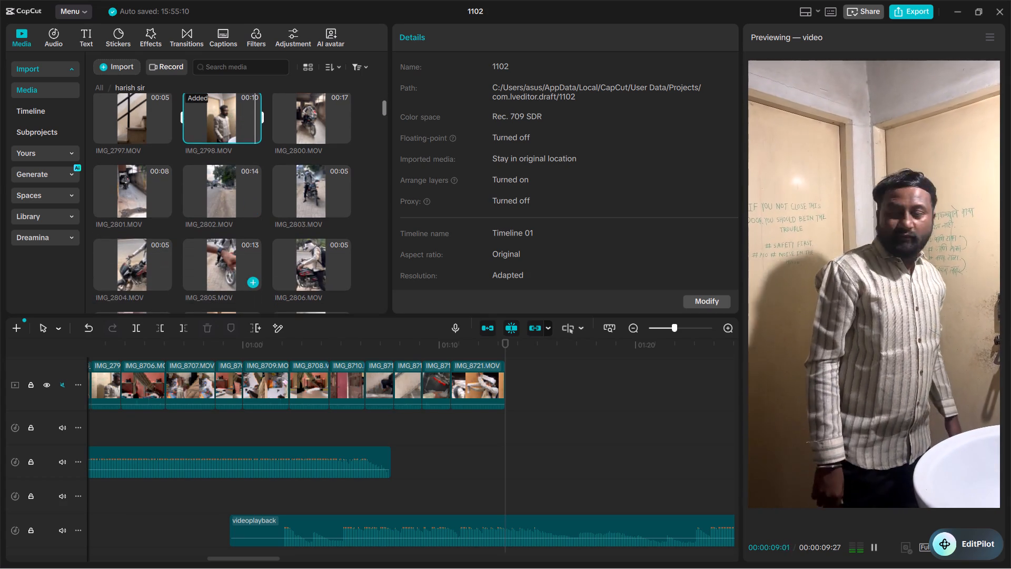
left_click(147, 182)
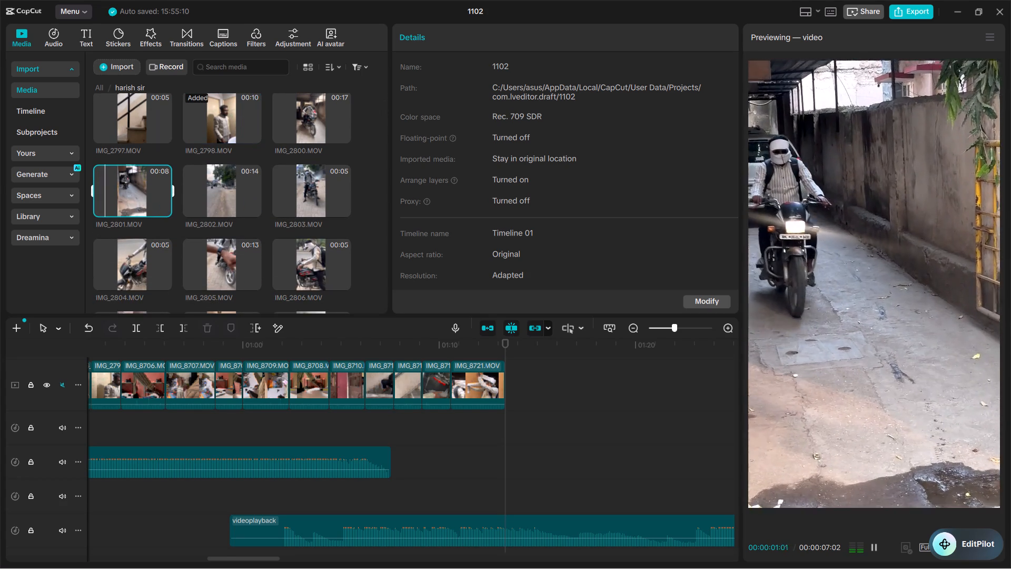
left_click(313, 97)
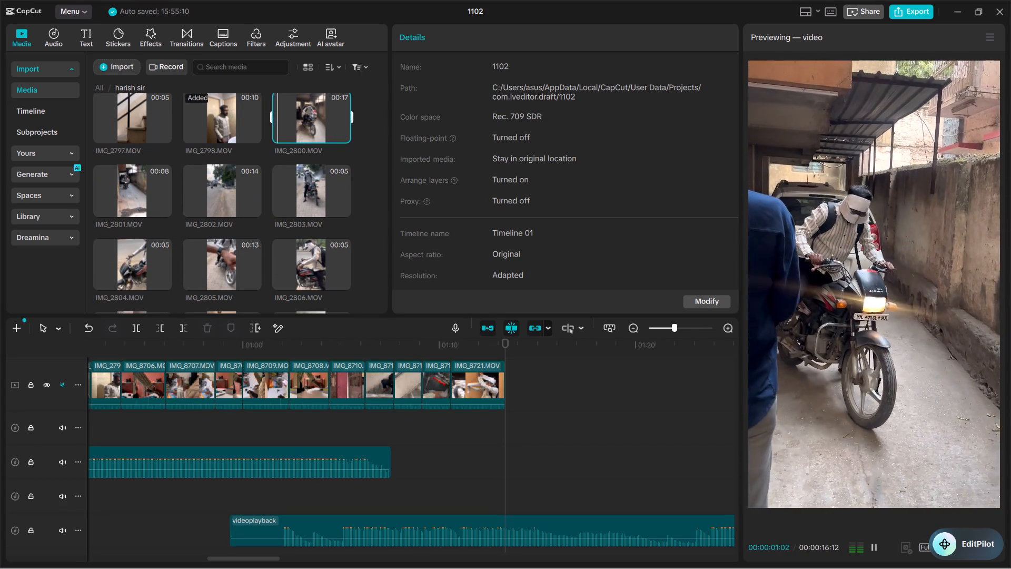
scroll(287, 210, "down", 14)
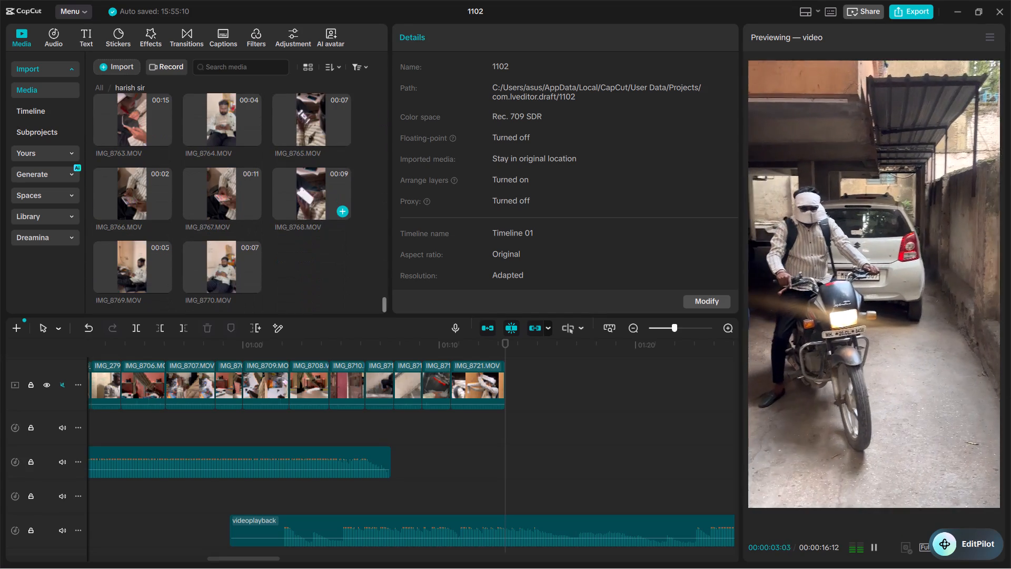
scroll(287, 210, "down", 1)
right_click(287, 210)
left_click(266, 266)
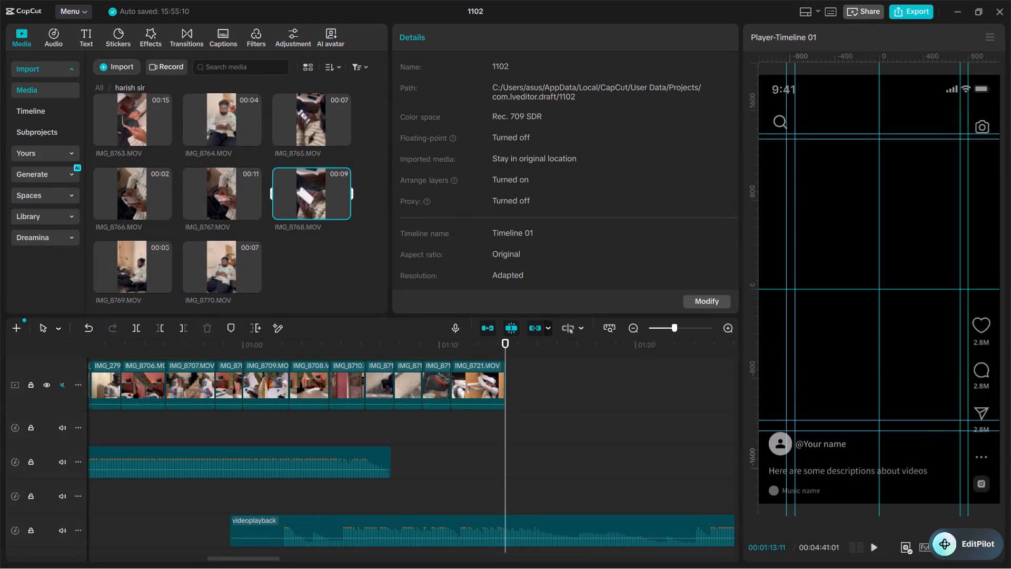
scroll(233, 191, "up", 2)
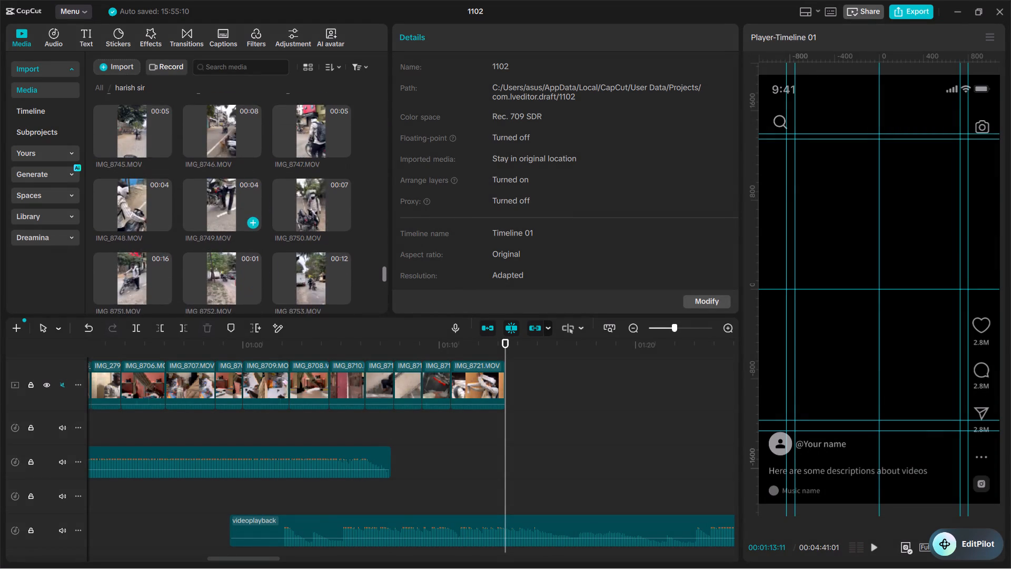
scroll(233, 191, "up", 3)
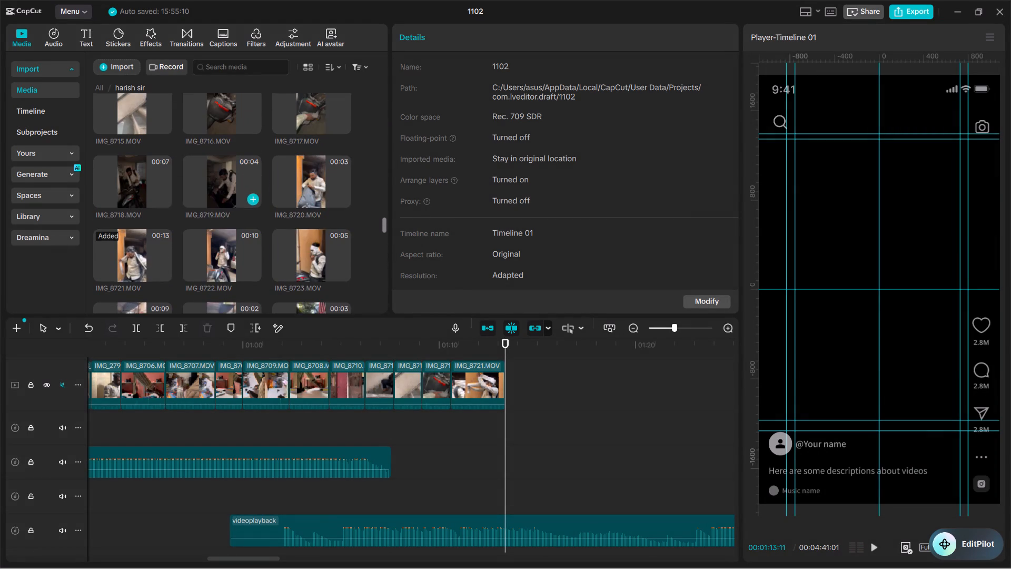
scroll(233, 191, "up", 1)
scroll(233, 191, "down", 1)
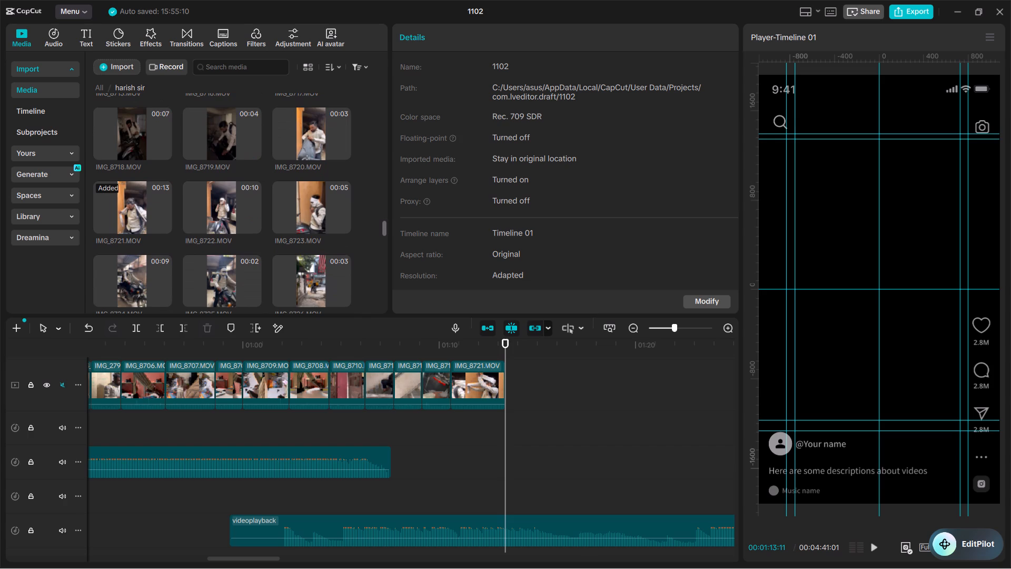
Replay IMG_8721 against the music and extend its end to 00:01:14:05.
left_click_drag(449, 344, 429, 345)
key("space")
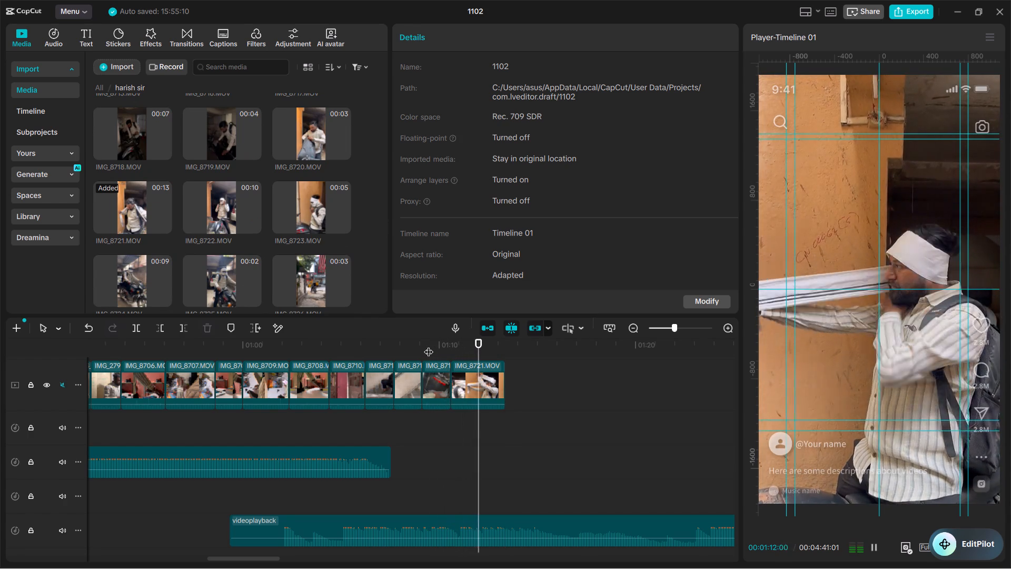
key("space")
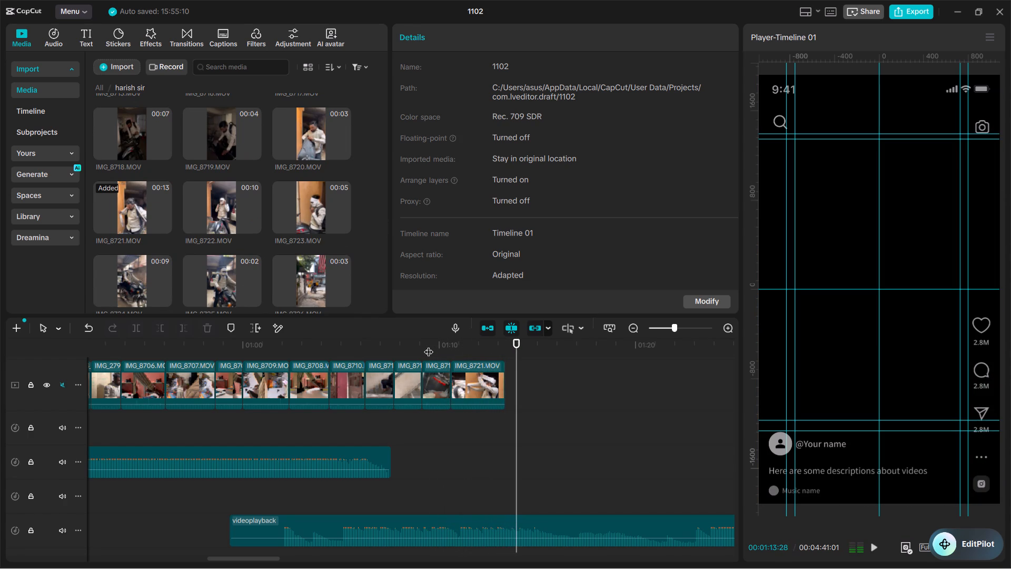
left_click_drag(512, 349, 454, 338)
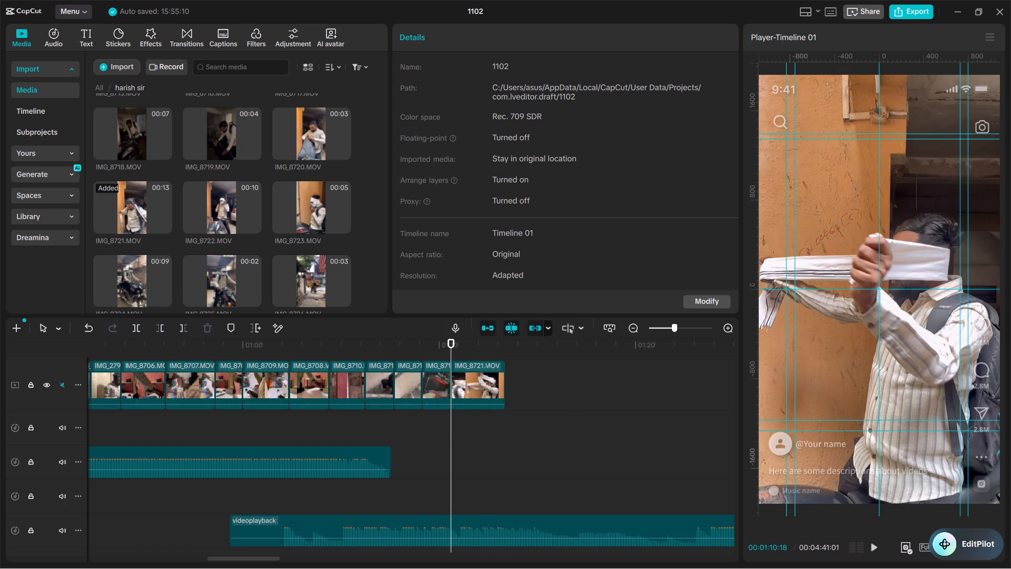
left_click_drag(451, 350, 482, 350)
key("space")
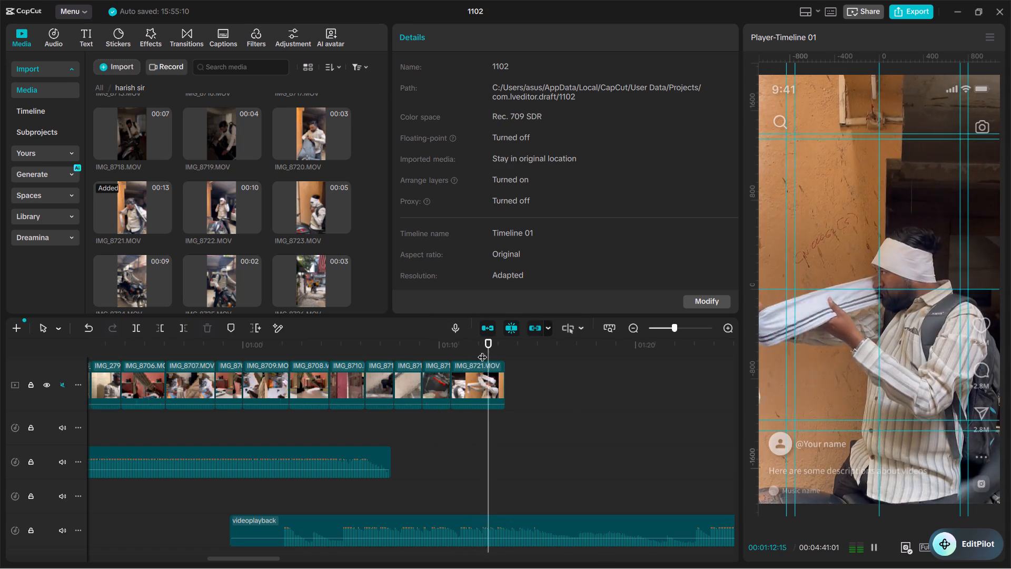
key("space")
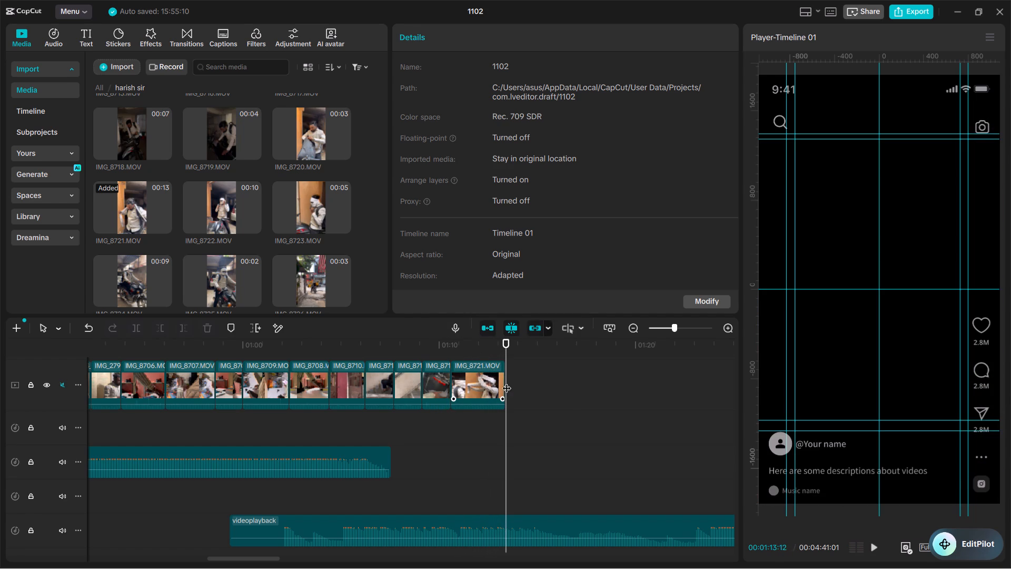
left_click_drag(504, 380, 520, 382)
key("space")
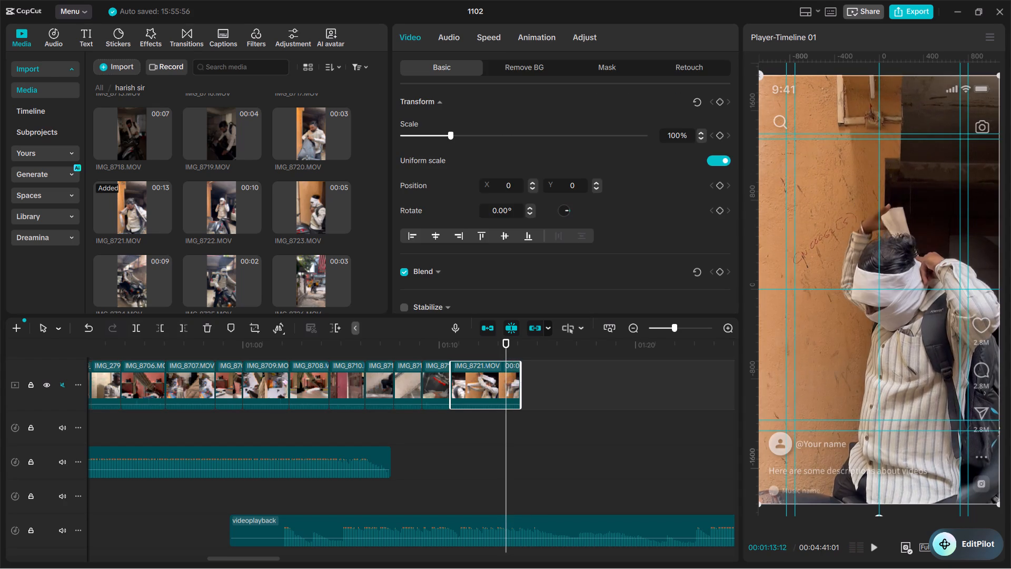
key("space")
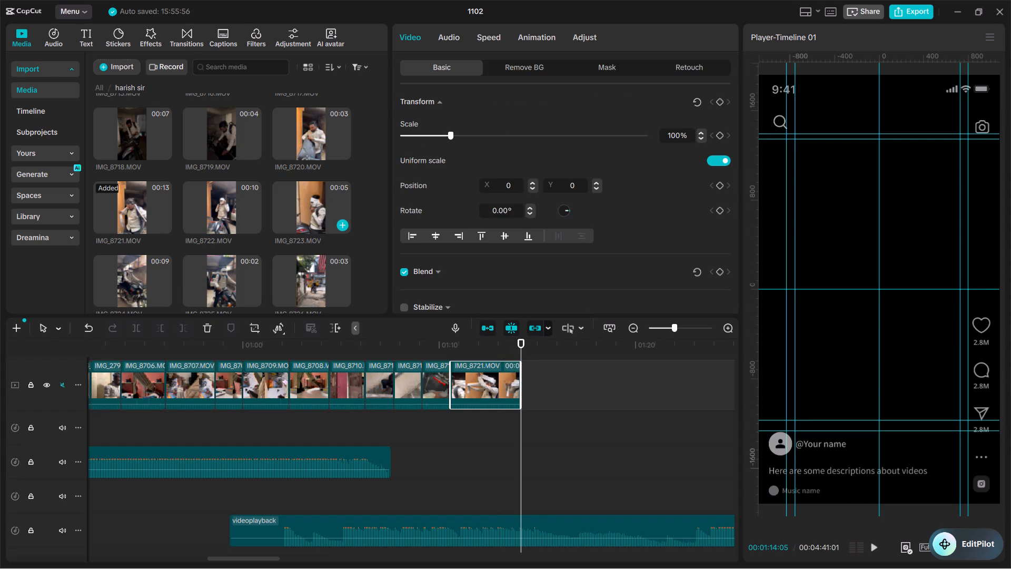
Preview IMG_8723, IMG_8722 and IMG_8724, and append IMG_8724 to the main video track directly after IMG_8721.
left_click(306, 203)
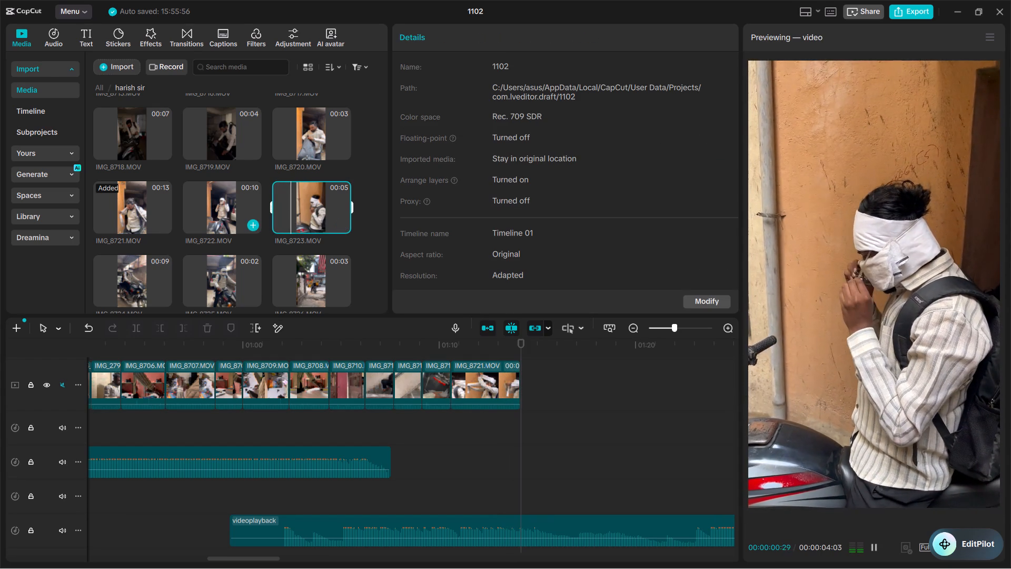
left_click(215, 197)
left_click(114, 279)
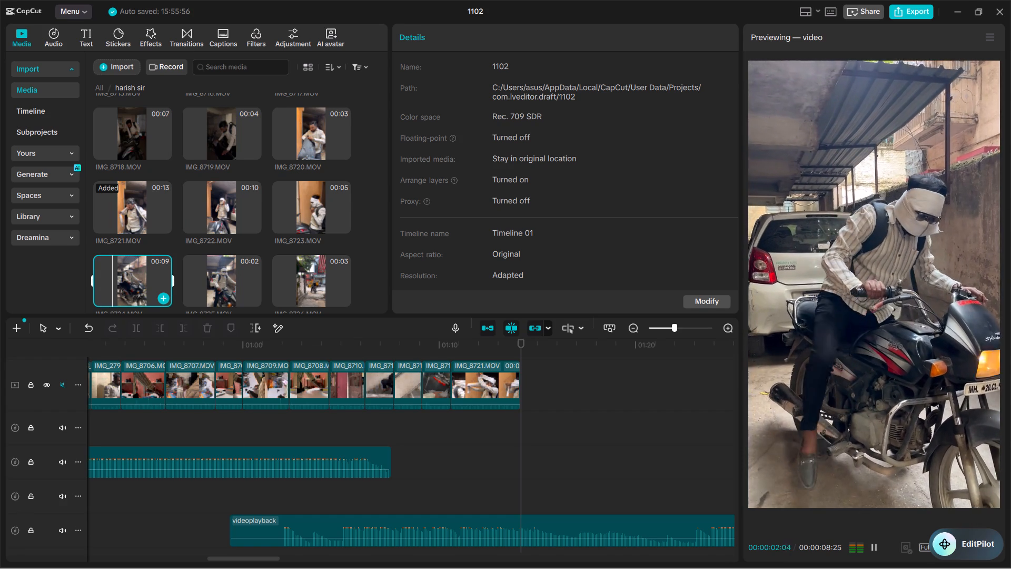
key("space")
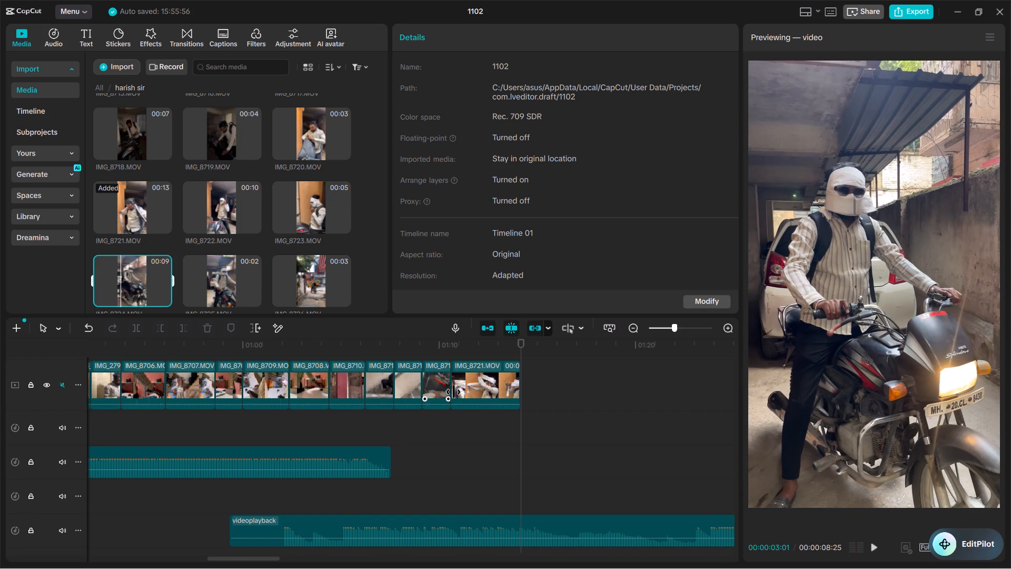
left_click_drag(130, 281, 546, 312)
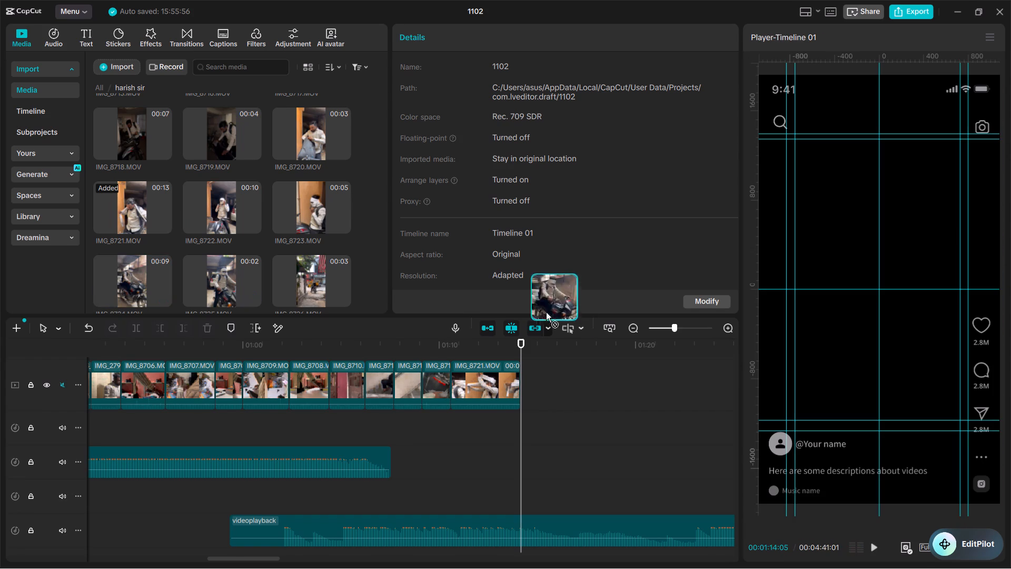
left_click_drag(546, 312, 533, 379)
Play IMG_8724 against the music and trim off its end at 00:01:17:03.
key("space")
key("space")
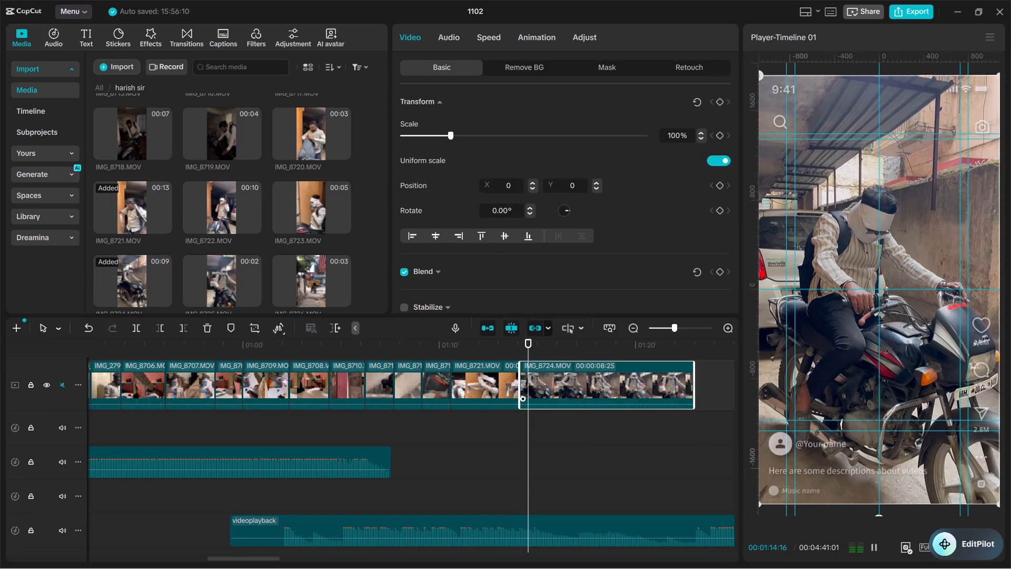
key("space")
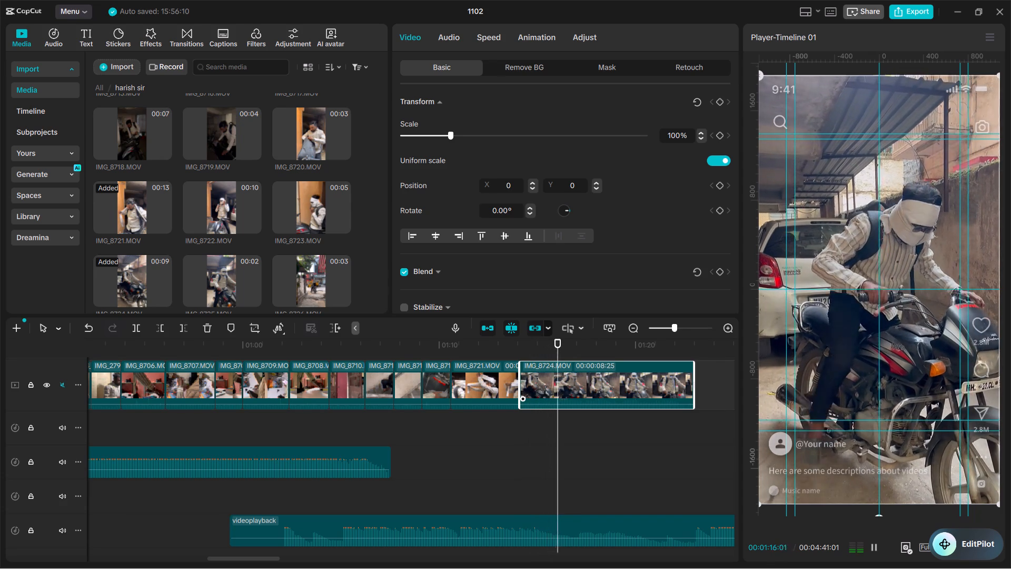
key("space")
key("space")
key("space")
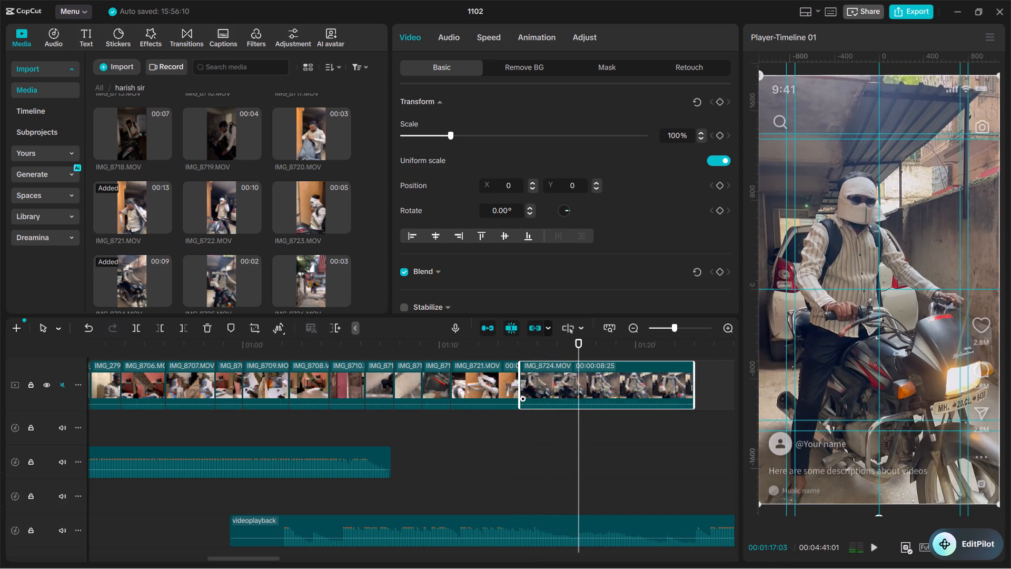
key("w")
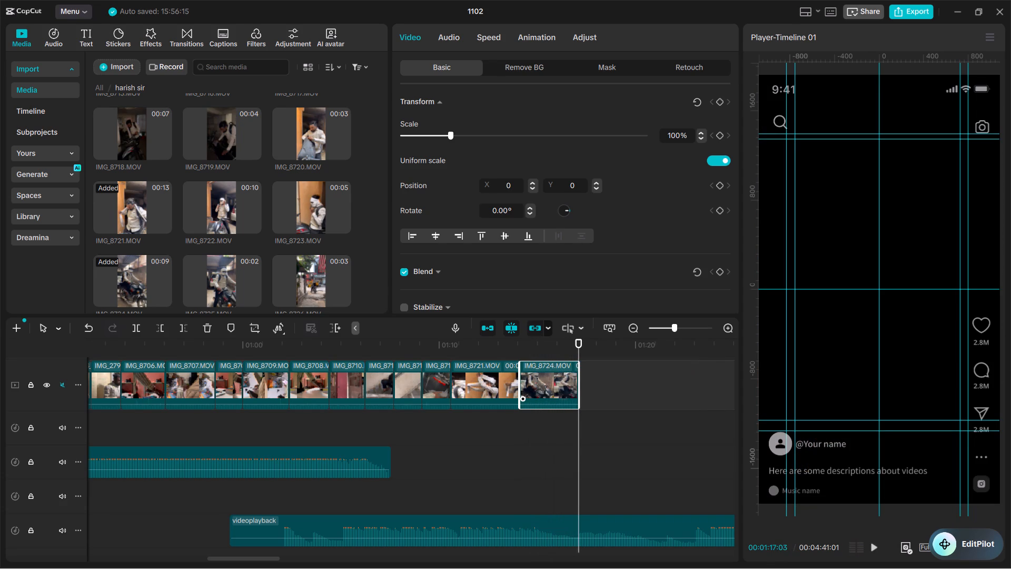
Preview IMG_8725, IMG_8726 and IMG_8727, and append IMG_8727 to the main video track directly after IMG_8724.
left_click(225, 275)
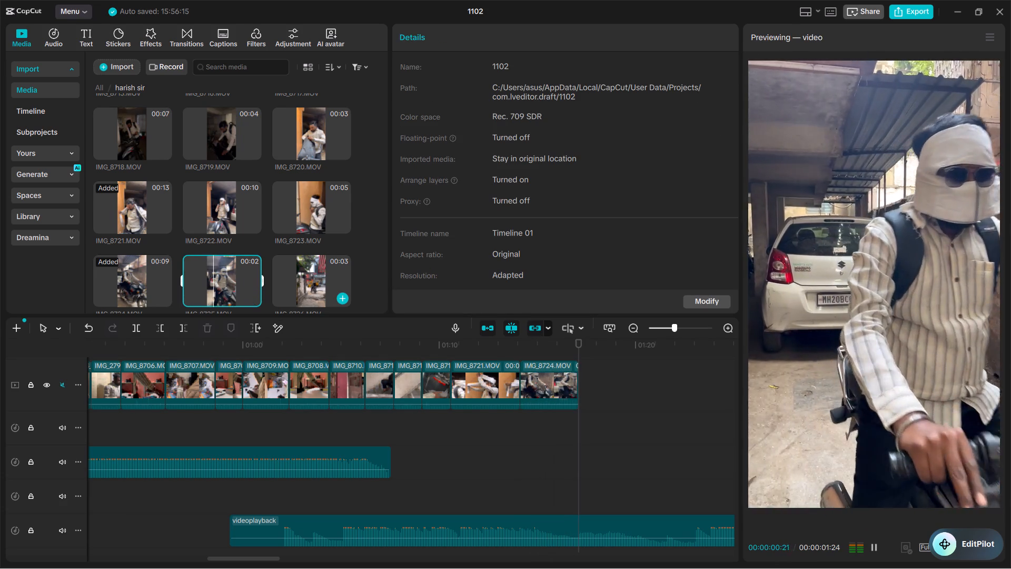
left_click(321, 271)
left_click_drag(318, 272, 312, 273)
left_click(315, 272)
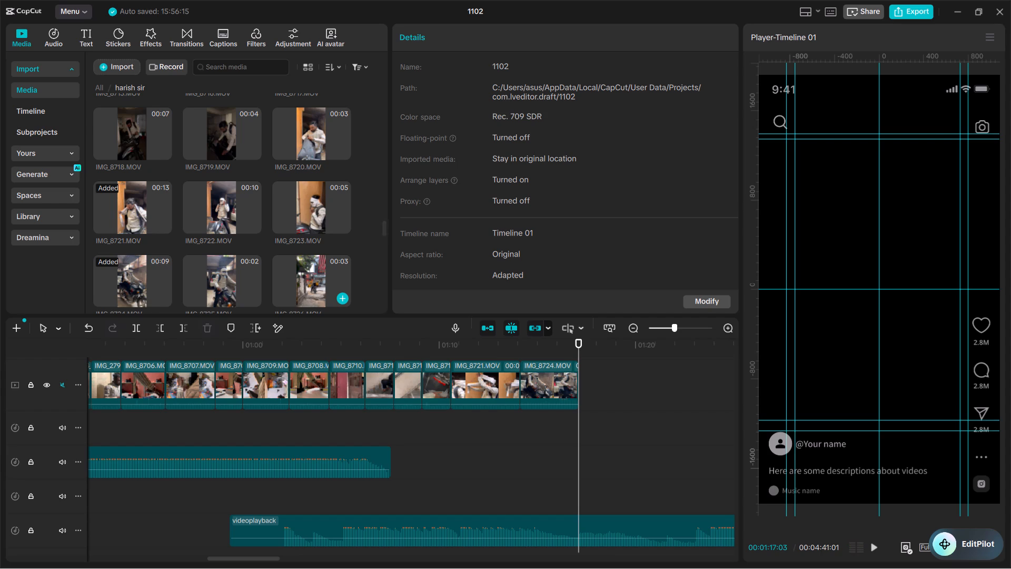
scroll(278, 267, "down", 1)
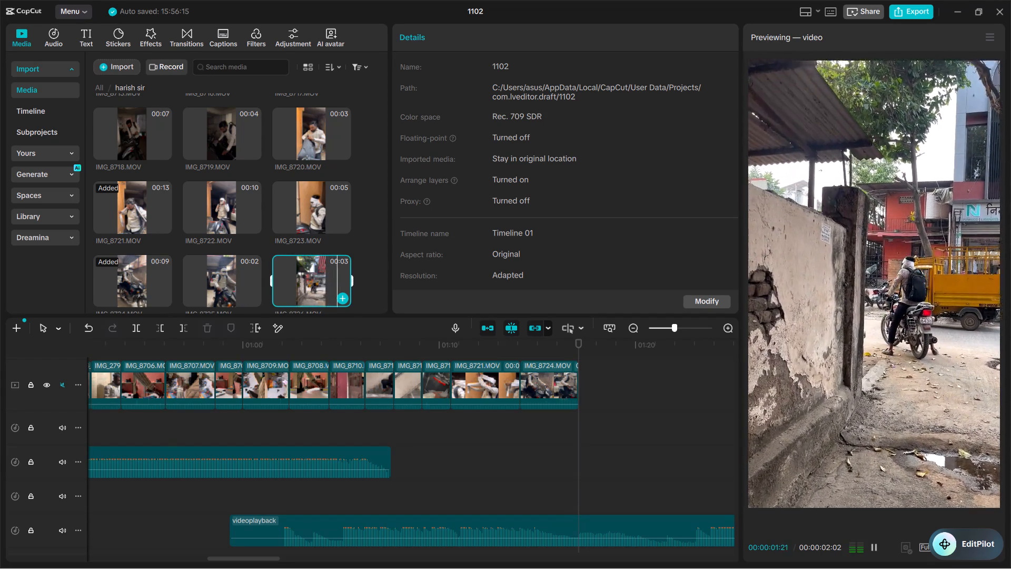
scroll(278, 267, "down", 1)
left_click(132, 223)
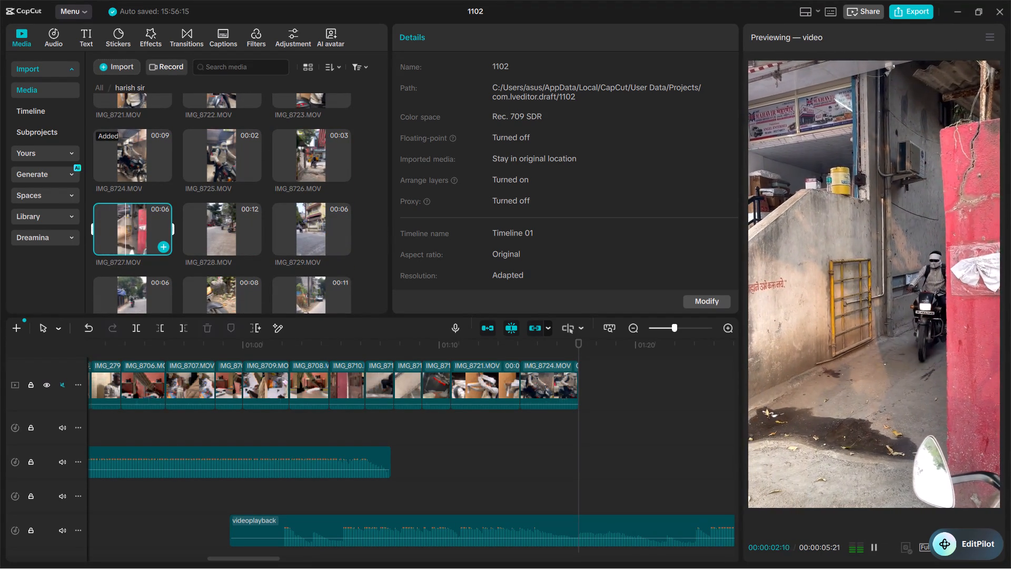
left_click_drag(132, 223, 581, 372)
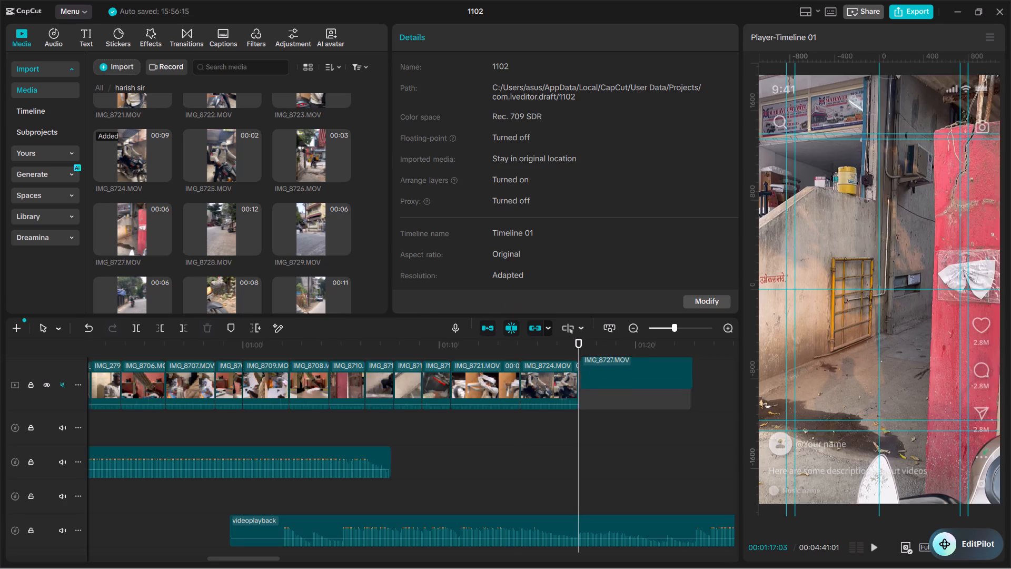
Play IMG_8727 against the music and trim off its beginning up to about 00:01:18:14.
key("space")
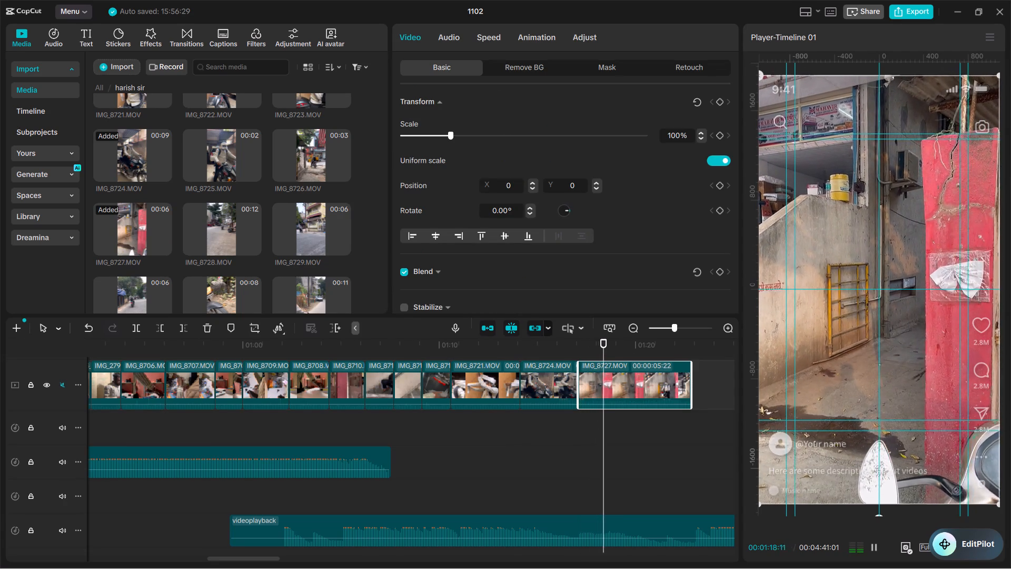
key("space")
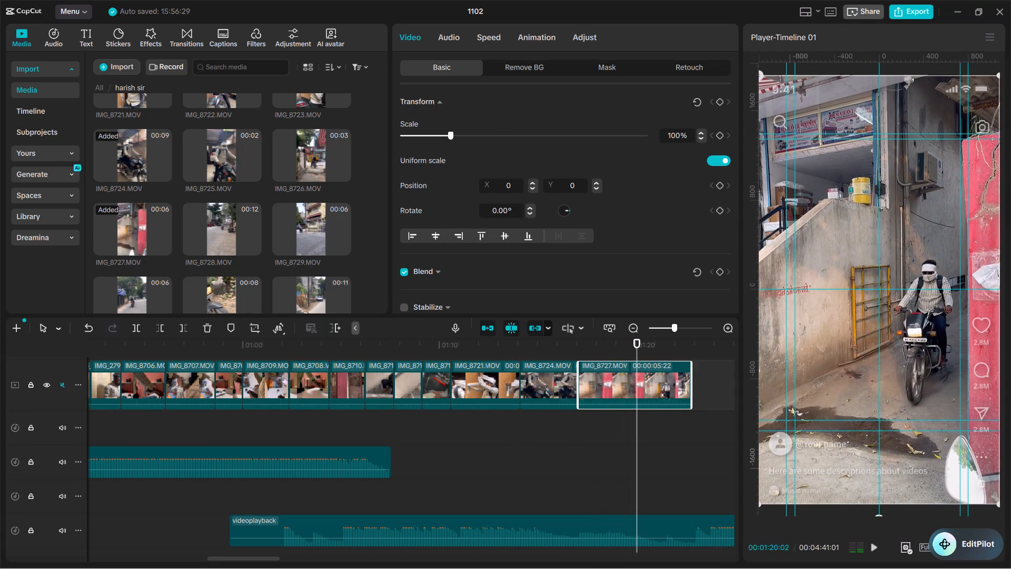
left_click_drag(640, 344, 623, 342)
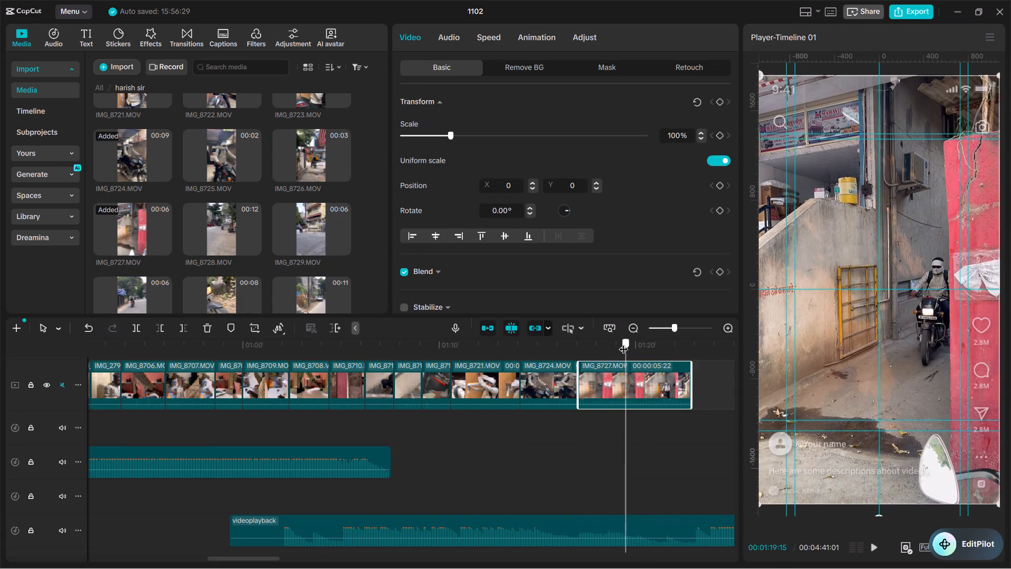
left_click_drag(623, 342, 605, 344)
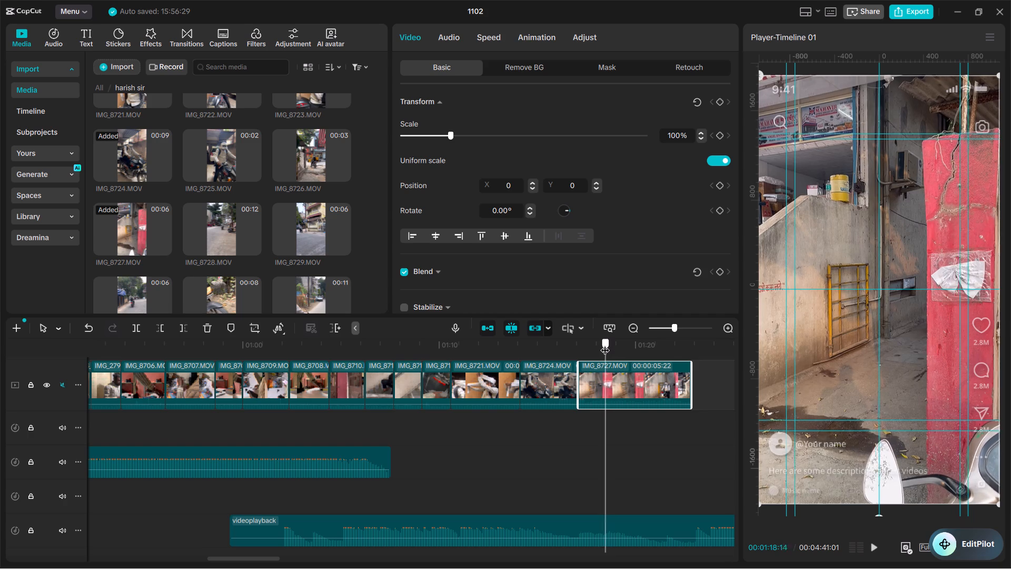
left_click_drag(605, 344, 604, 344)
type("q")
Play the shortened IMG_8727 and trim off its end at 00:01:20:18.
key("space")
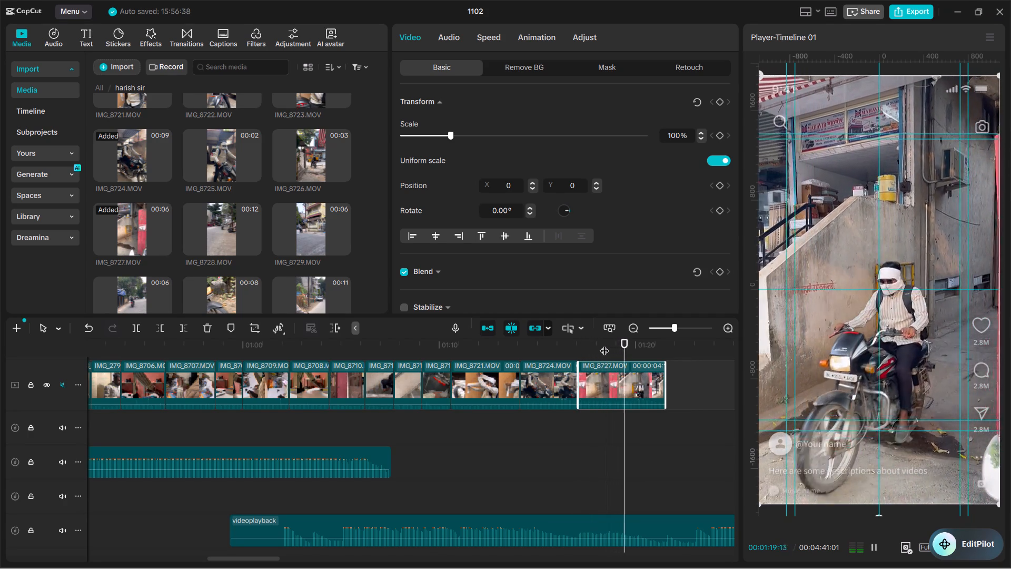
key("space")
type("w")
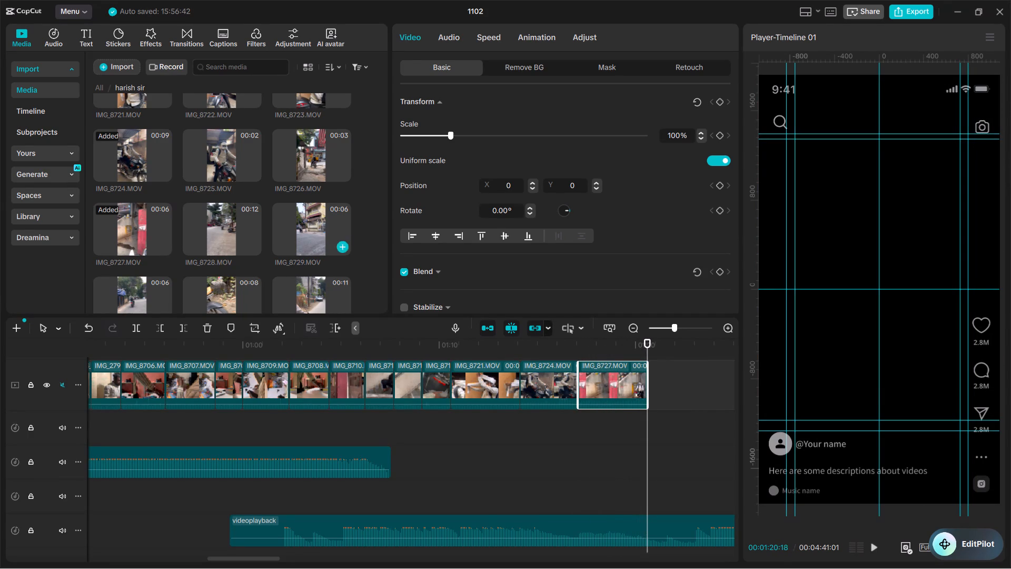
Preview IMG_8728 to IMG_8730 and IMG_8732 to IMG_8734, and append IMG_8728 to the main video track directly after IMG_8727.
left_click(223, 228)
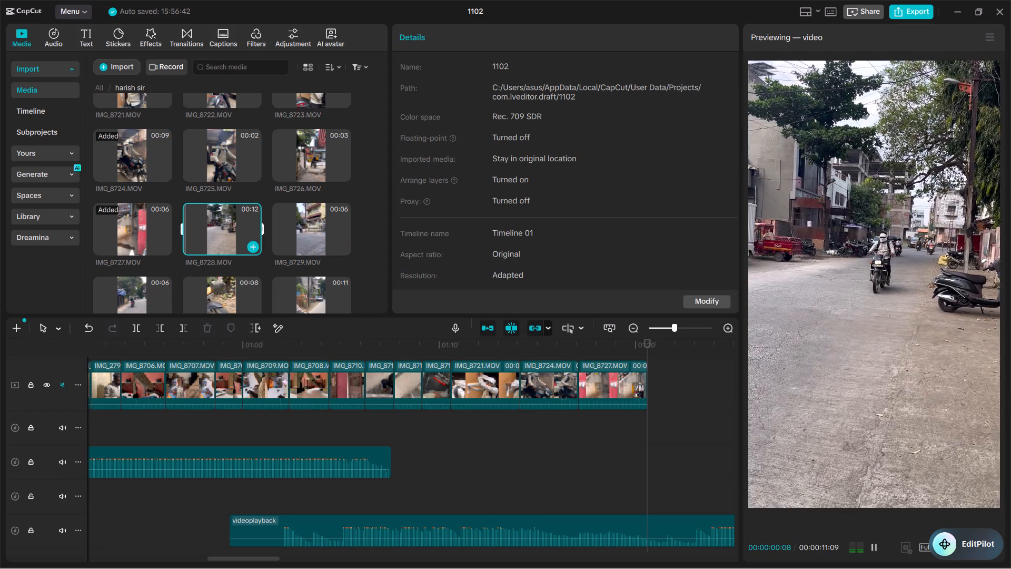
left_click(319, 225)
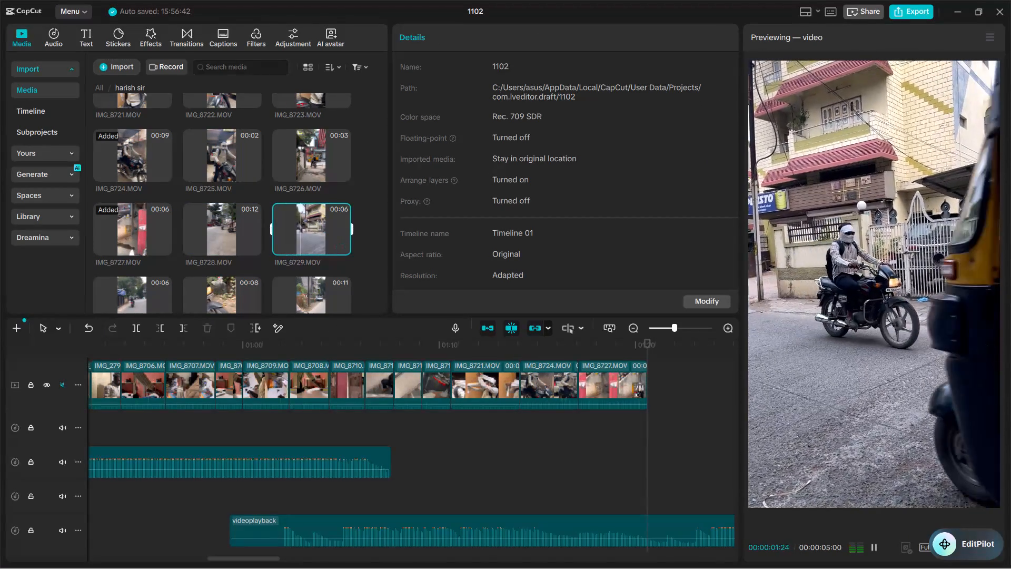
scroll(264, 229, "down", 1)
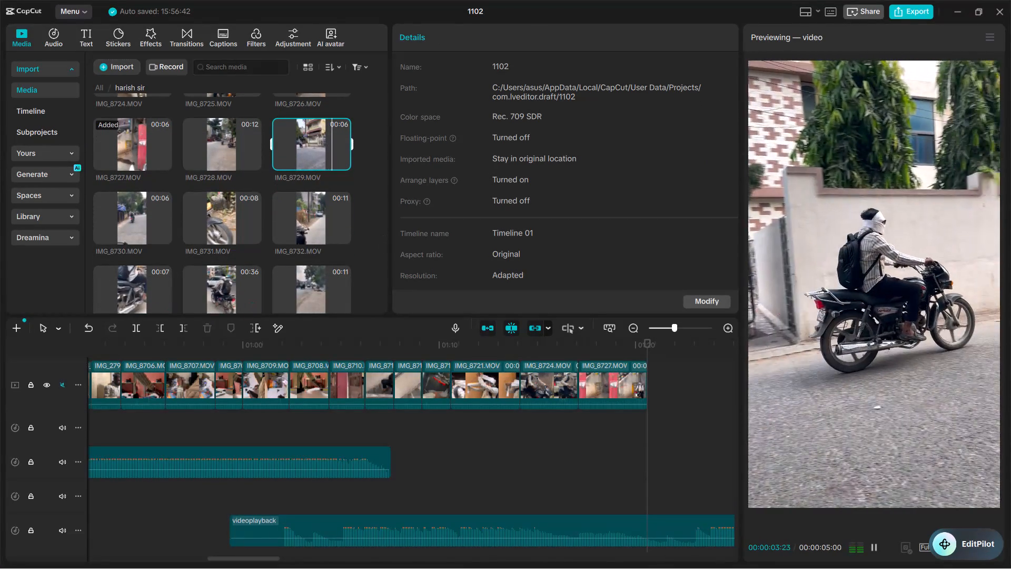
left_click(124, 223)
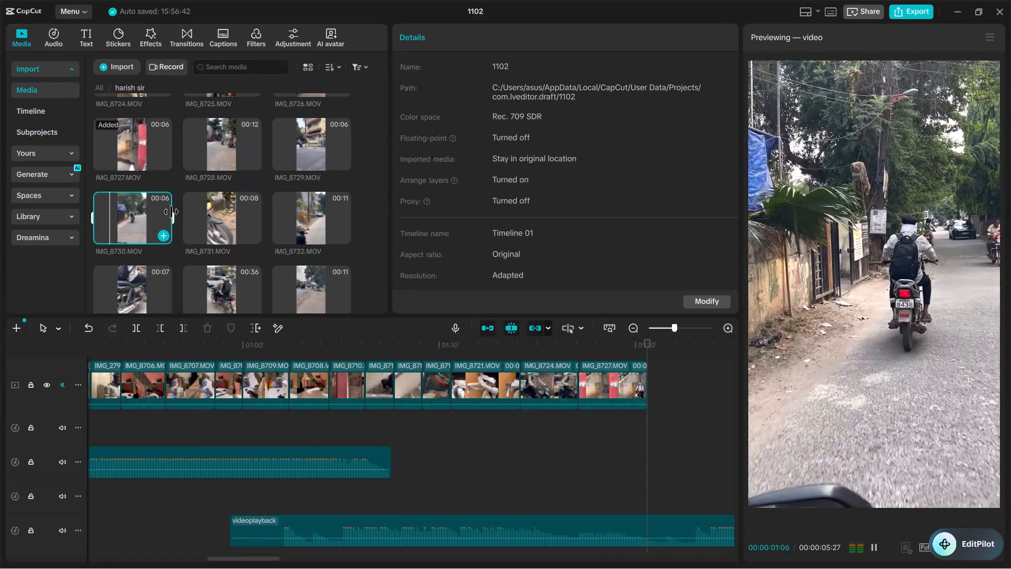
left_click(313, 134)
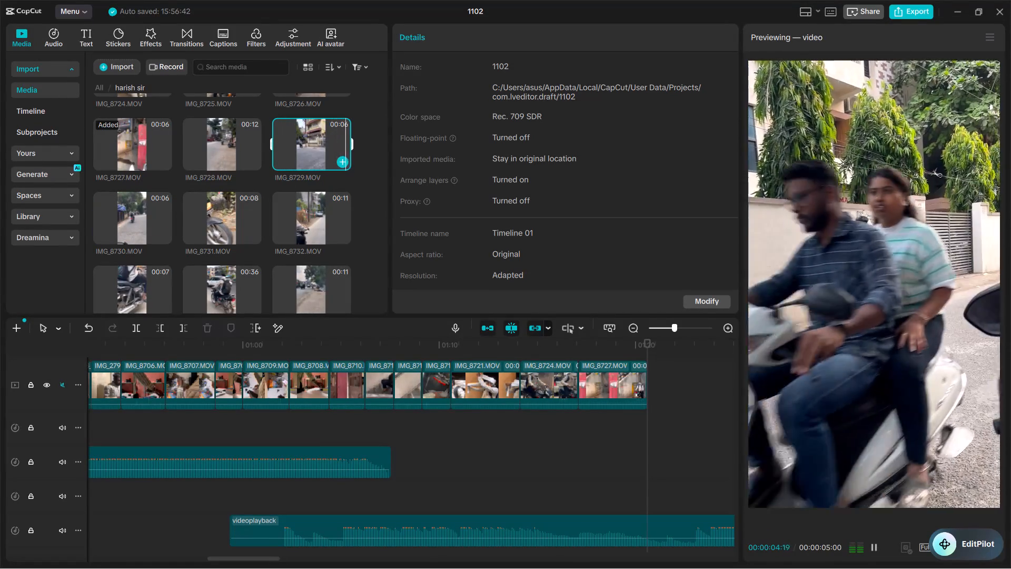
left_click(299, 205)
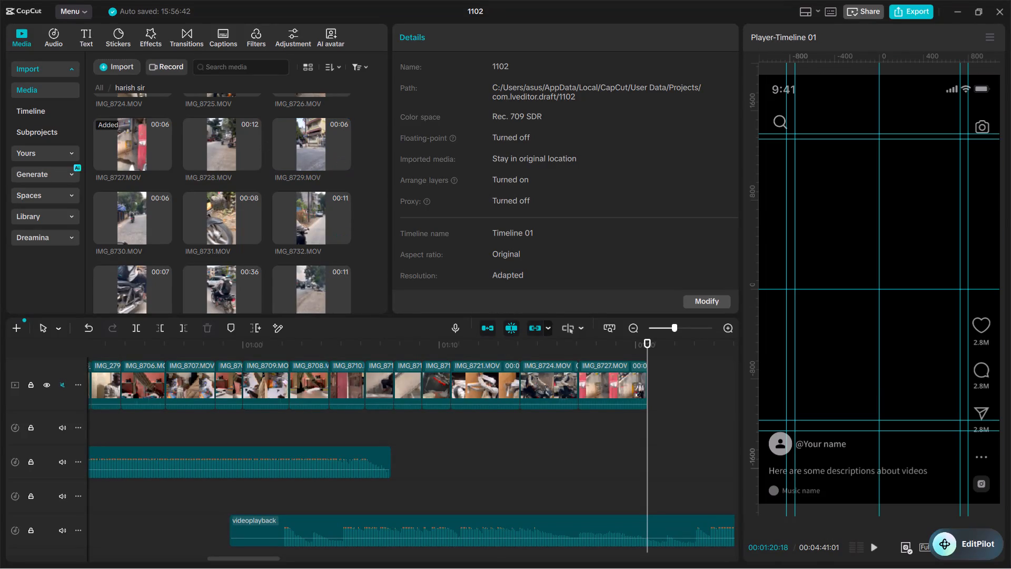
left_click(307, 227)
double_click(307, 225)
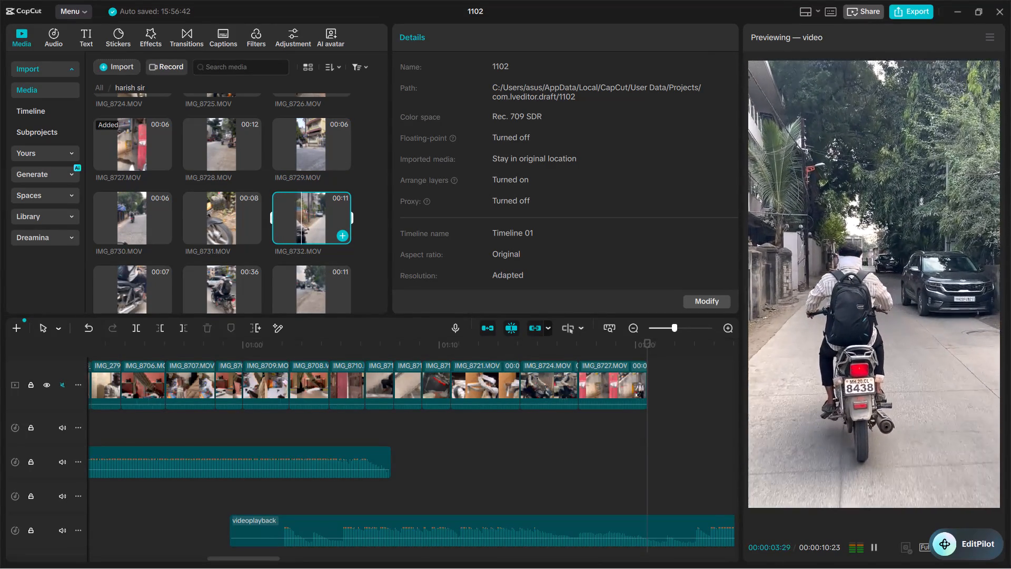
left_click(120, 287)
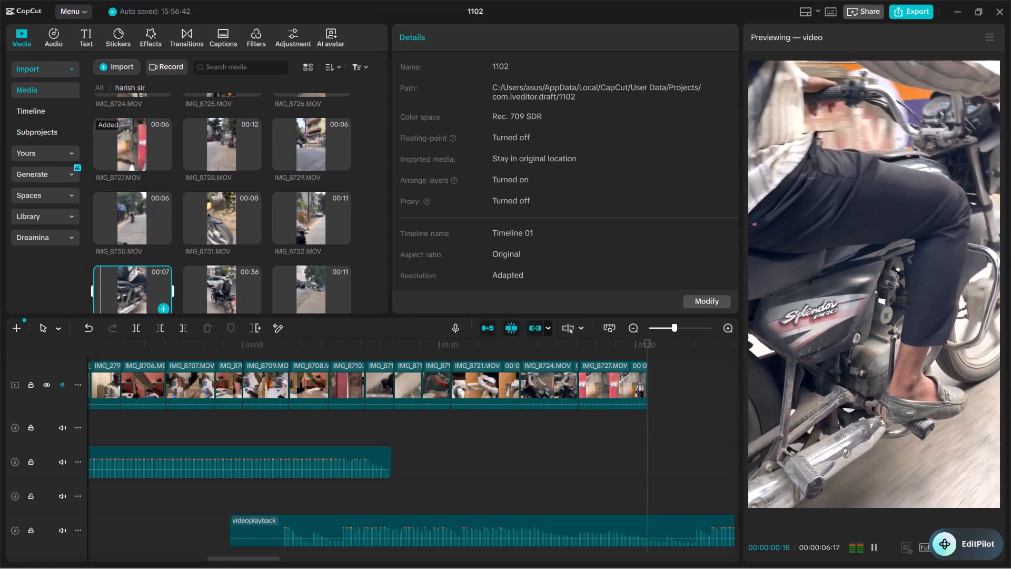
left_click(217, 291)
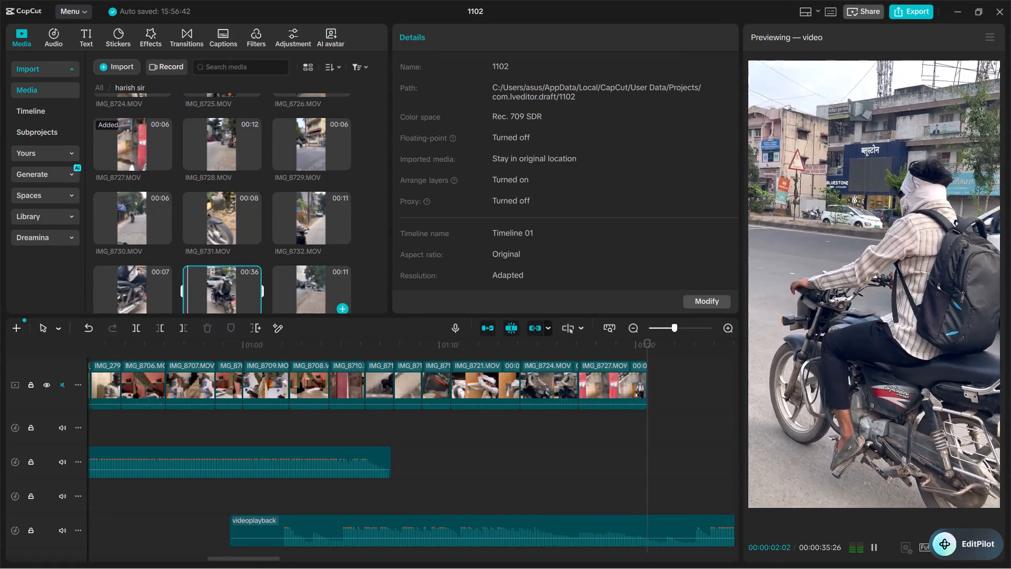
left_click(313, 278)
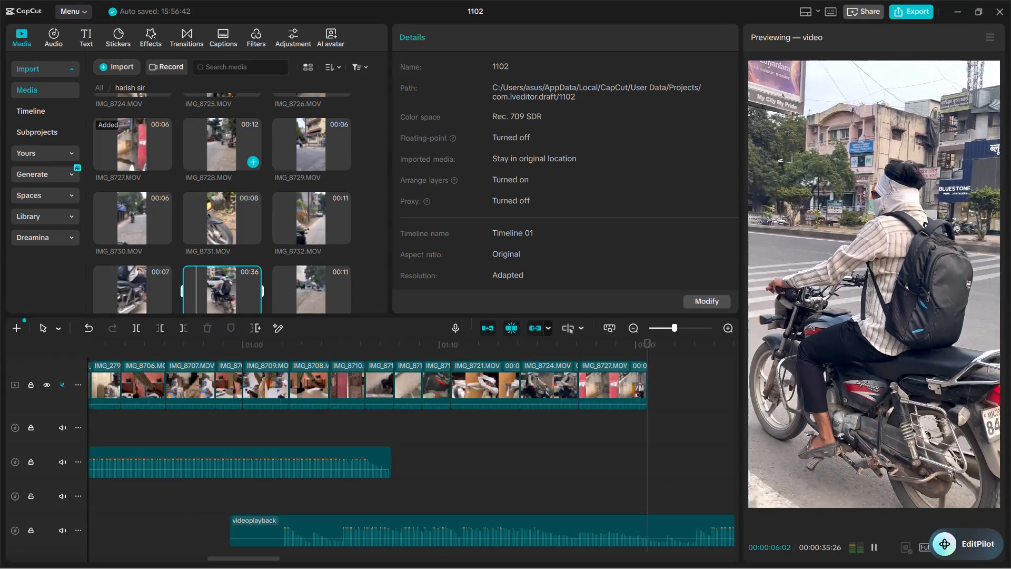
left_click_drag(217, 131, 648, 381)
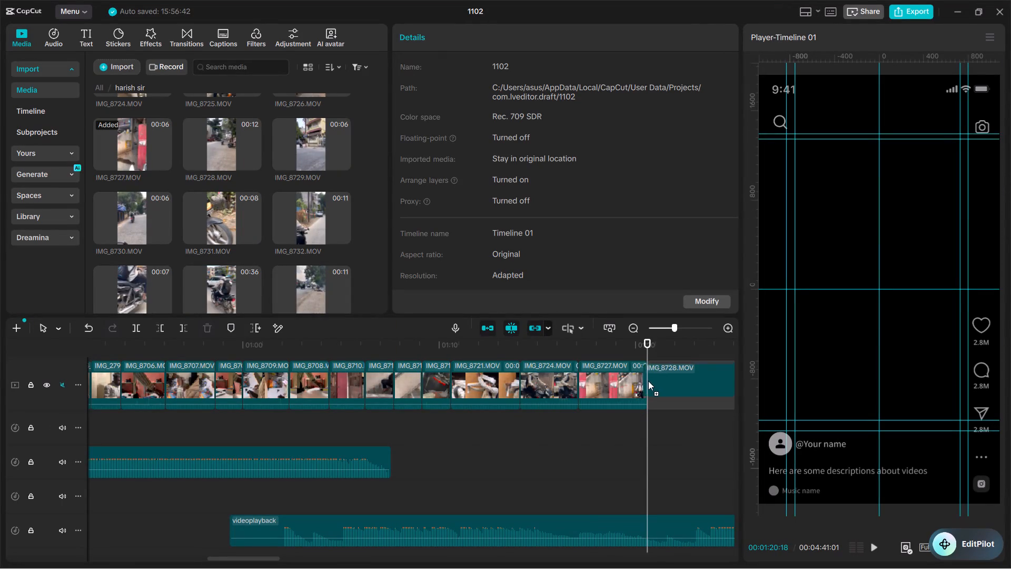
left_click_drag(648, 381, 654, 378)
Play IMG_8728 against the music and trim off its end at 00:01:22:26.
key("space")
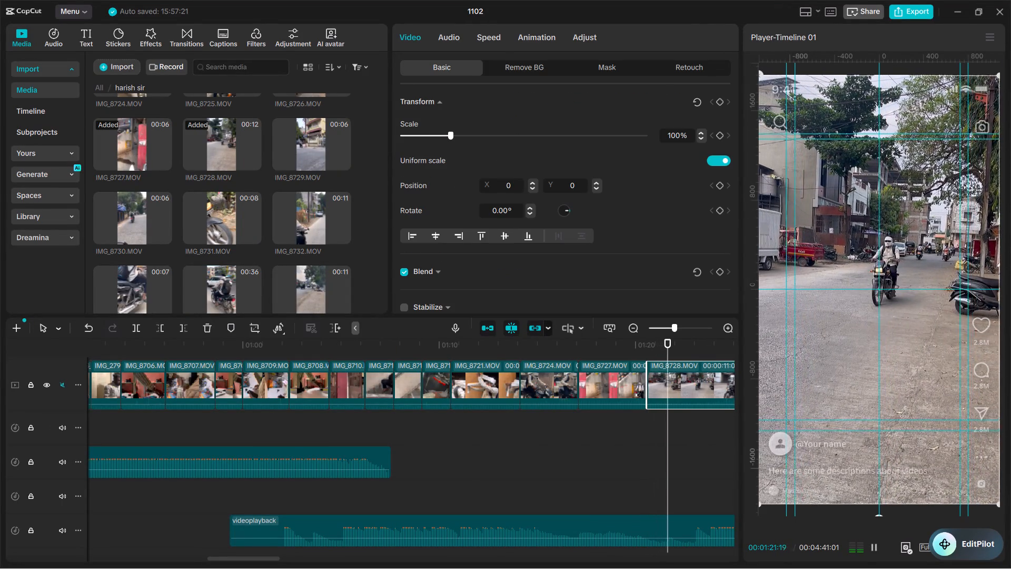
key("space")
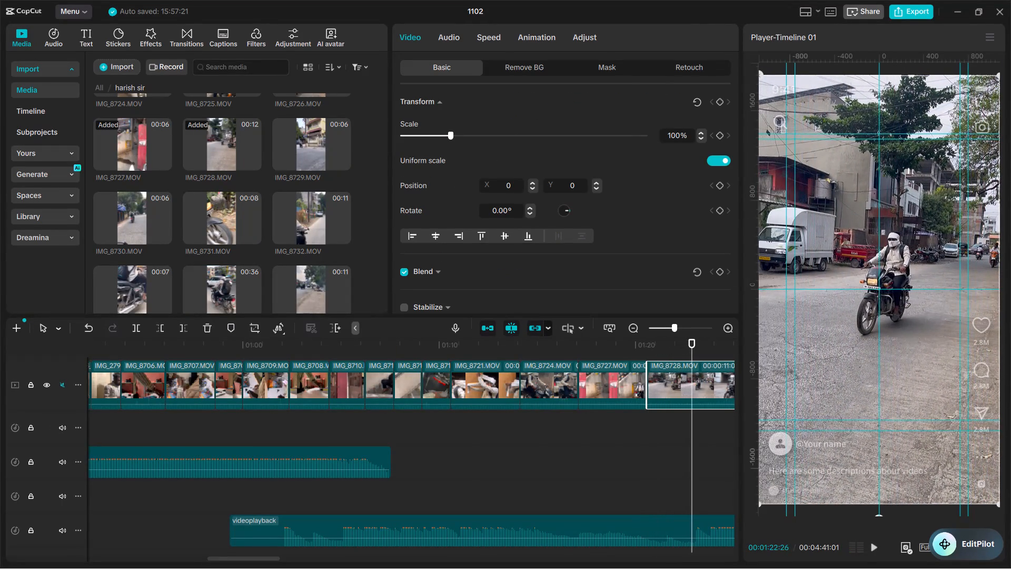
key("w")
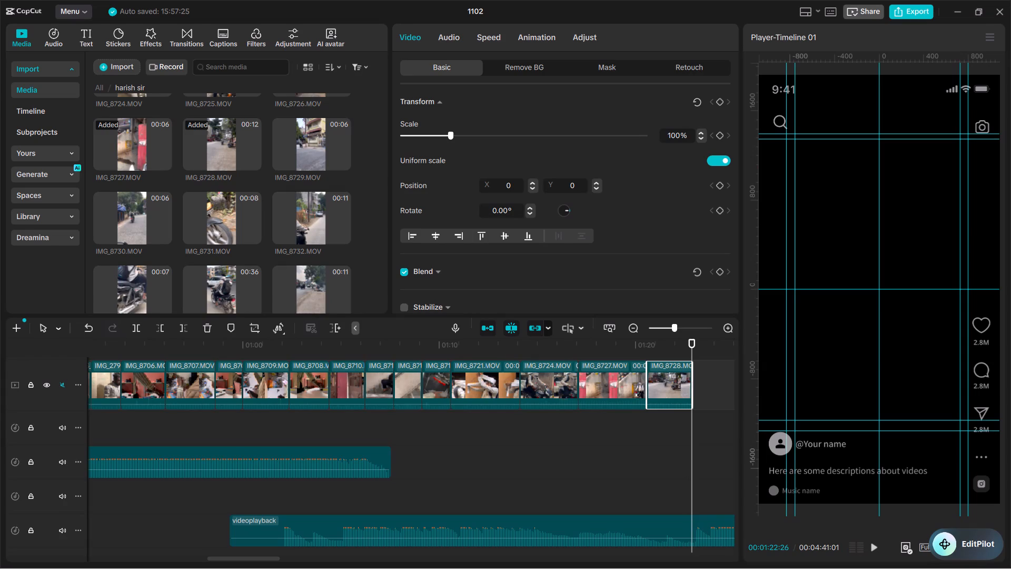
Preview the motorbike clips IMG_8736 to IMG_8741 to judge which shot suits the next part of the video.
scroll(226, 189, "down", 1)
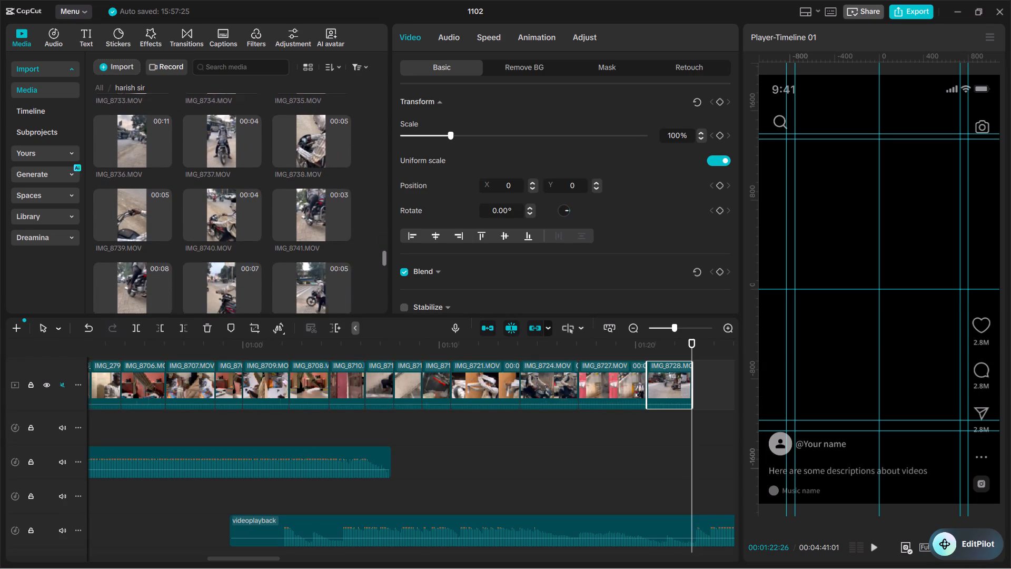
left_click(132, 124)
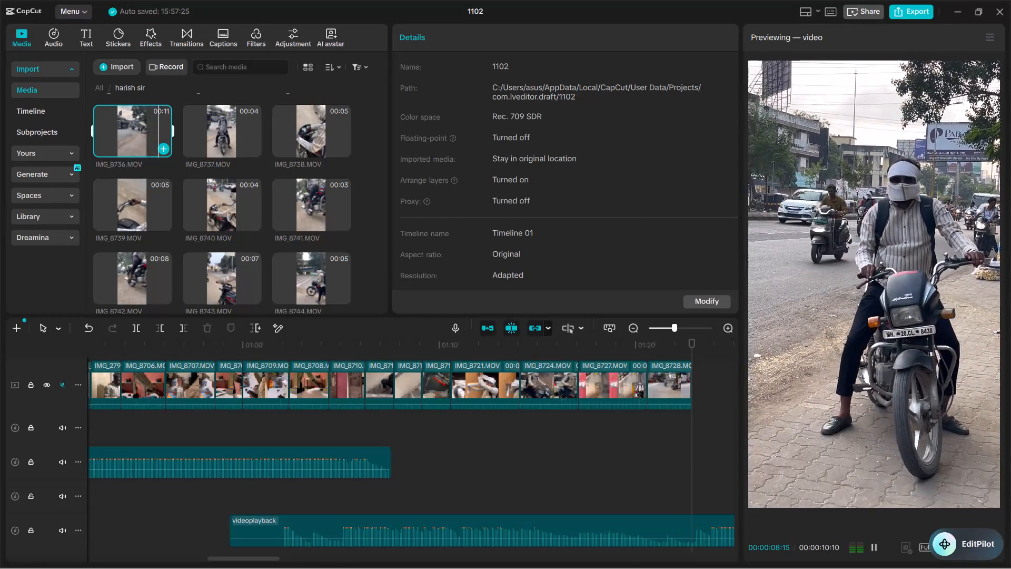
left_click(230, 124)
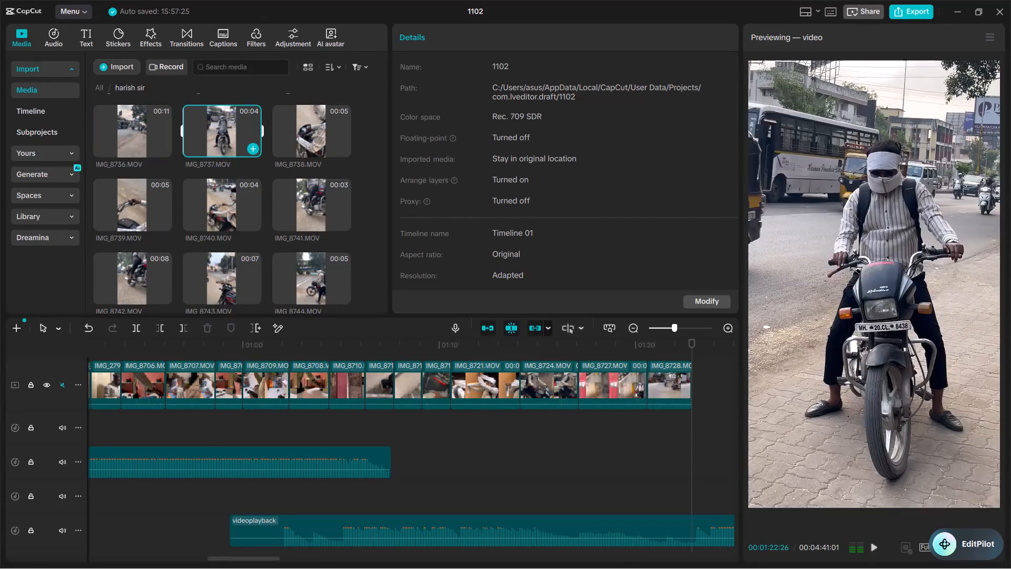
left_click(332, 140)
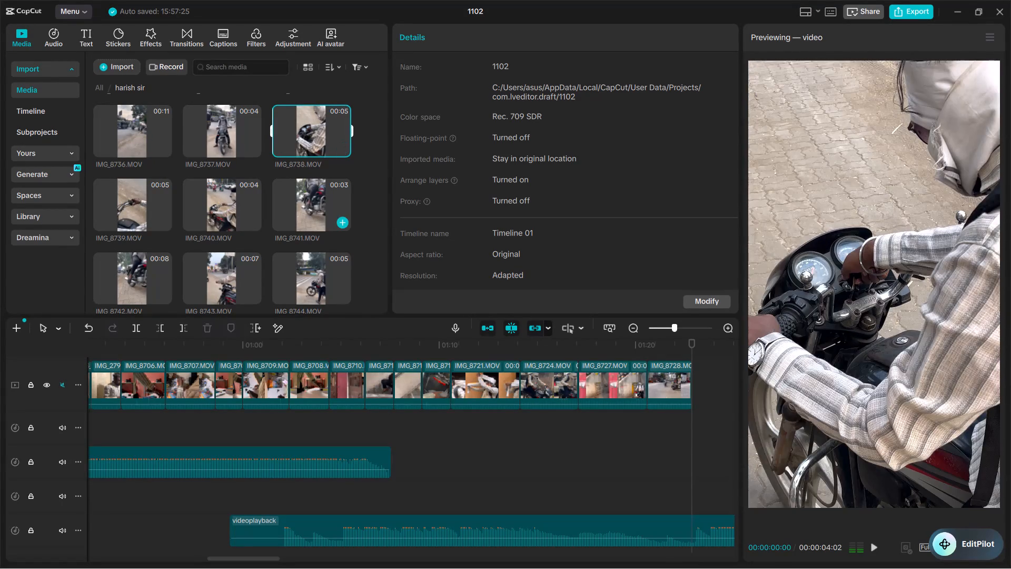
left_click(305, 198)
left_click(307, 198)
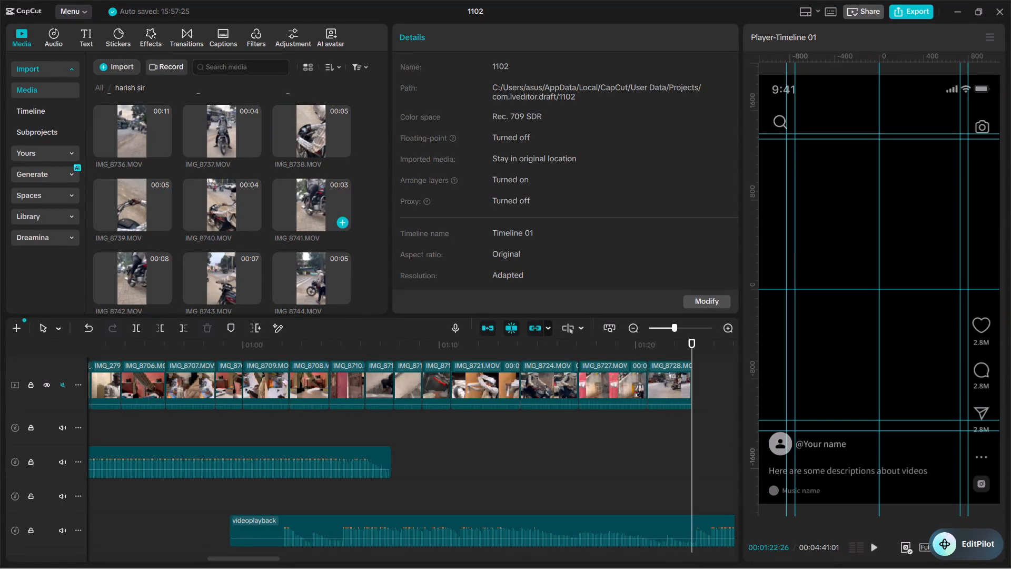
left_click(308, 137)
left_click(219, 210)
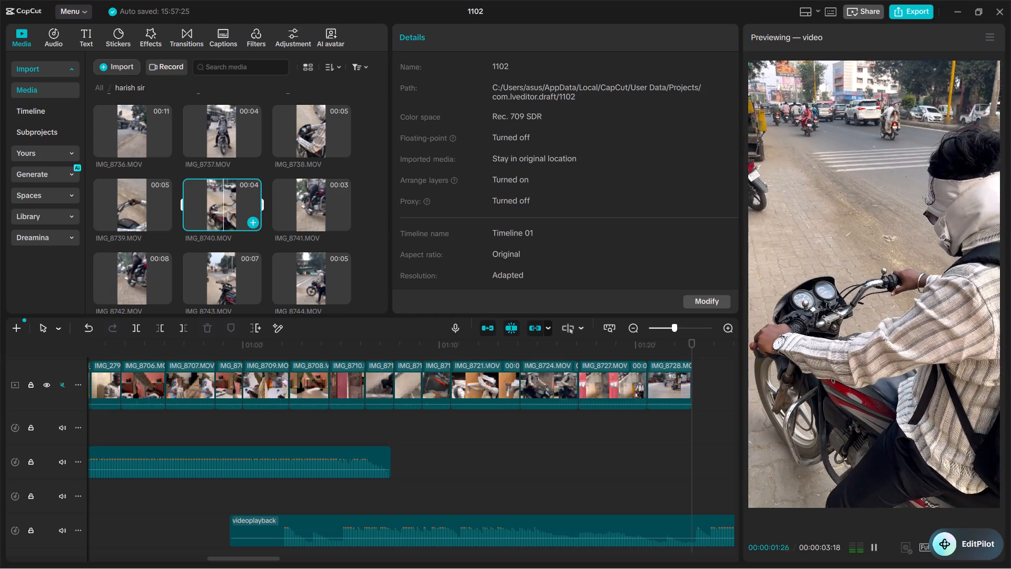
left_click(122, 126)
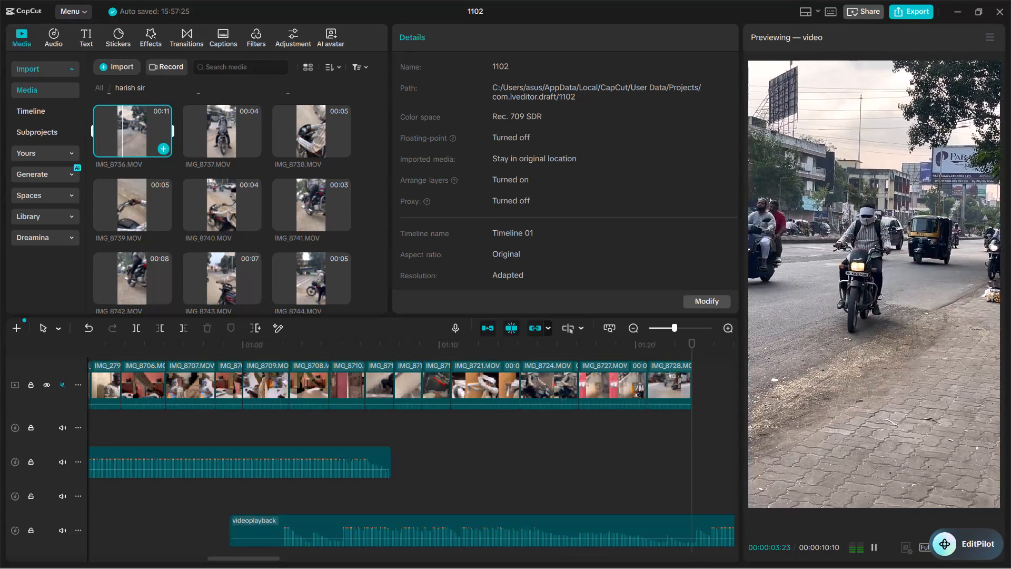
left_click(122, 126)
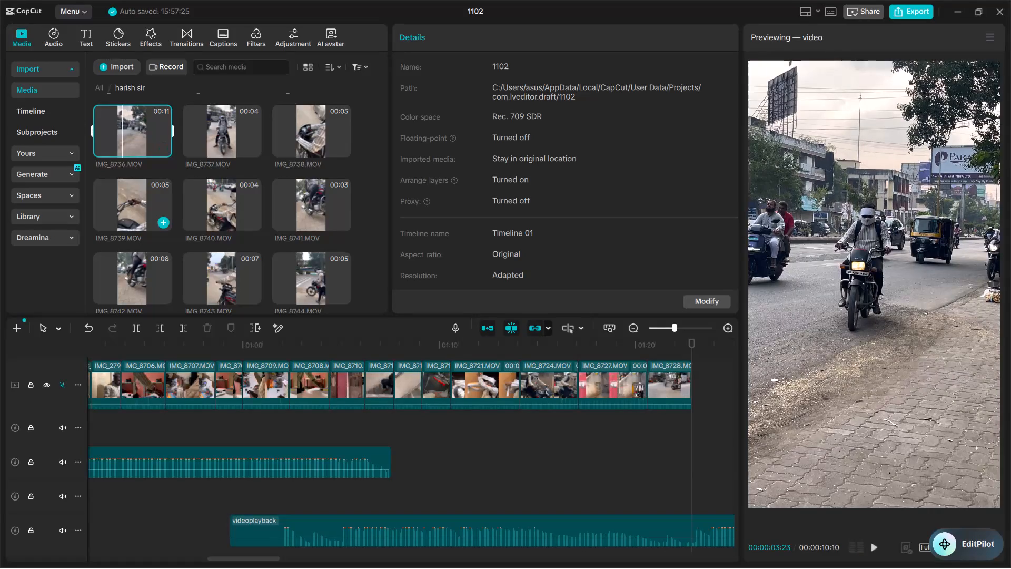
left_click(126, 209)
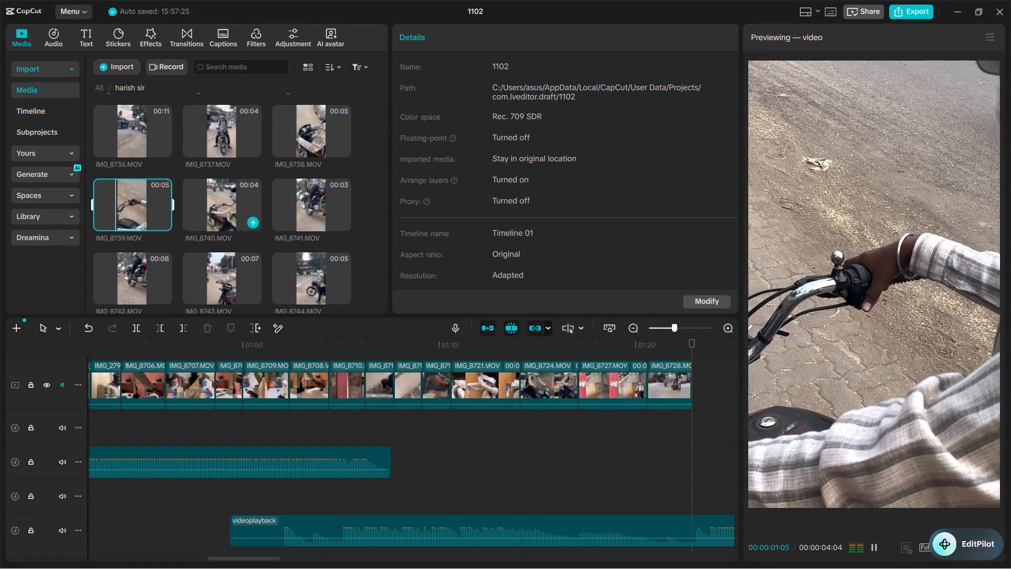
Preview IMG_8734 and IMG_8735, and append IMG_8735 to the main video track directly after IMG_8728.
scroll(204, 198, "up", 1)
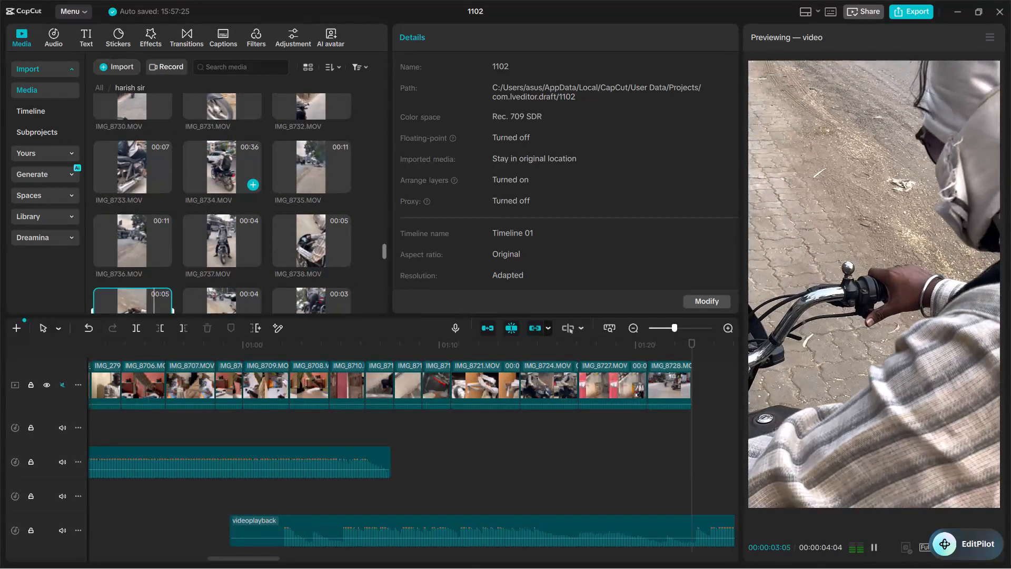
left_click(221, 186)
left_click(319, 176)
left_click(321, 176)
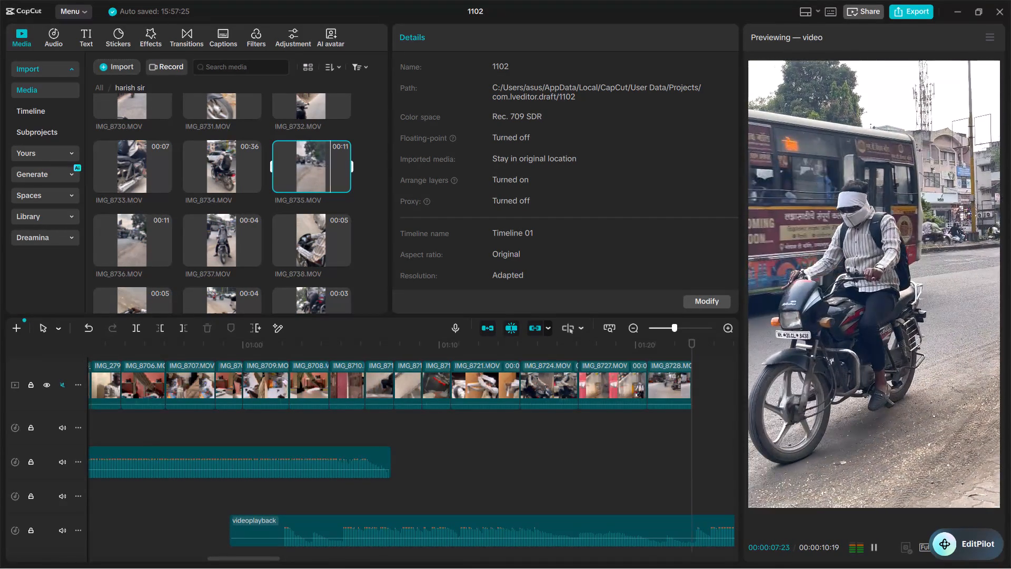
left_click_drag(308, 169, 714, 342)
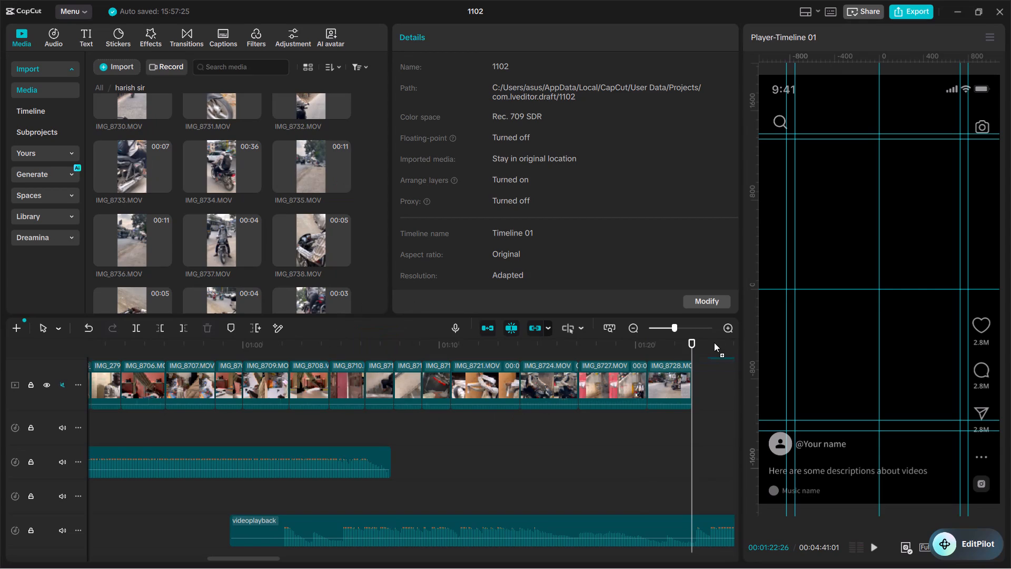
left_click_drag(714, 342, 699, 375)
Play and scrub through IMG_8735 on the timeline and trim off about its first 6 seconds.
left_click_drag(687, 347, 726, 352)
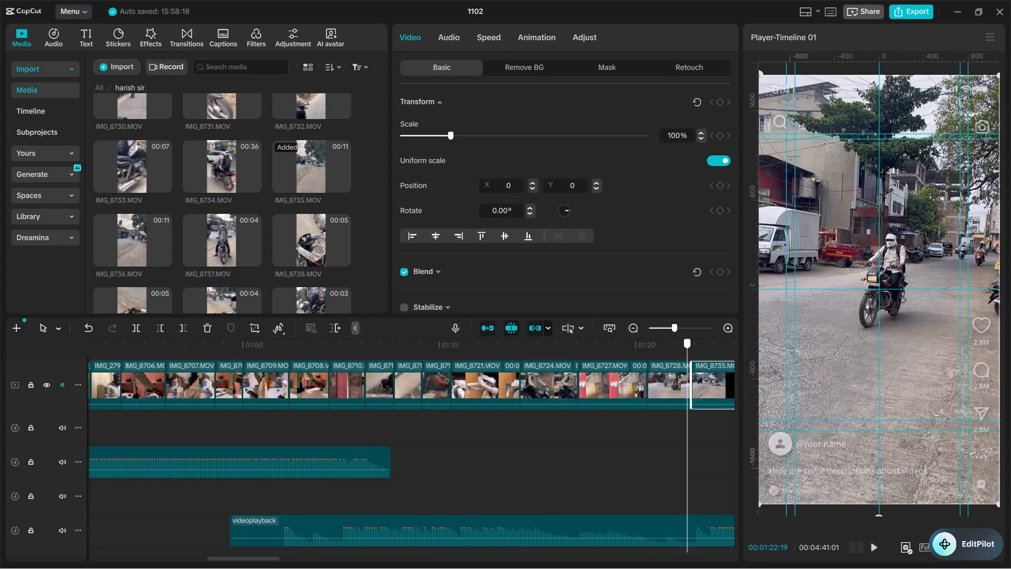
left_click_drag(726, 352, 389, 370)
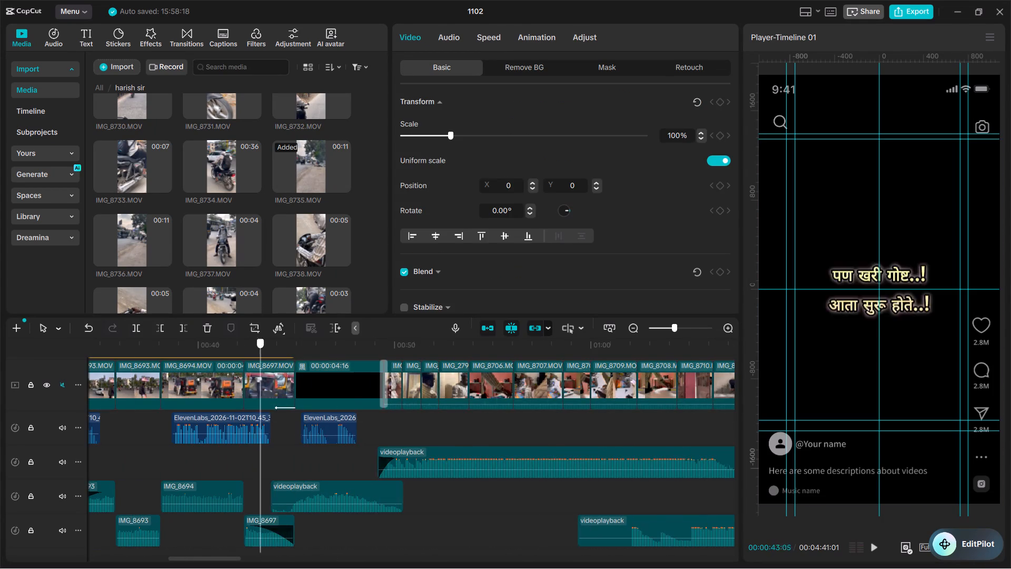
left_click_drag(389, 370, 272, 357)
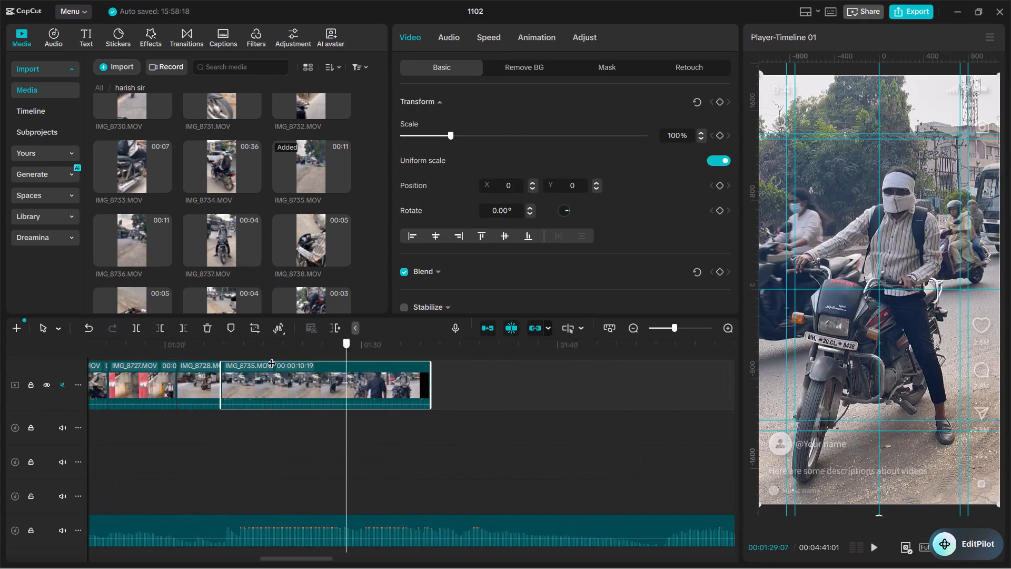
left_click_drag(272, 357, 253, 349)
key("space")
left_click_drag(273, 344, 286, 346)
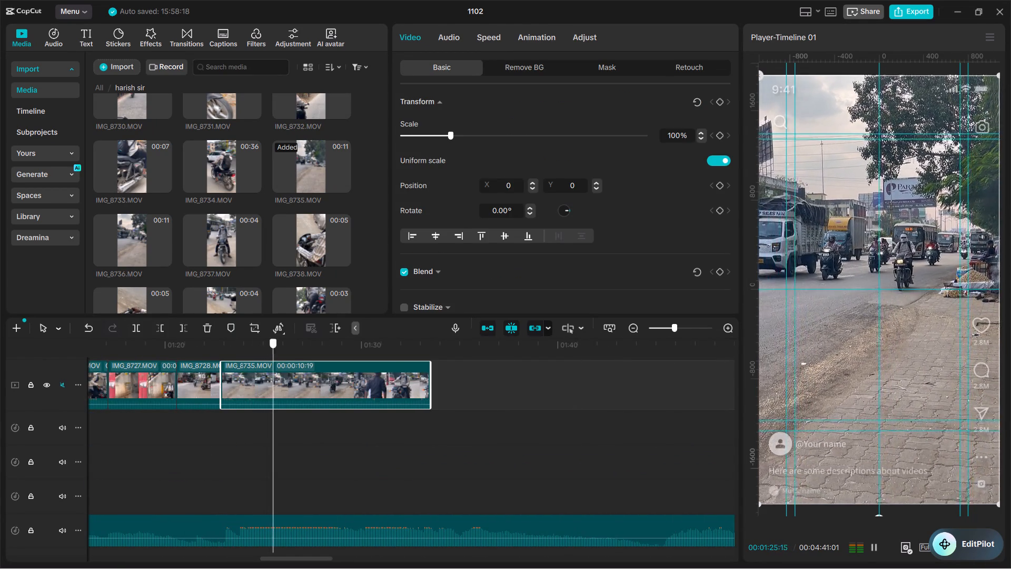
left_click_drag(286, 346, 343, 361)
key("q")
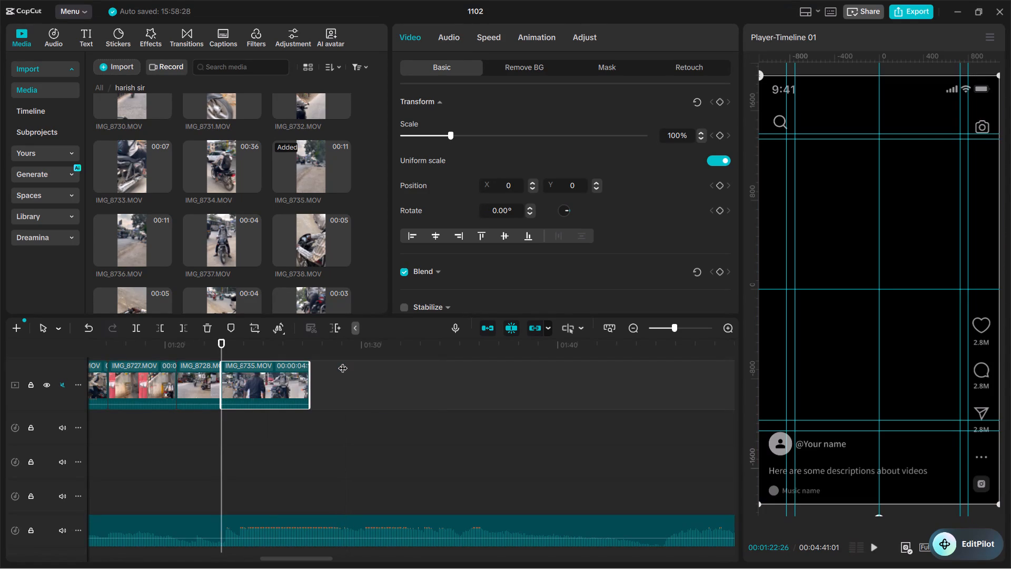
Play the shortened IMG_8735 against the music and trim off its end at 00:01:25:04.
key("space")
key("space")
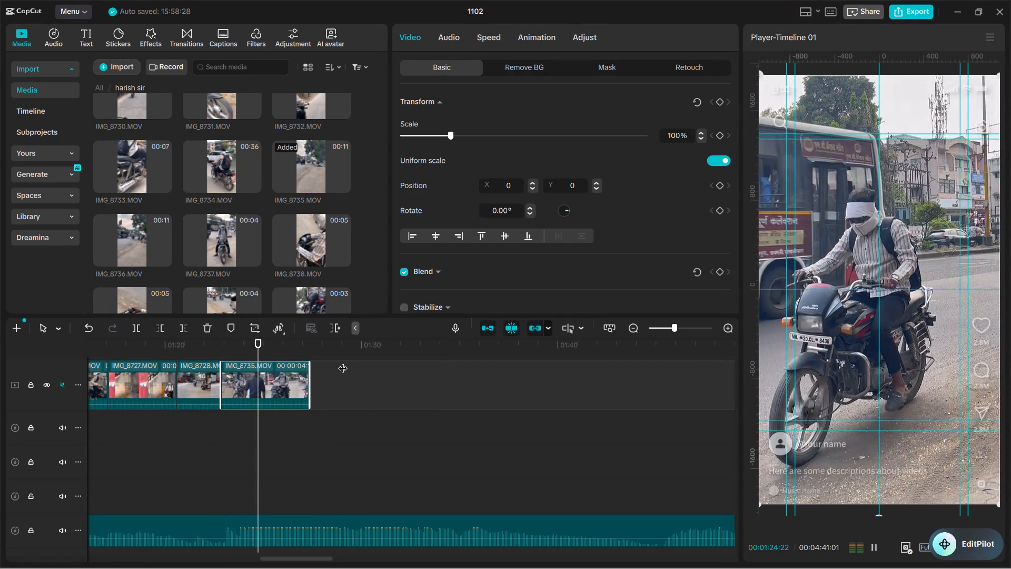
key("space")
key("space")
key("w")
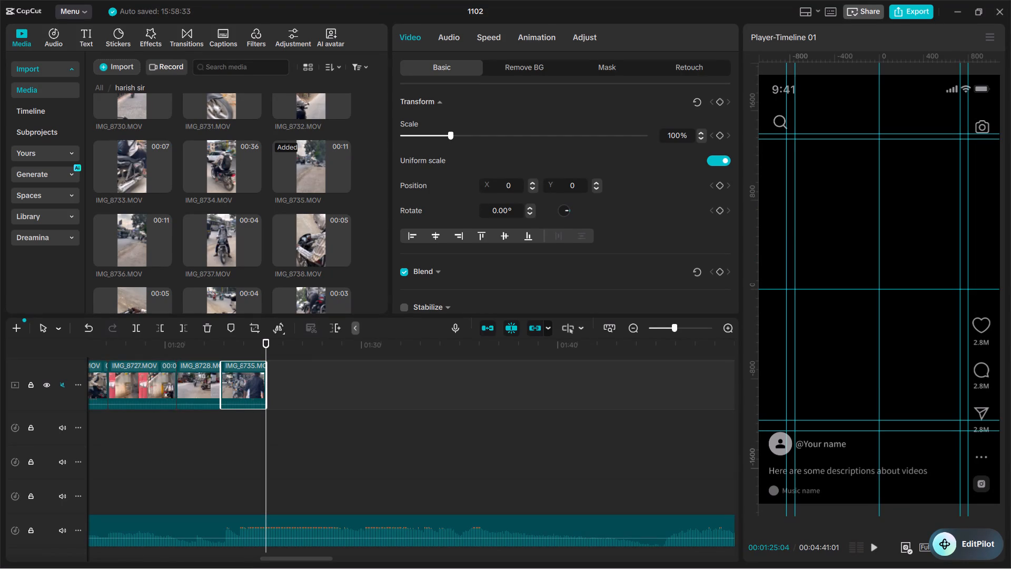
Preview IMG_8737 to IMG_8739, and append IMG_8739 to the main video track directly after IMG_8735.
left_click(228, 238)
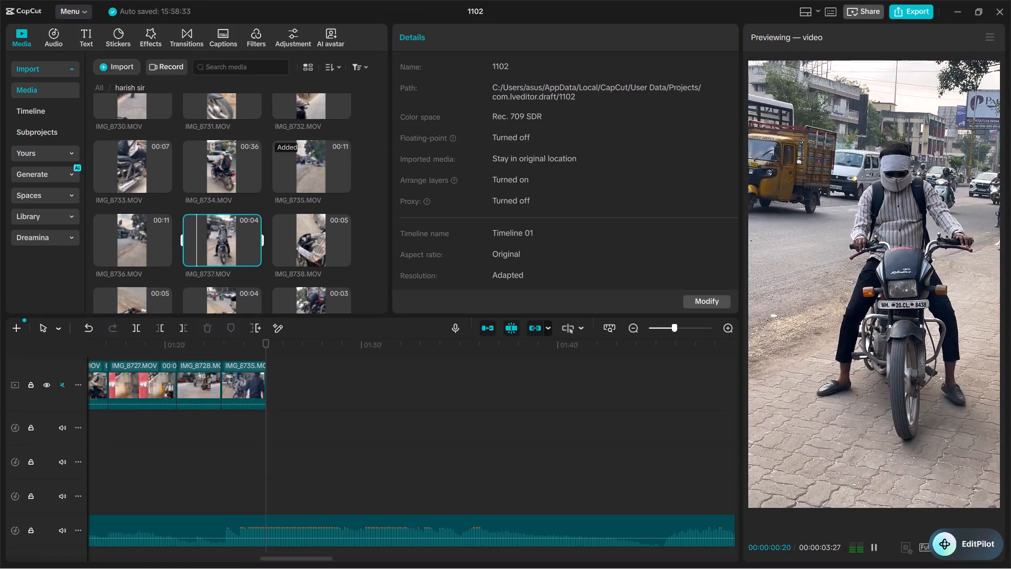
left_click(302, 243)
left_click(306, 242)
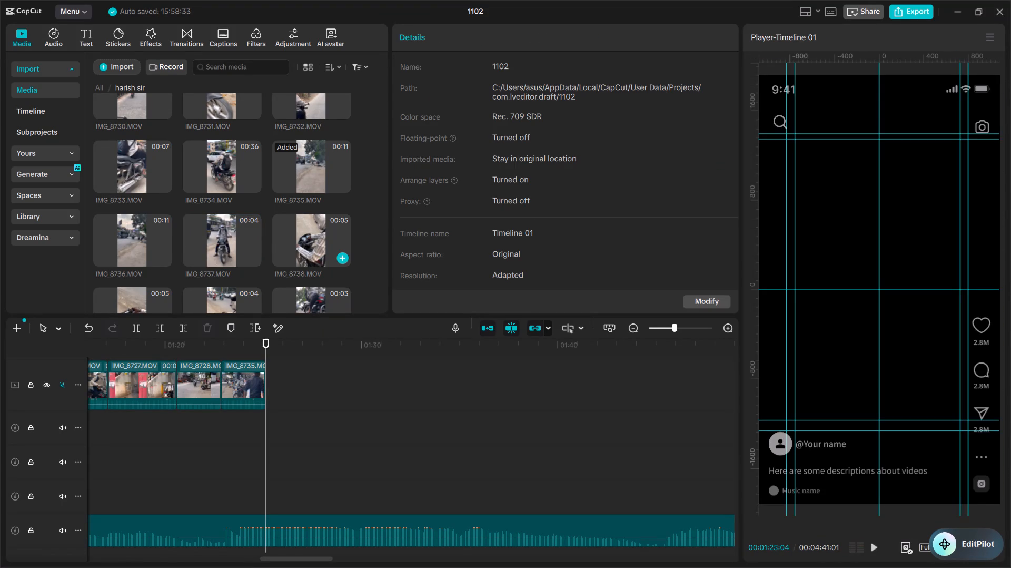
double_click(317, 229)
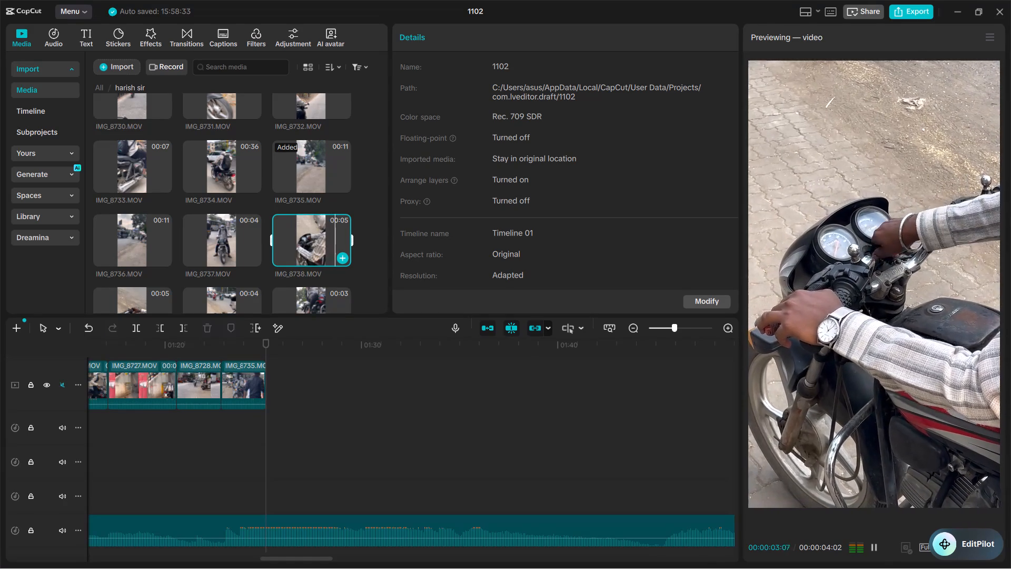
left_click(135, 304)
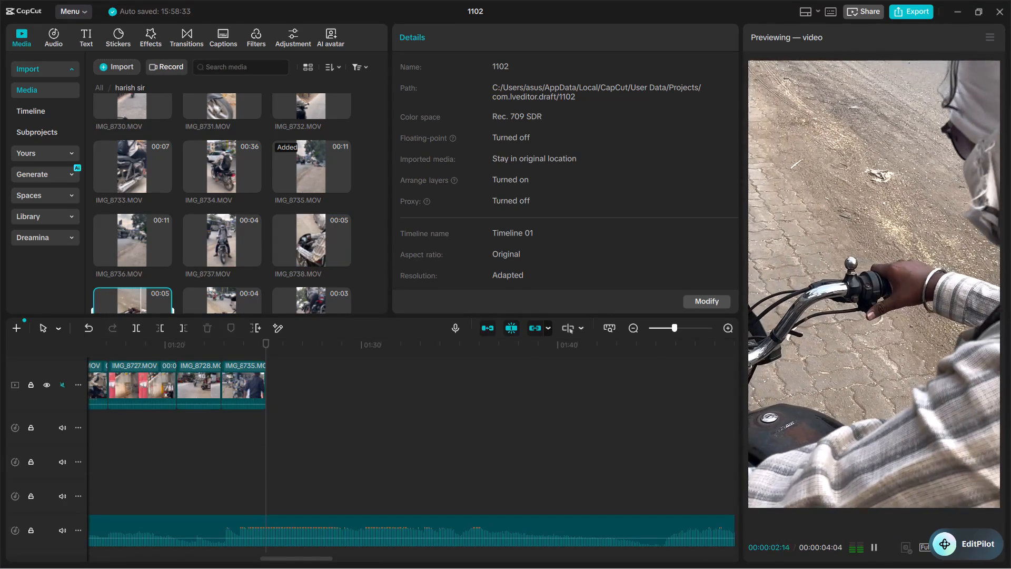
left_click_drag(136, 303, 275, 370)
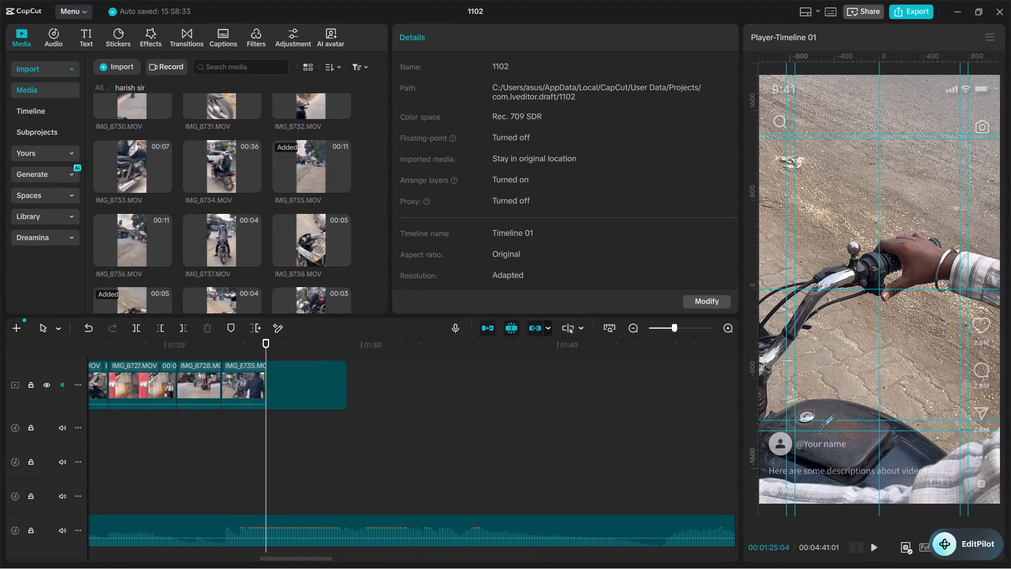
Play IMG_8739 against the music and trim off its beginning up to 00:01:26:26.
key("space")
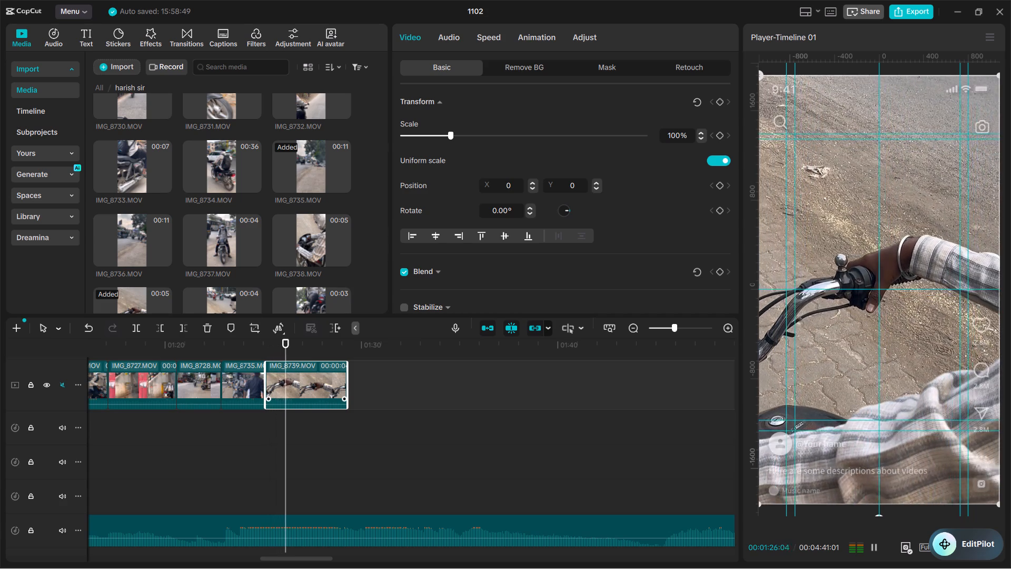
key("space")
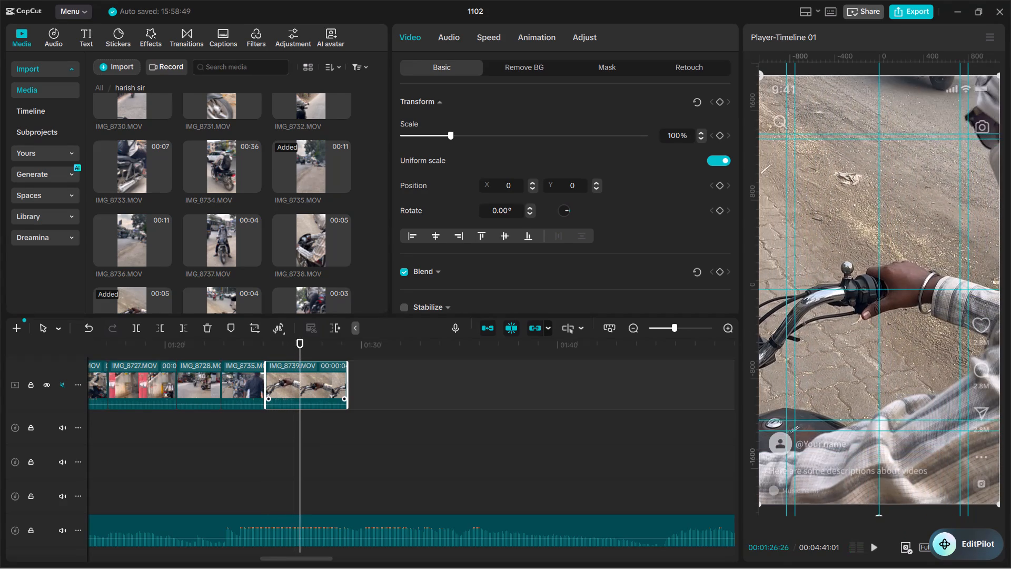
type("q")
Play the shortened IMG_8739 and trim off its end at 00:01:27:00.
key("space")
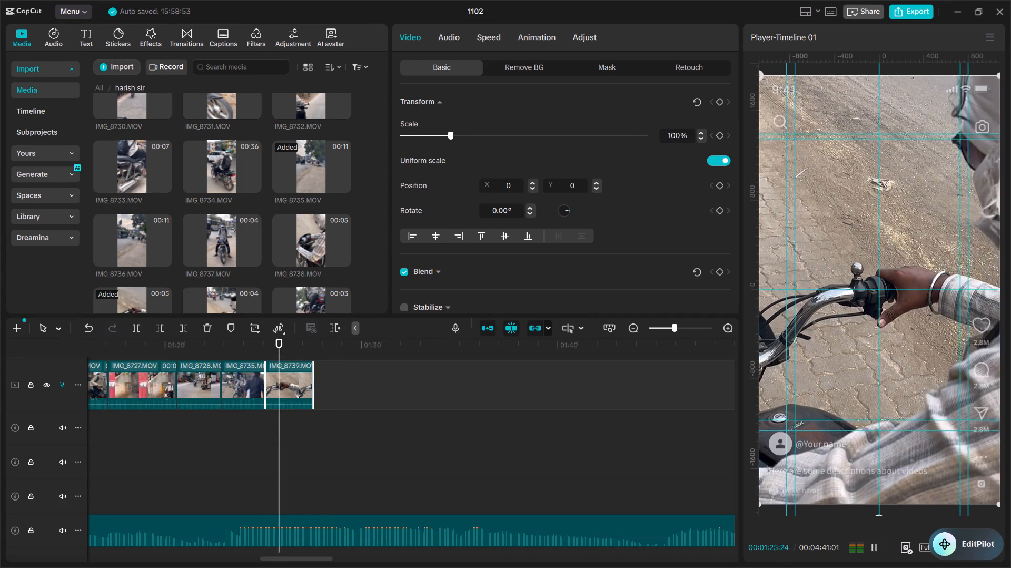
key("space")
key("space")
key("space")
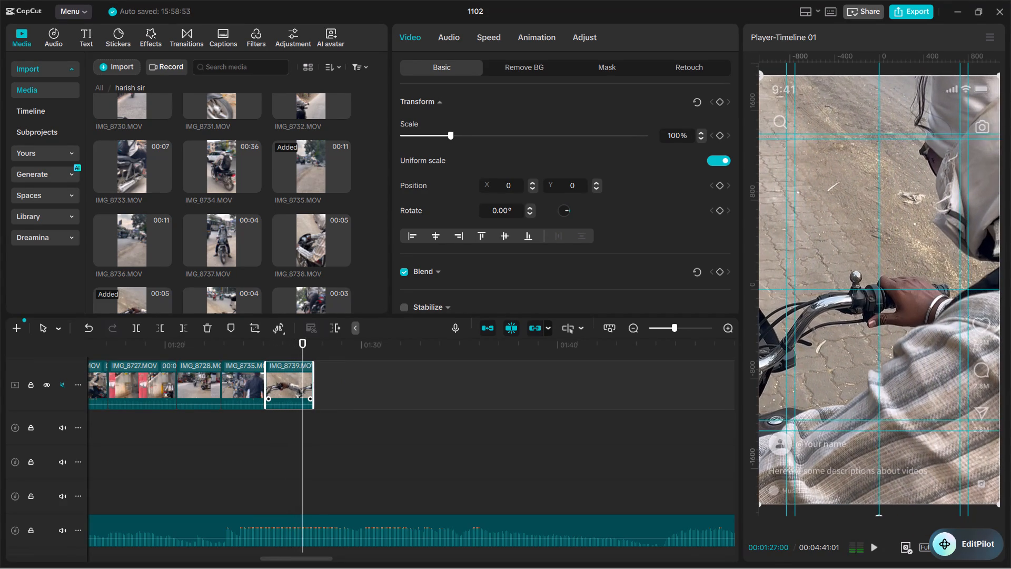
key("w")
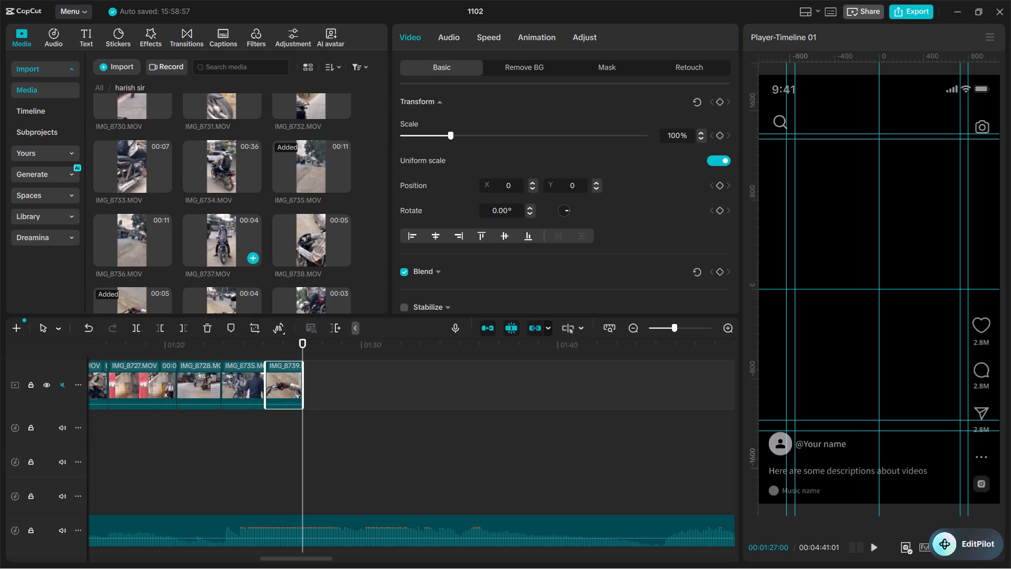
Preview IMG_8738 and IMG_8740, and append IMG_8740 to the main video track directly after IMG_8739.
left_click(316, 248)
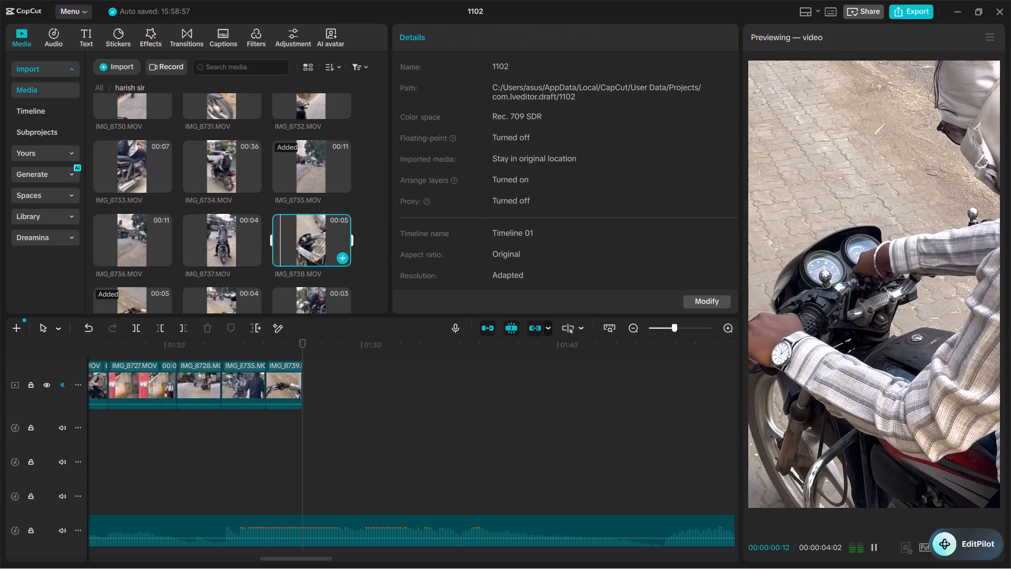
scroll(289, 266, "down", 1)
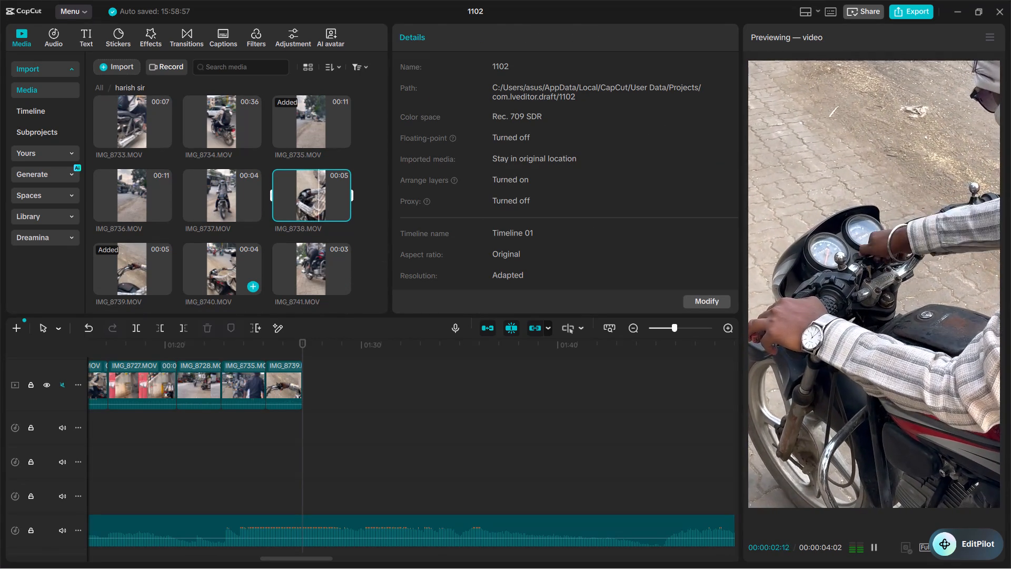
left_click(223, 261)
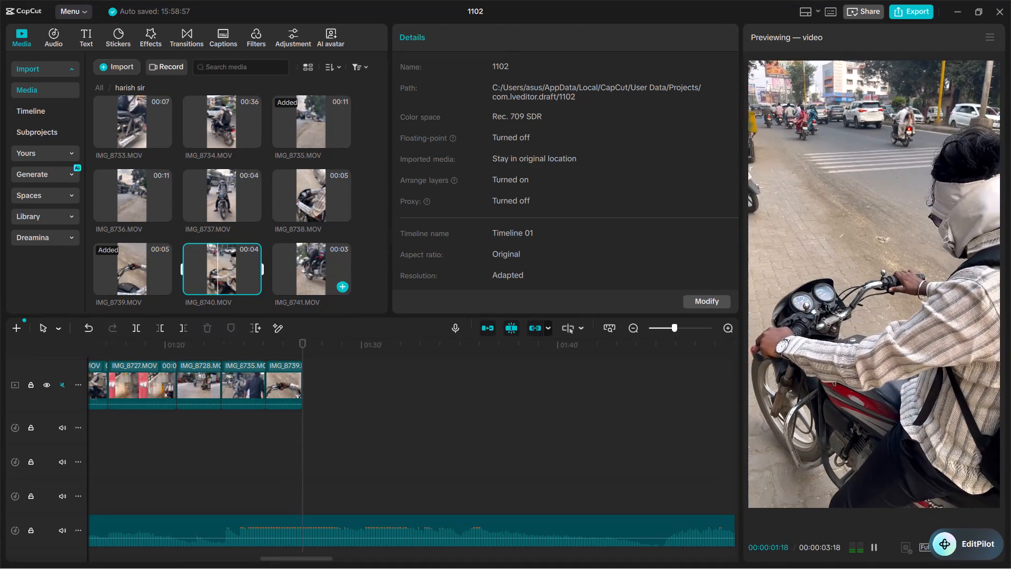
left_click_drag(212, 270, 282, 339)
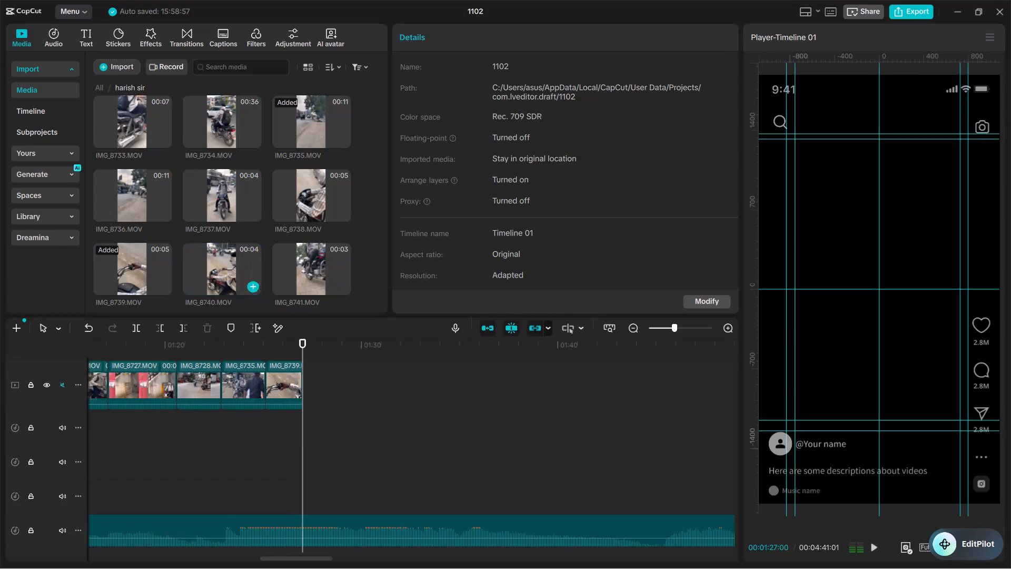
left_click_drag(282, 339, 318, 374)
Play IMG_8740 against the music, trim off its end at 00:01:28:29, and replay the shortened clip.
key("space")
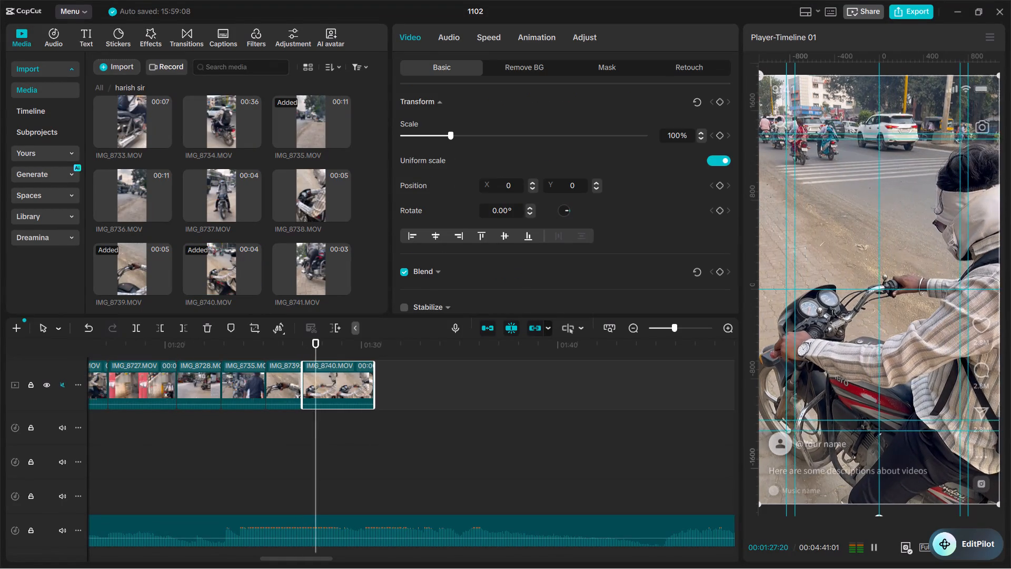
key("space")
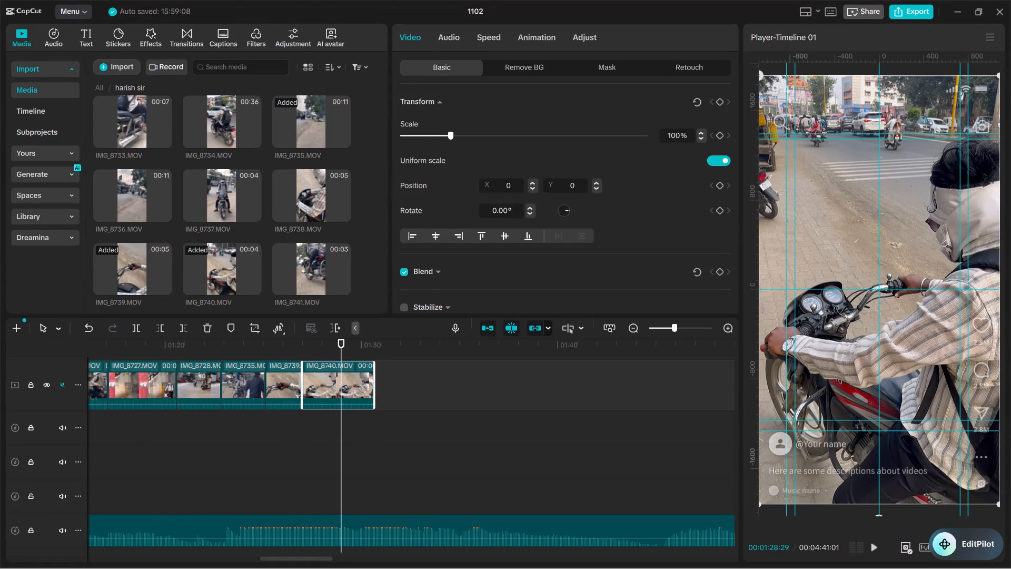
key("w")
left_click_drag(339, 346, 249, 346)
key("space")
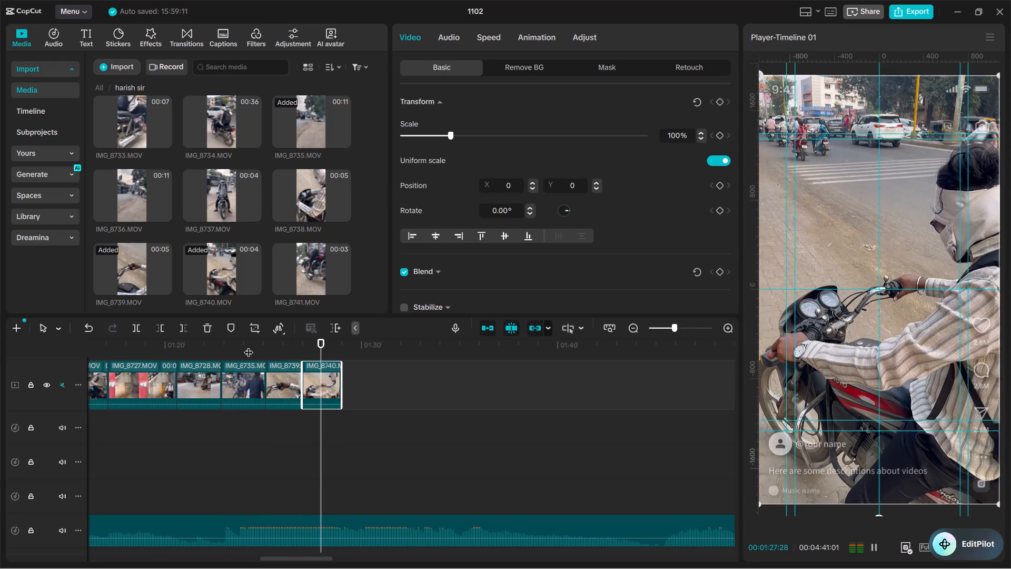
key("space")
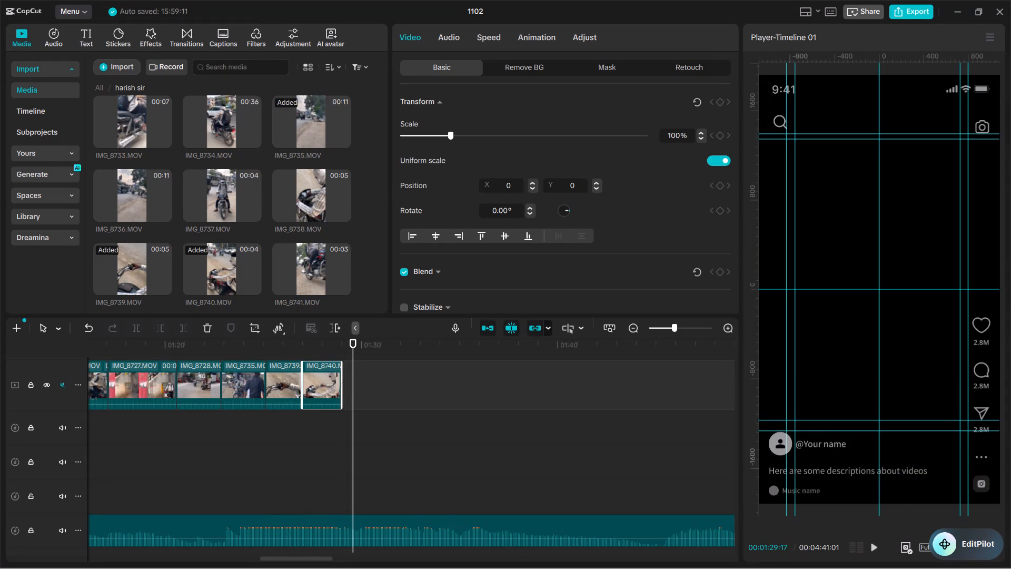
Preview IMG_8740 to IMG_8742, and append IMG_8742 to the main video track directly after IMG_8740.
left_click(233, 264)
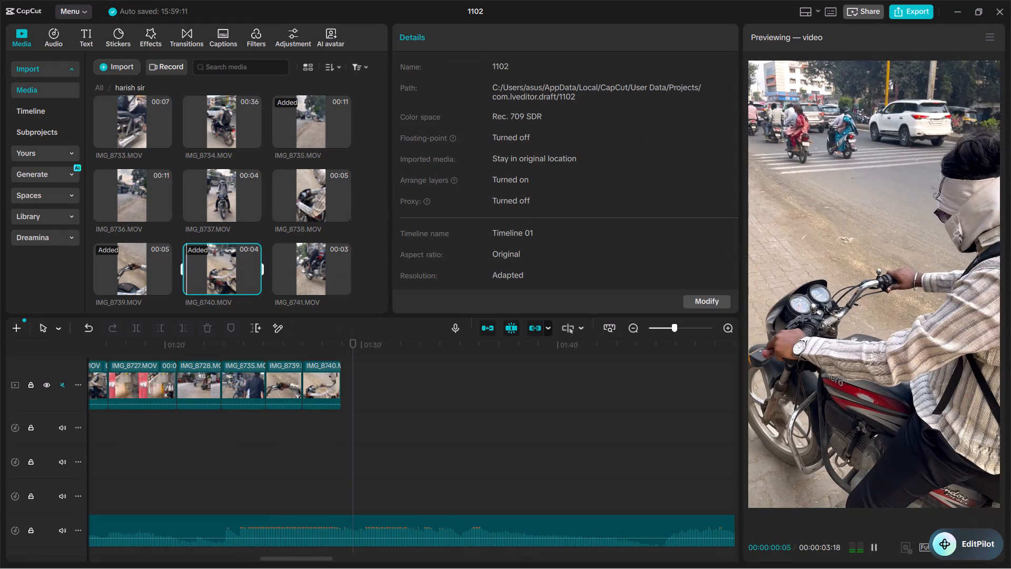
left_click(305, 258)
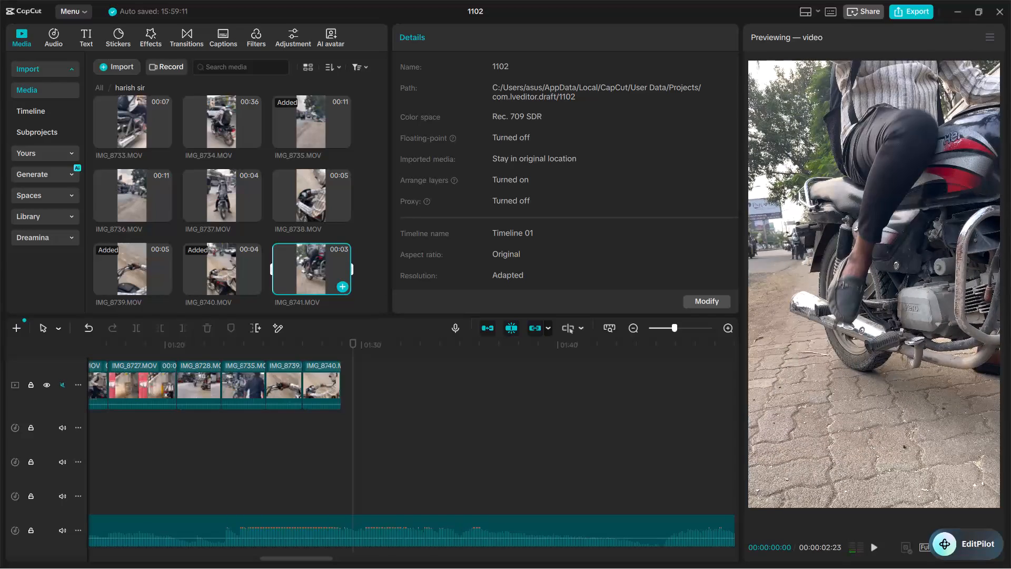
scroll(293, 255, "down", 1)
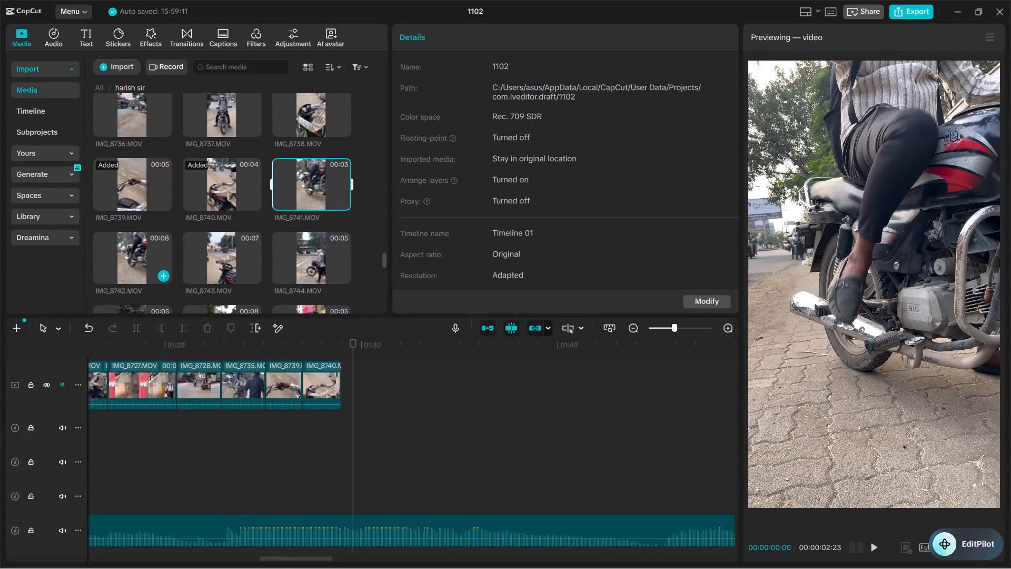
left_click(134, 250)
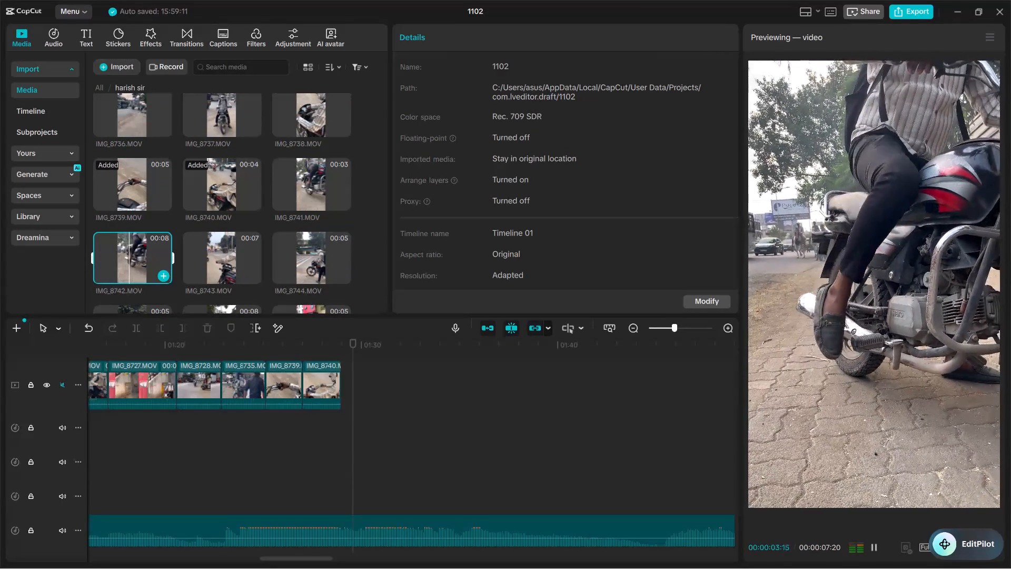
left_click_drag(134, 250, 361, 384)
Play IMG_8742 against the music and trim off its end at 00:01:34:03.
key("space")
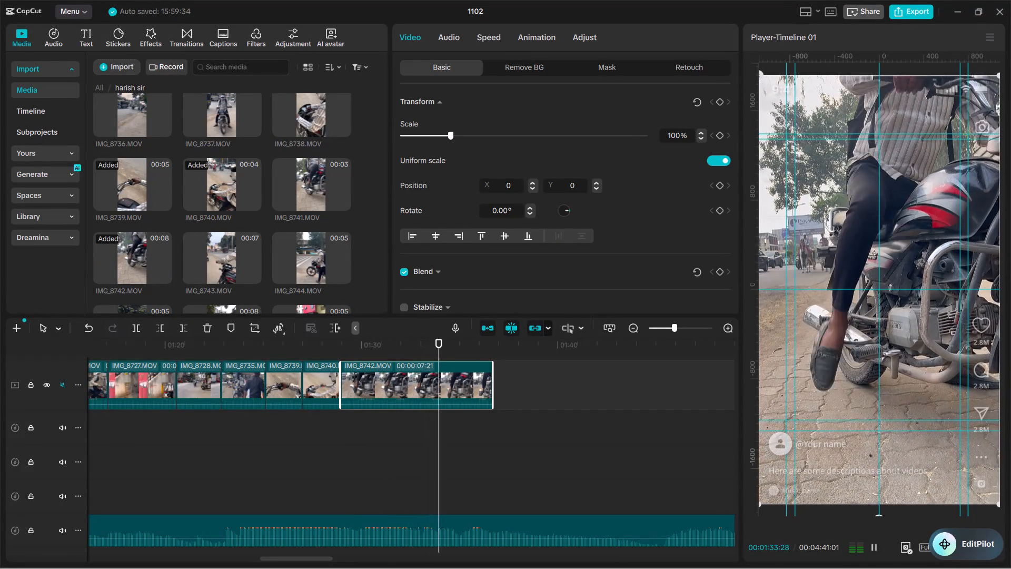
key("space")
key("w")
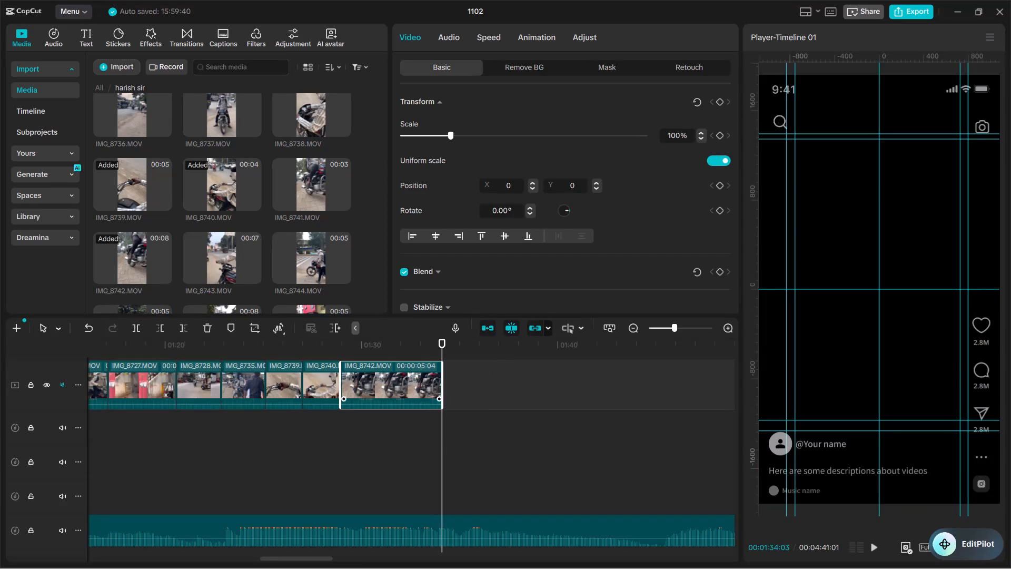
Preview IMG_8741 and IMG_8743 to IMG_8745, and append IMG_8744 to the main video track directly after IMG_8742.
left_click(320, 192)
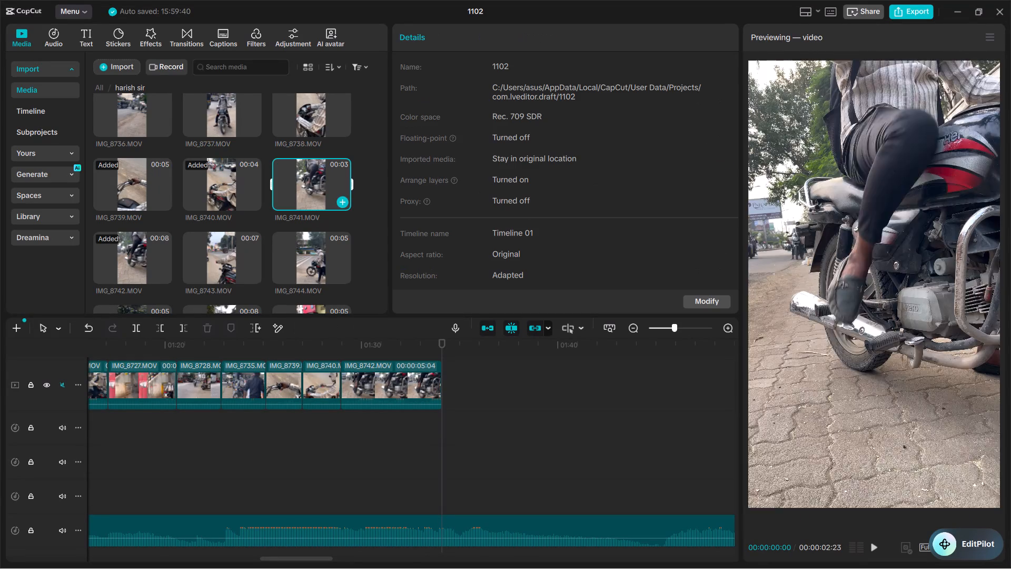
left_click(223, 264)
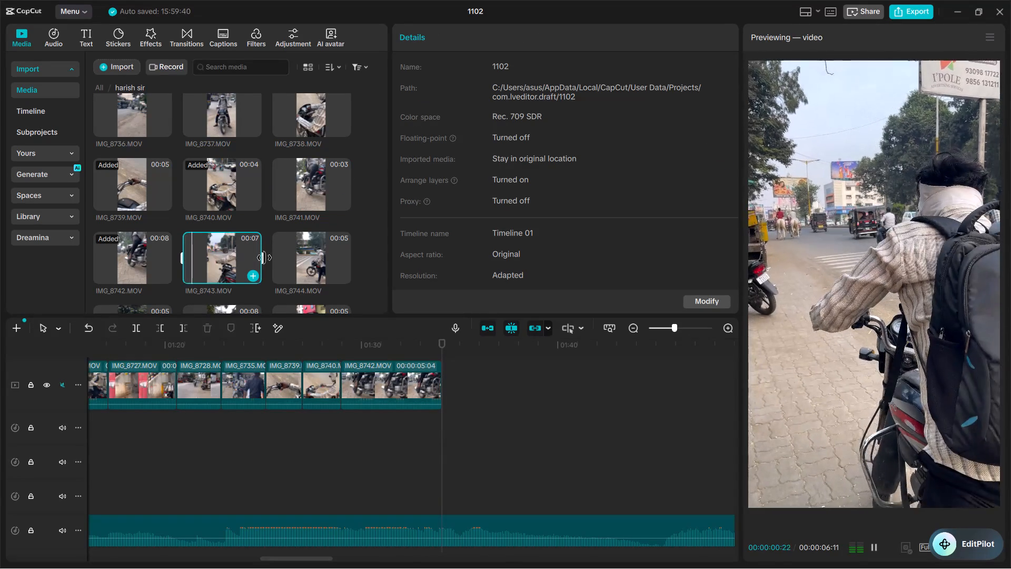
left_click(302, 262)
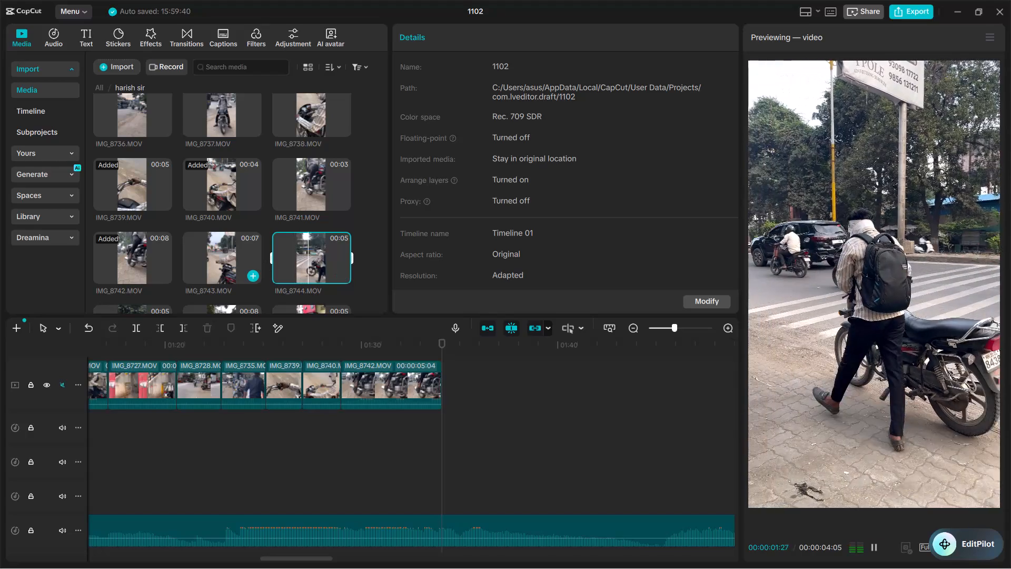
scroll(220, 258, "down", 1)
left_click(125, 269)
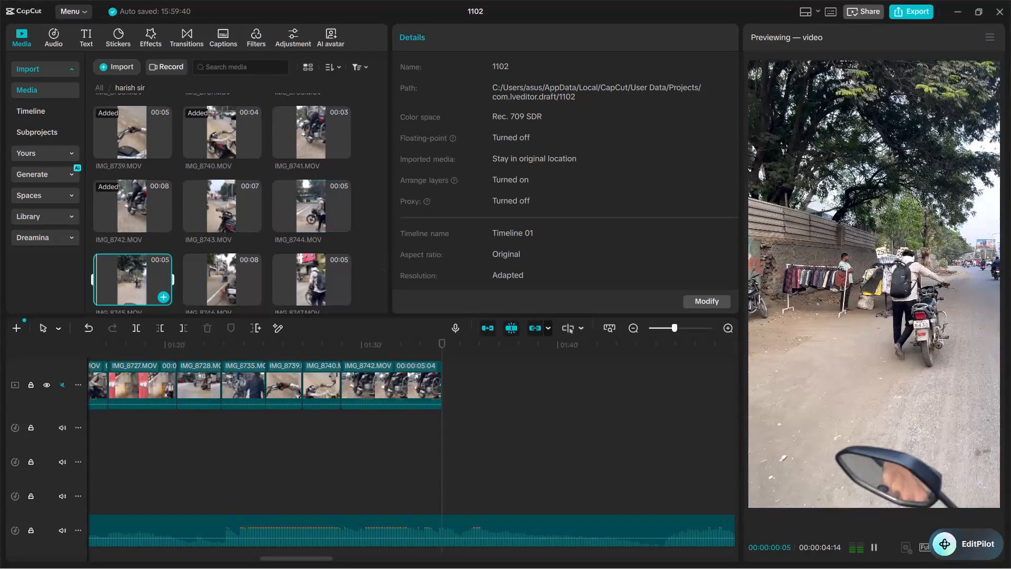
left_click(315, 204)
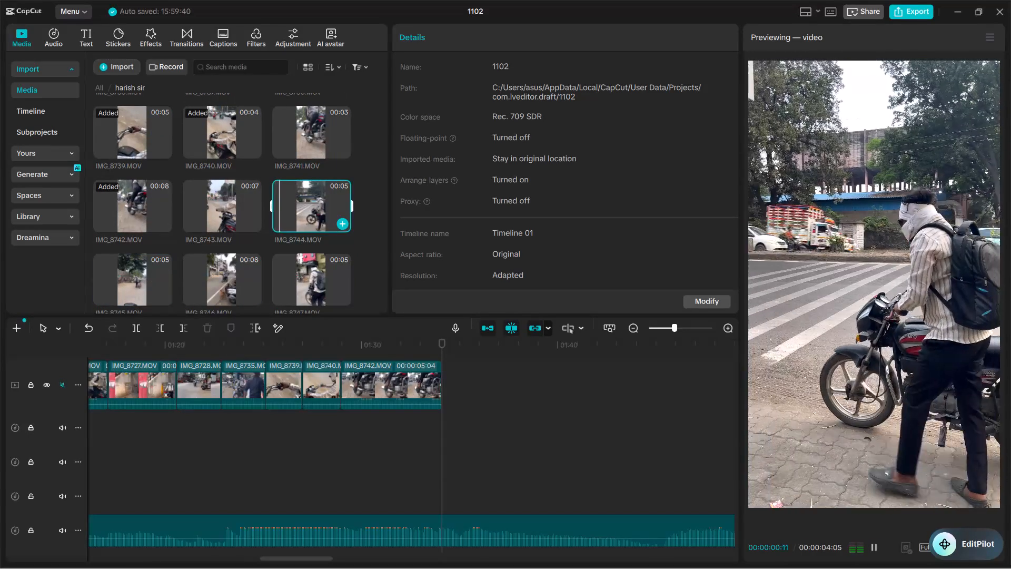
left_click_drag(315, 204, 469, 370)
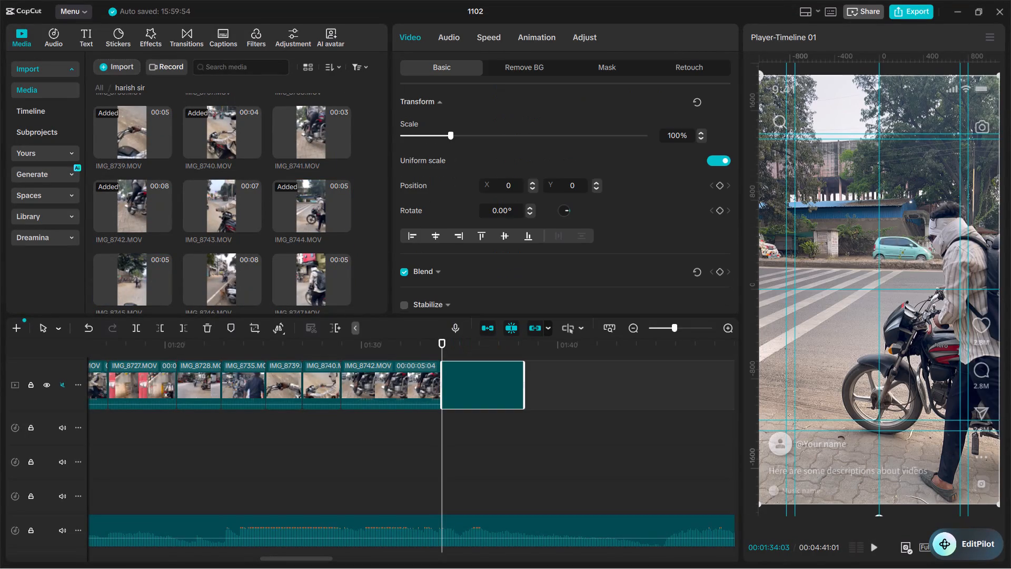
Trim off the beginning of IMG_8744 up to 00:01:37:08 and play the shortened clip against the music.
left_click_drag(449, 344, 496, 357)
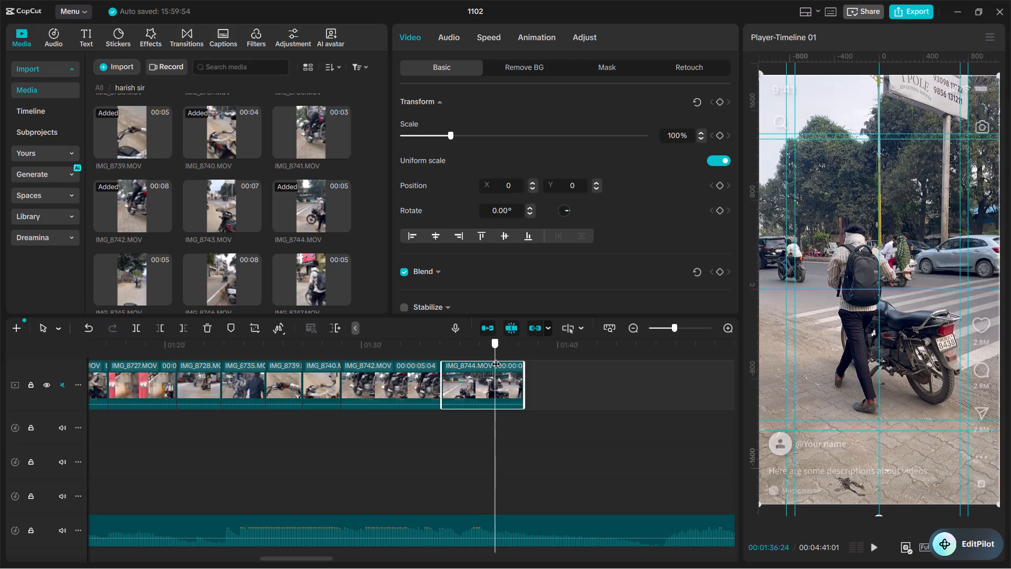
left_click_drag(496, 357, 504, 357)
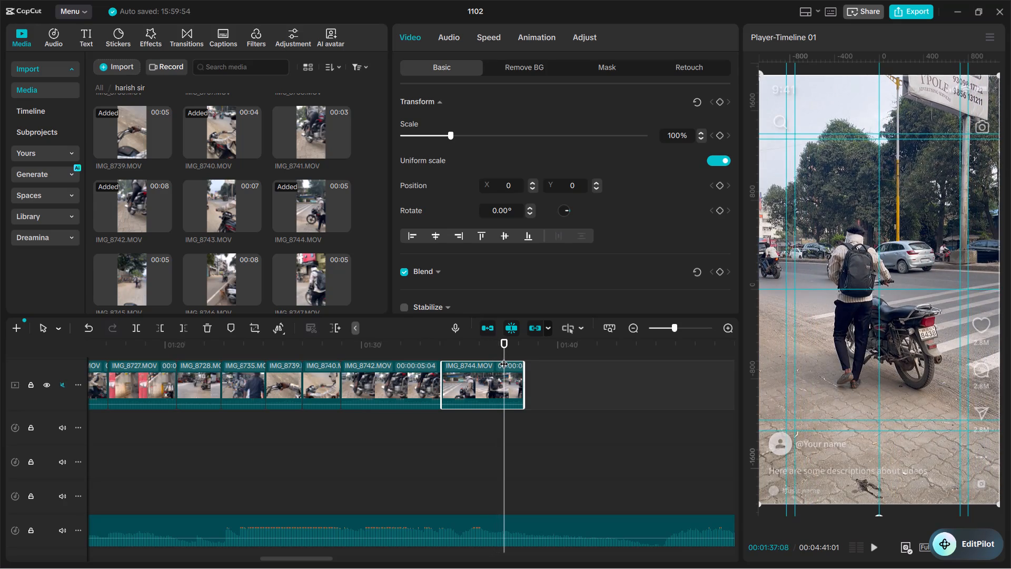
key("q")
key("space")
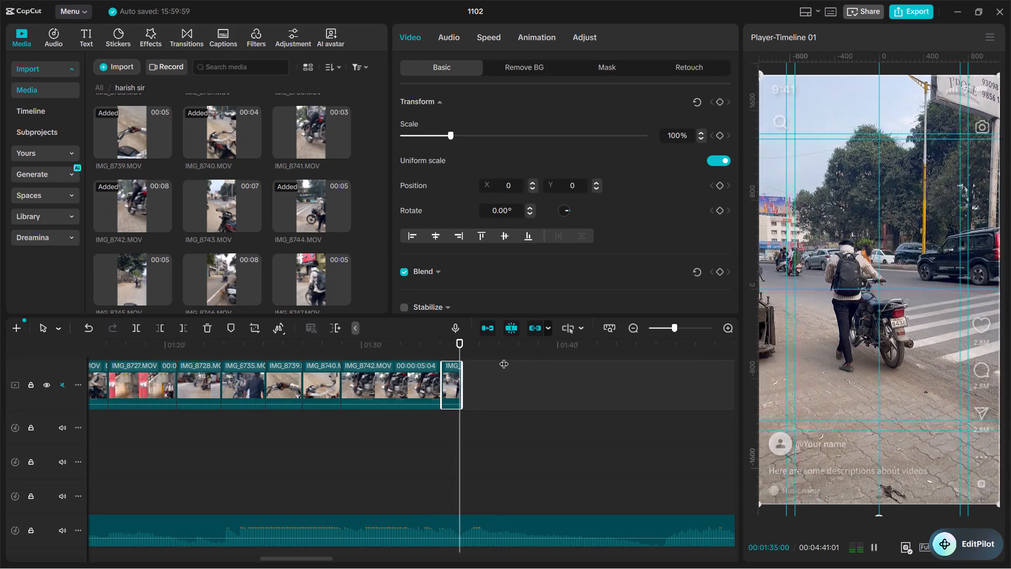
key("space")
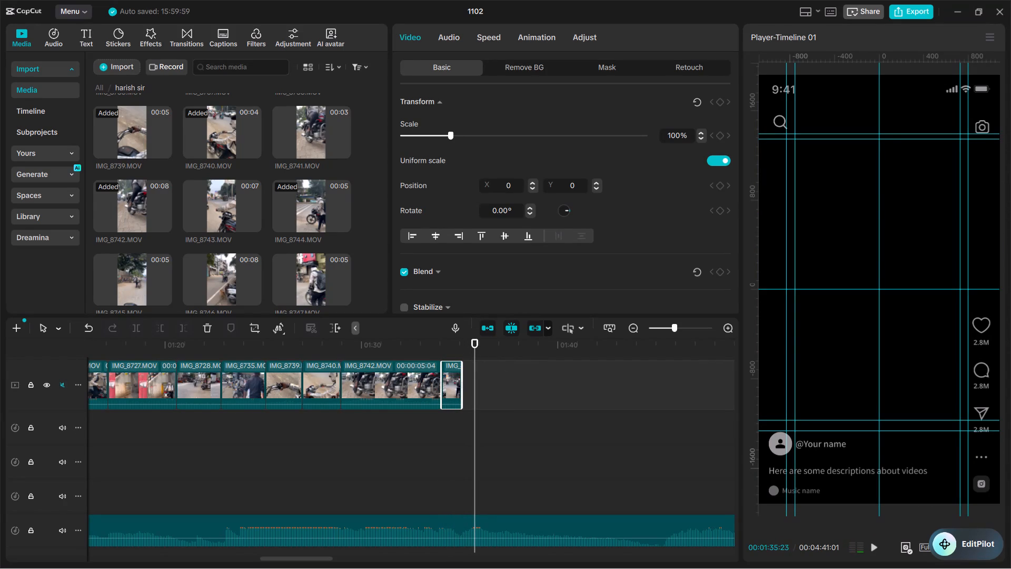
Play the edited video from the very beginning of the timeline to review it.
left_click_drag(475, 337, 473, 343)
left_click_drag(473, 343, 212, 356)
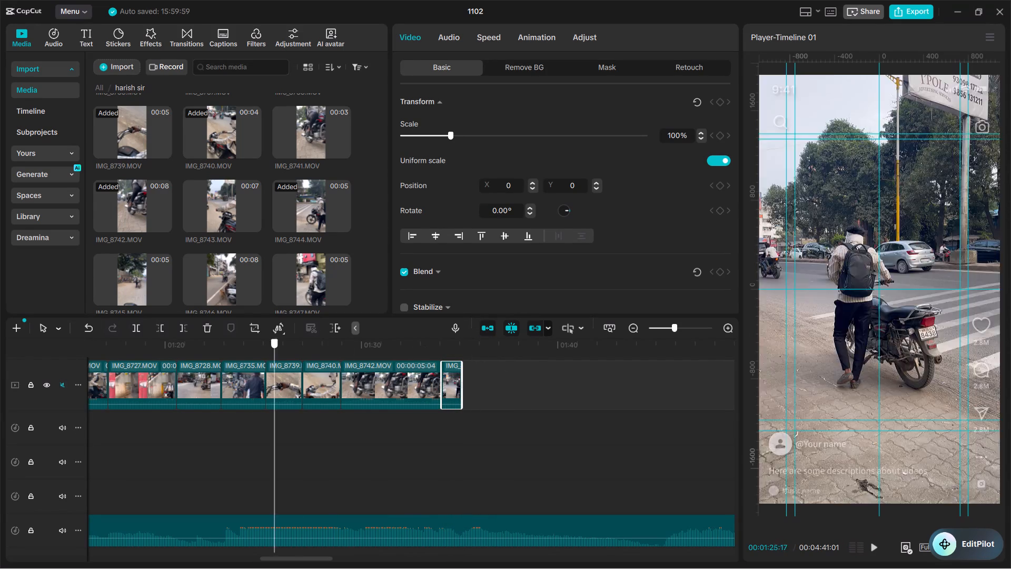
left_click_drag(212, 356, 0, 399)
key("space")
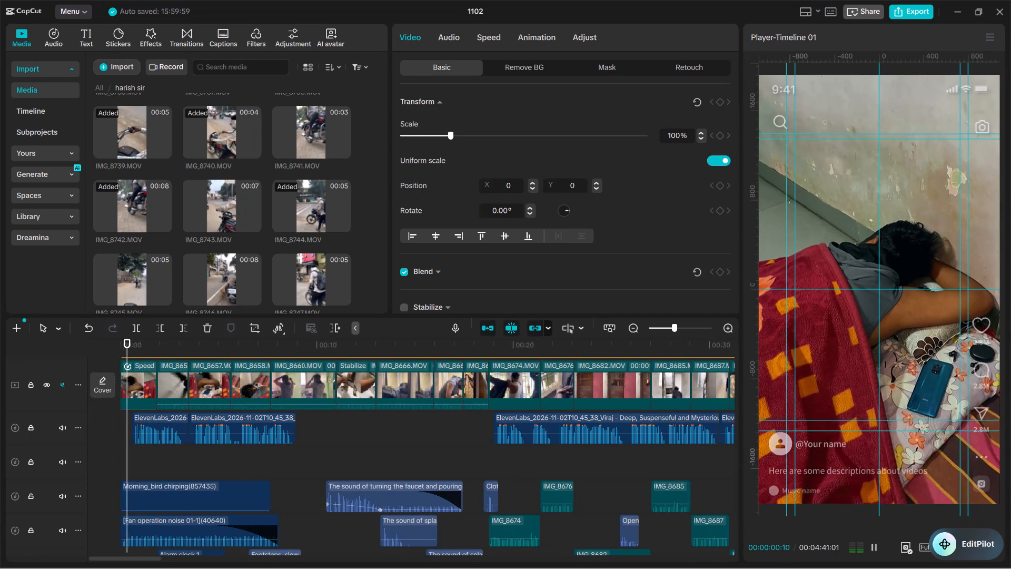
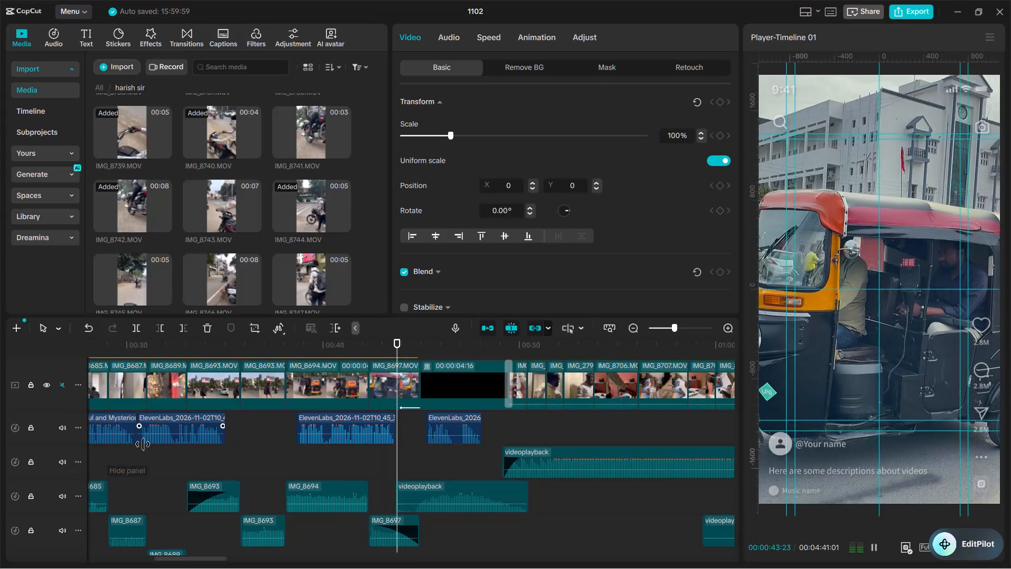
Scrub through the timeline from the opening shots to the auto-rickshaw clip IMG_8697 to examine the edit.
scroll(143, 444, "up", 1)
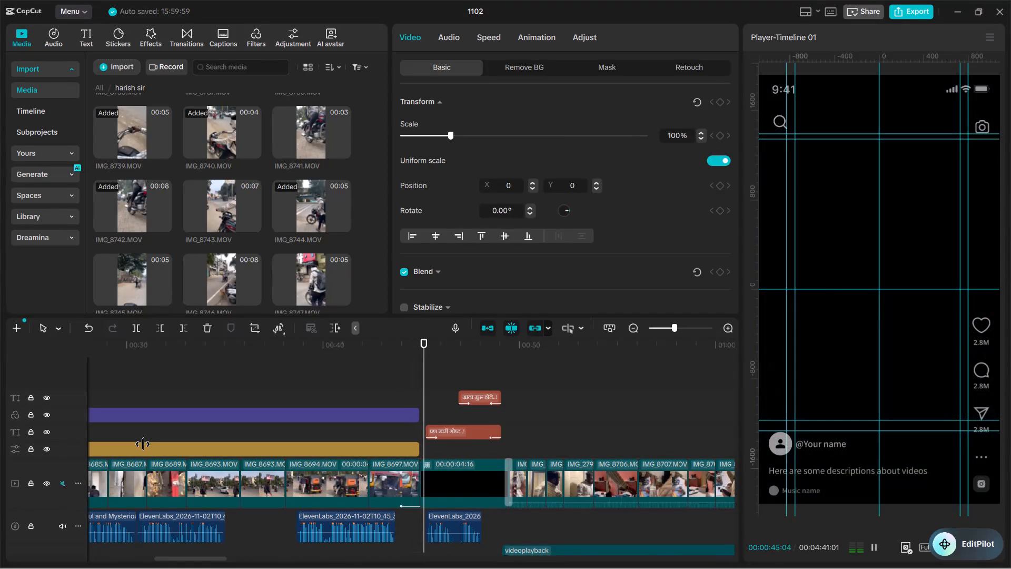
scroll(143, 444, "up", 1)
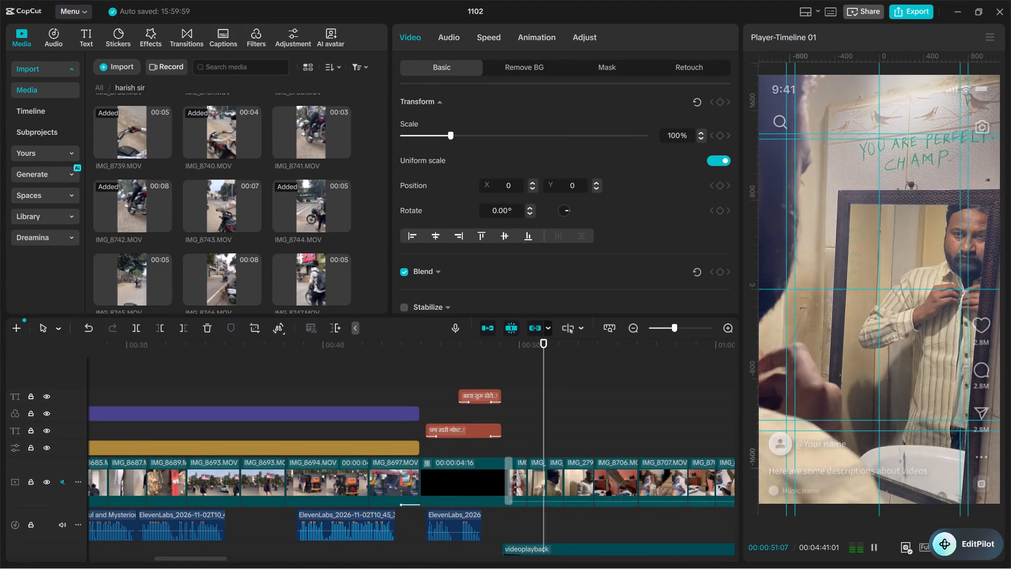
left_click_drag(437, 344, 64, 428)
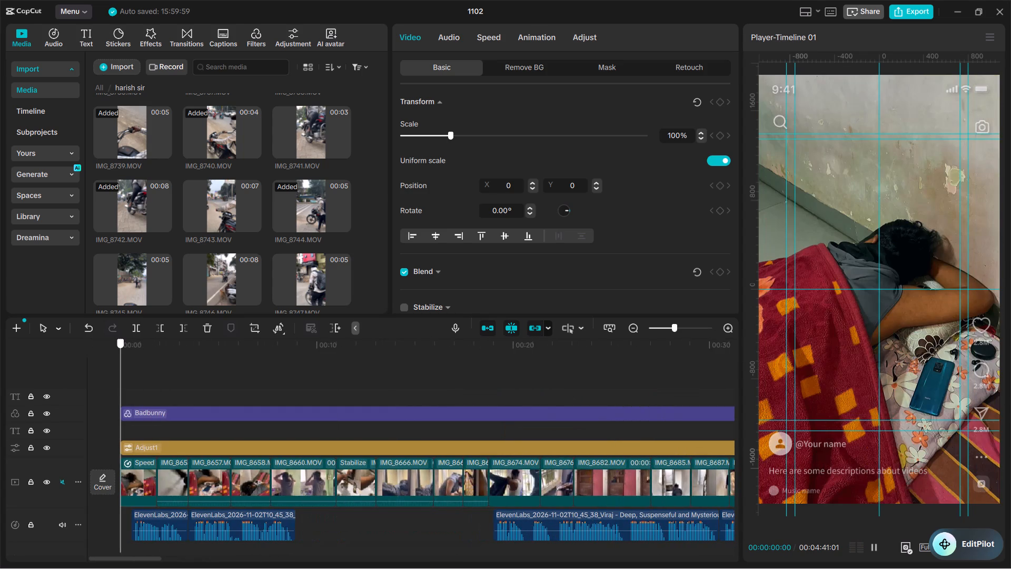
left_click_drag(64, 428, 497, 447)
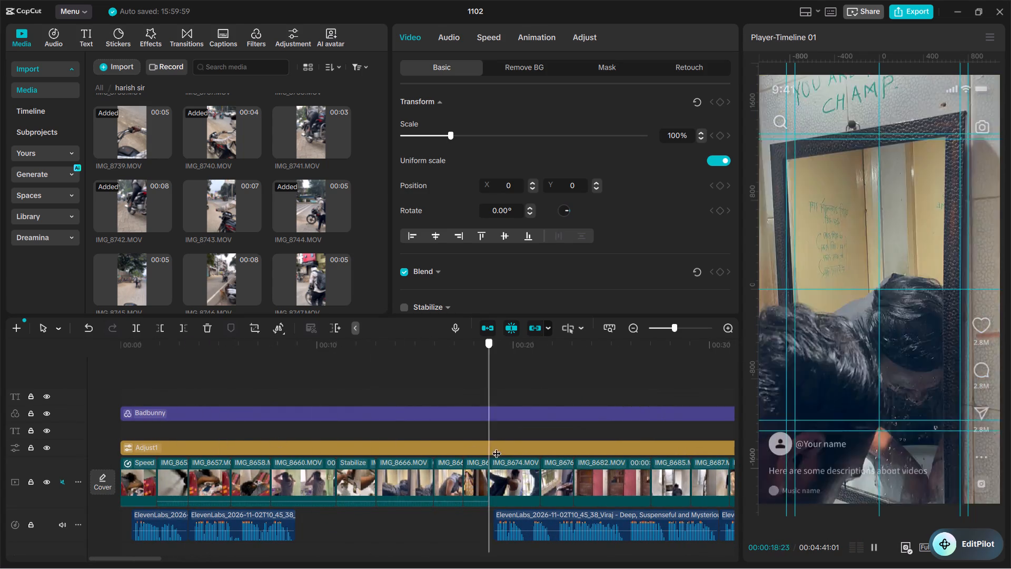
left_click_drag(497, 447, 654, 469)
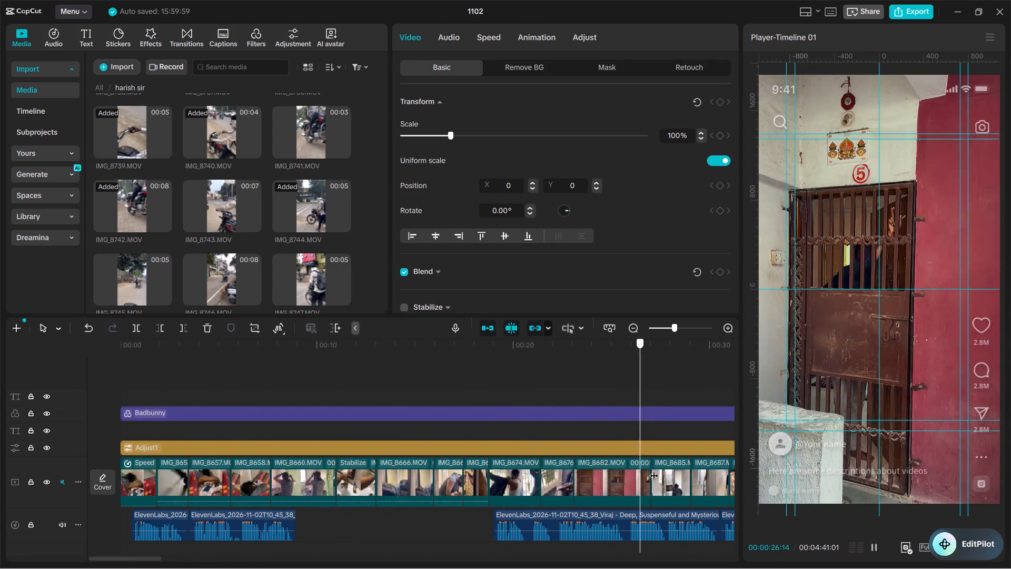
left_click_drag(654, 469, 0, 342)
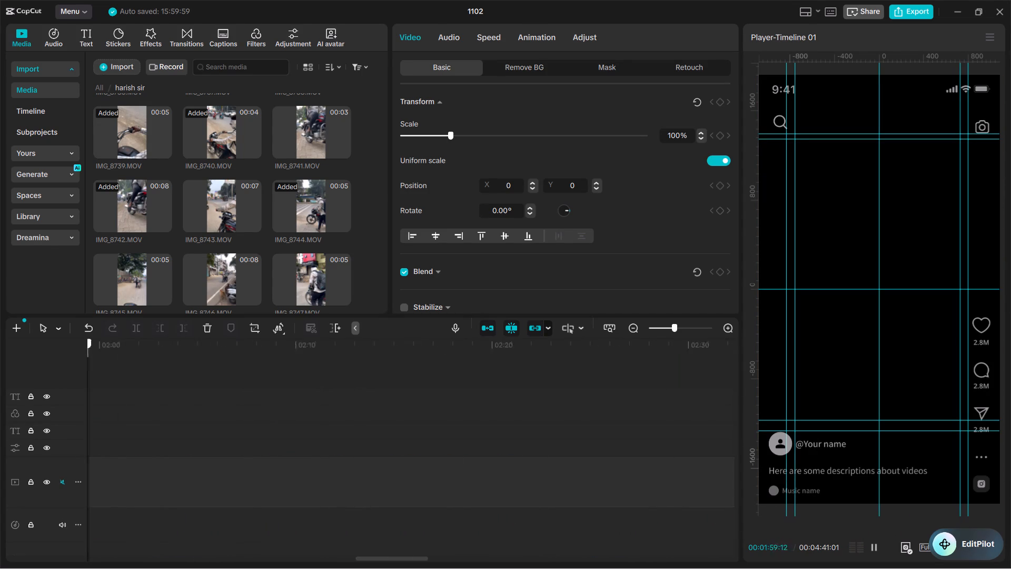
left_click_drag(0, 342, 441, 377)
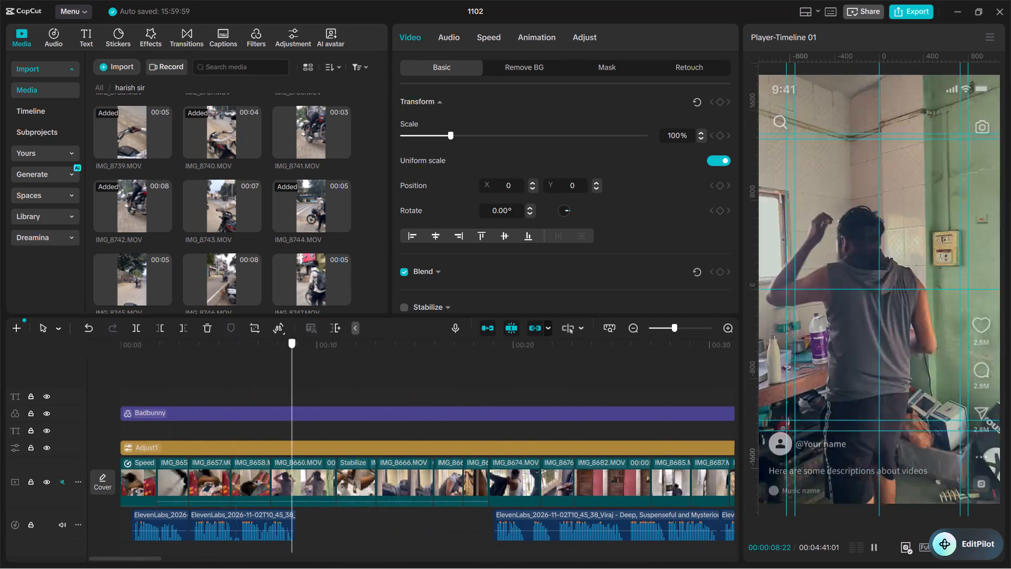
left_click_drag(441, 377, 210, 364)
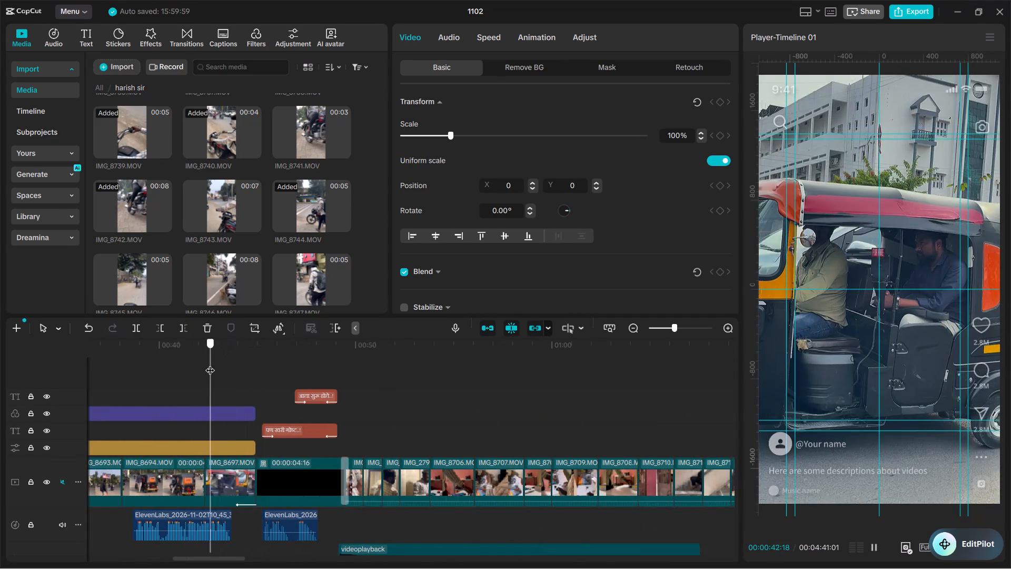
Play from 00:00:42:18 through the black closing-text clip, and replay the getting-ready shots that follow it against the music.
key("space")
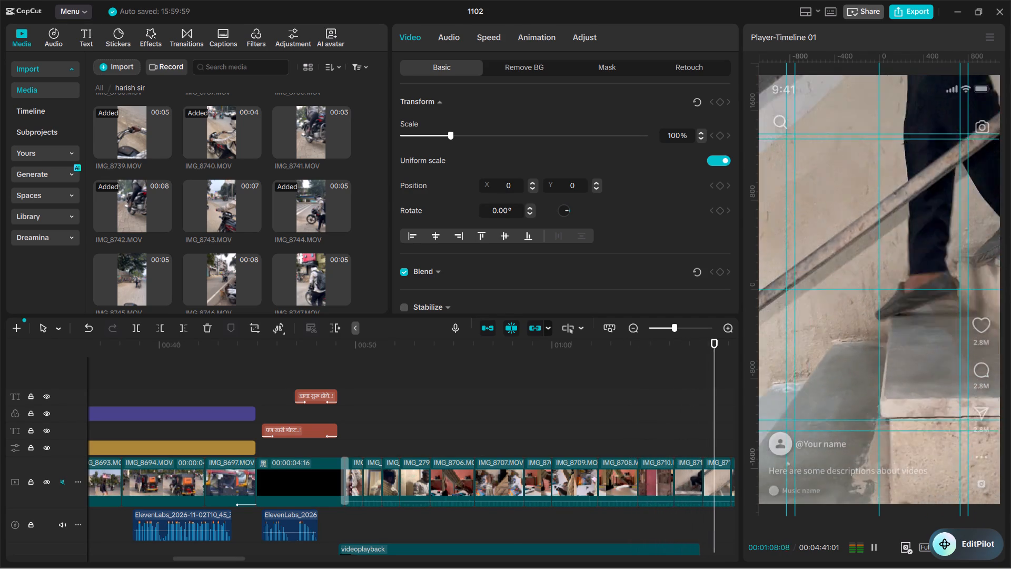
left_click_drag(513, 344, 374, 367)
key("space")
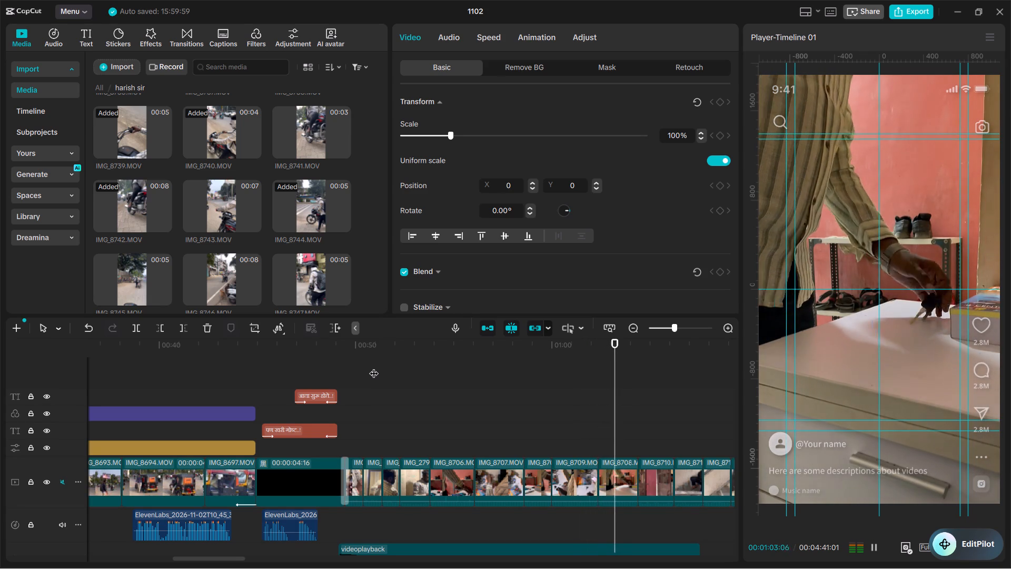
key("space")
Play the getting-ready shots from IMG_8706 in short bursts and trim off the beginning of IMG_8709 up to 00:01:00:04.
left_click_drag(502, 336, 466, 350)
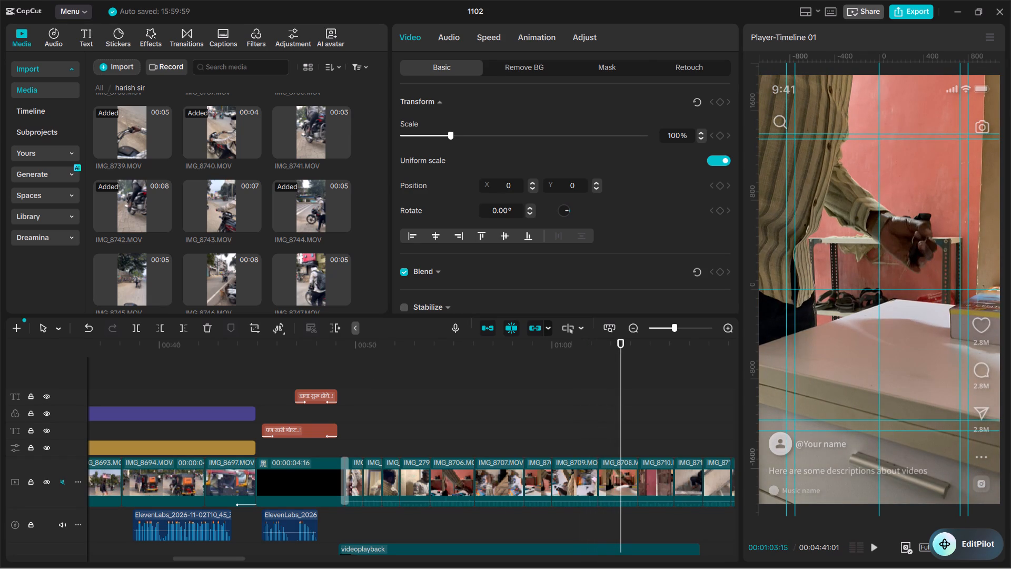
left_click(466, 350)
left_click(466, 350)
key("space")
key("space")
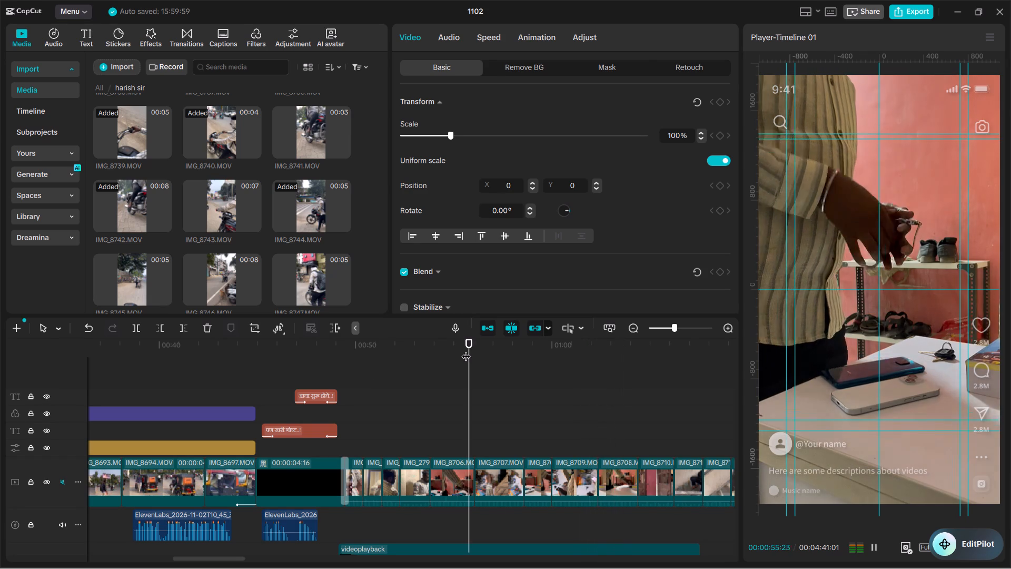
key("space")
key("space")
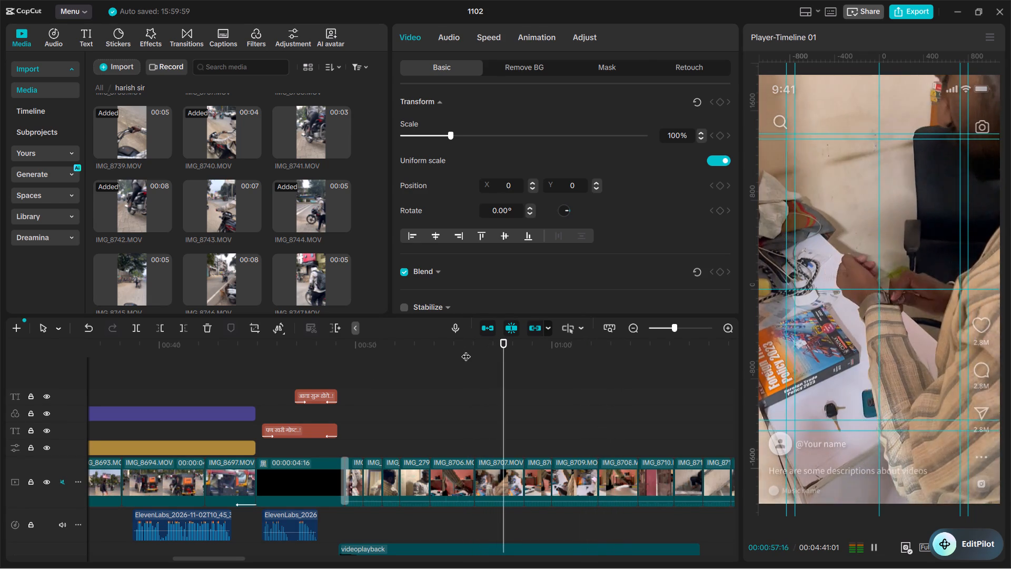
key("space")
key("space")
key("space")
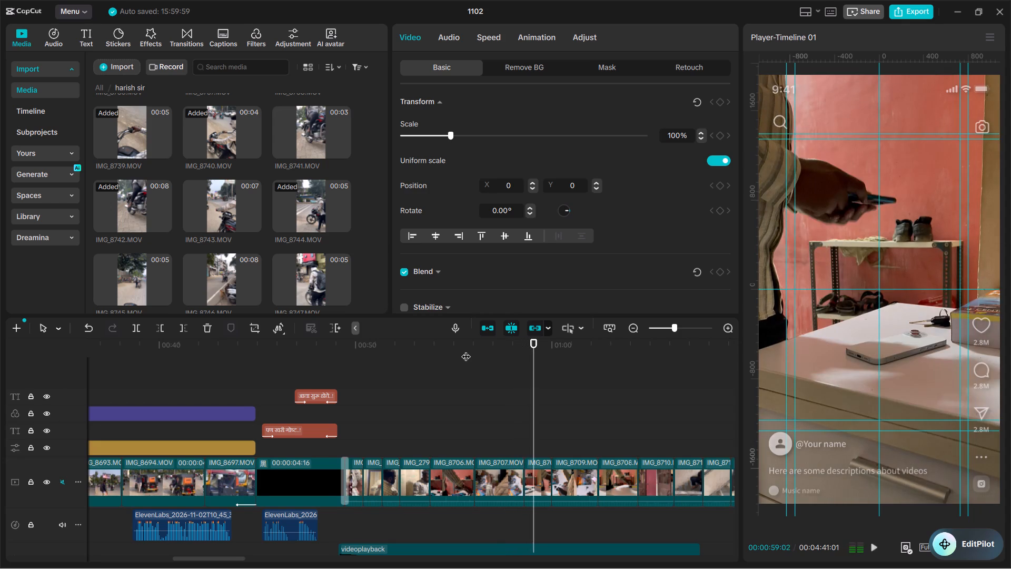
key("space")
key("space")
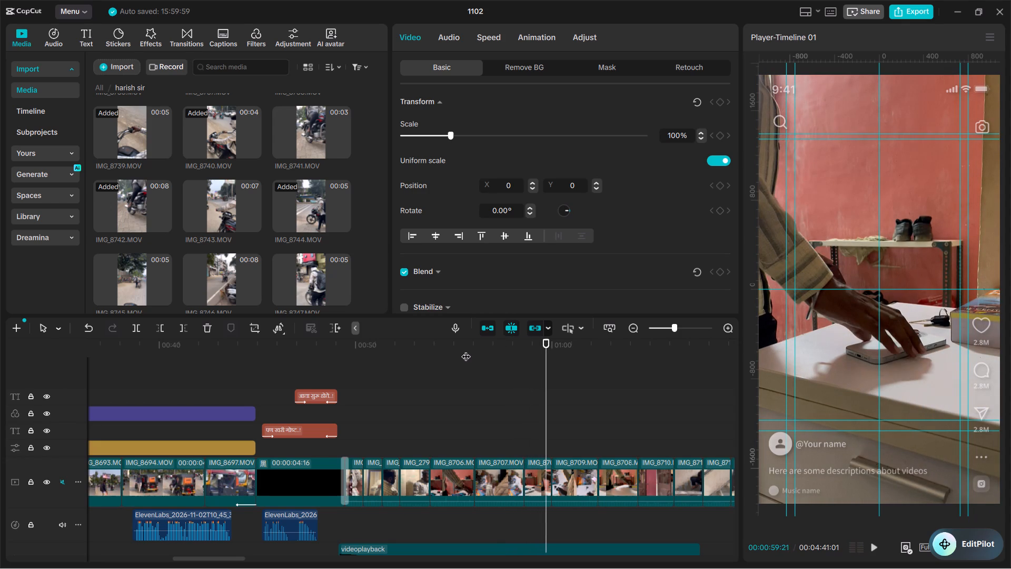
key("space")
key("space")
key("space")
key("space")
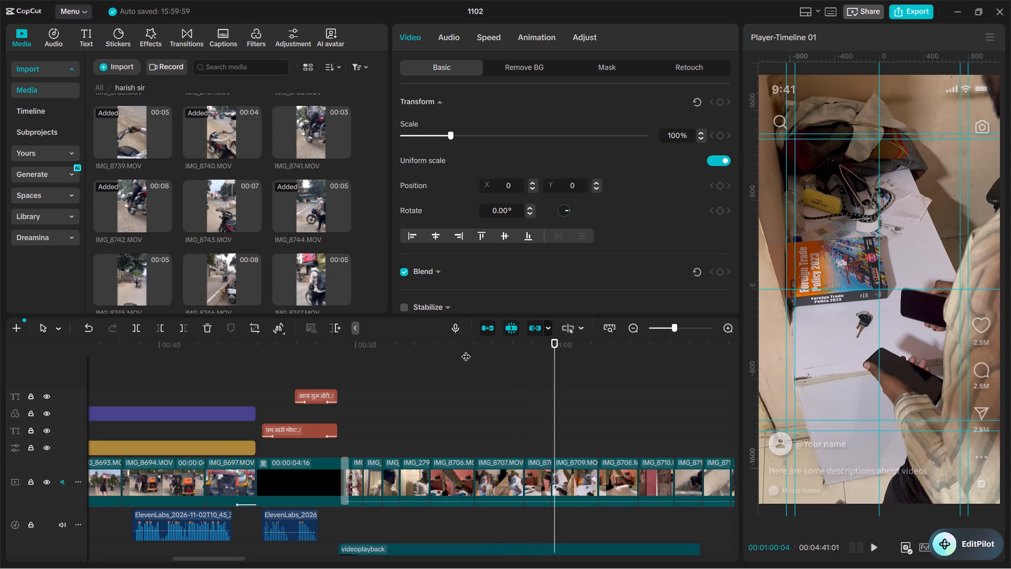
type("q")
Play the shortened IMG_8709 and replay the cut leading into it to check the timing against the music.
key("space")
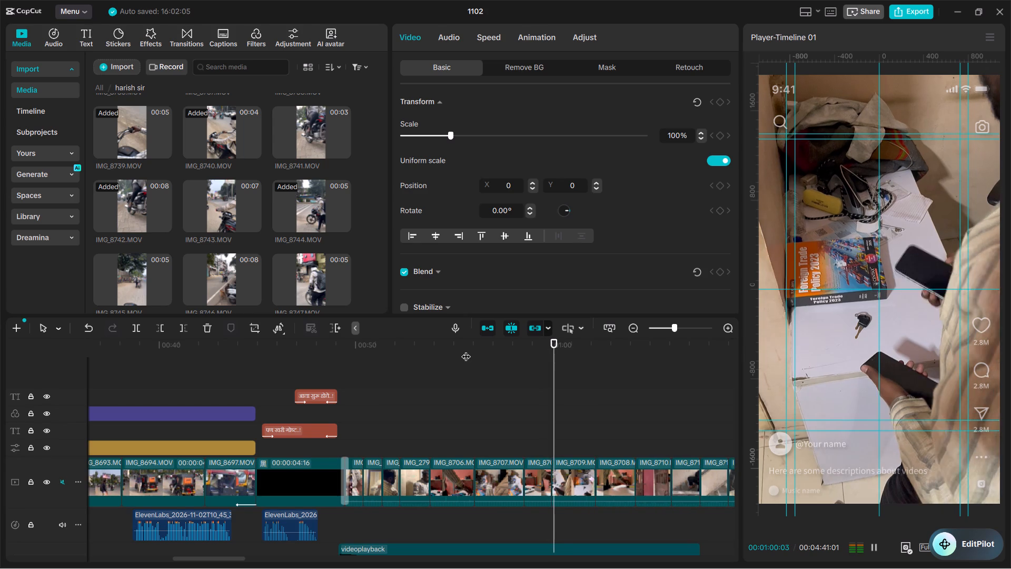
key("space")
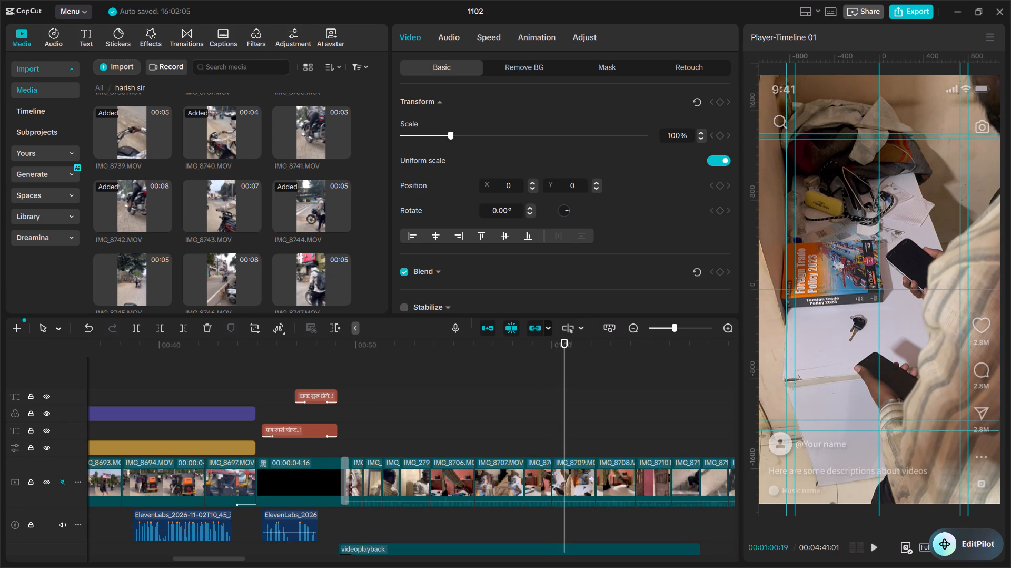
left_click_drag(564, 339, 530, 346)
key("space")
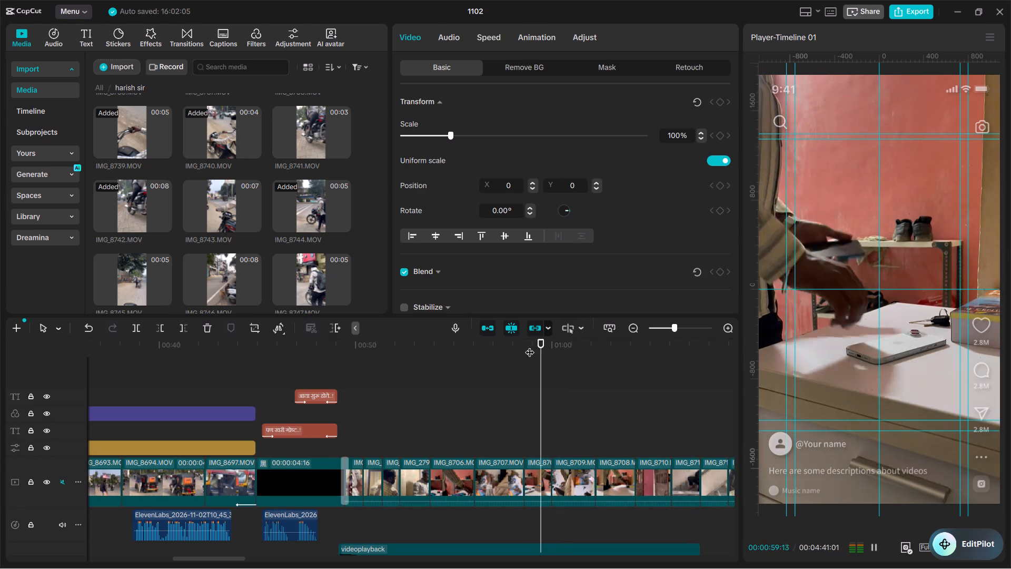
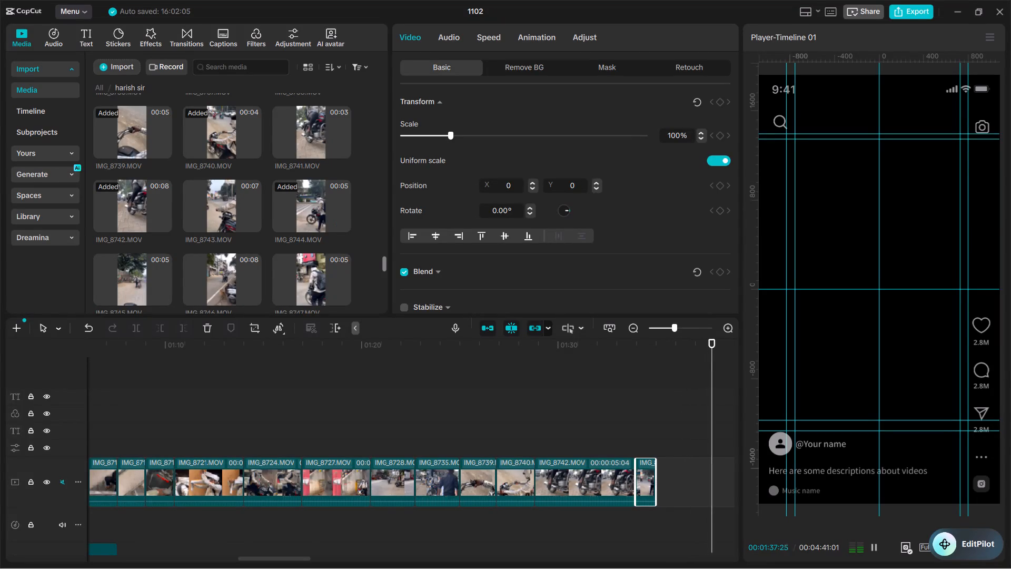
Browse the harish sir media folder and preview roadside motorbike clips such as IMG_8750, IMG_8753 and IMG_8755.
scroll(262, 217, "down", 1)
key("space")
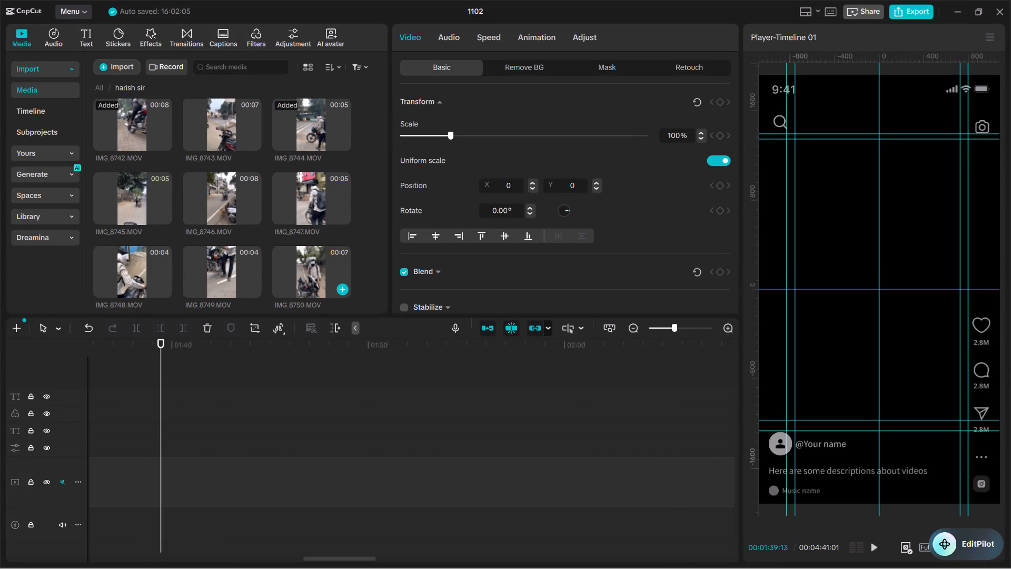
left_click(323, 284)
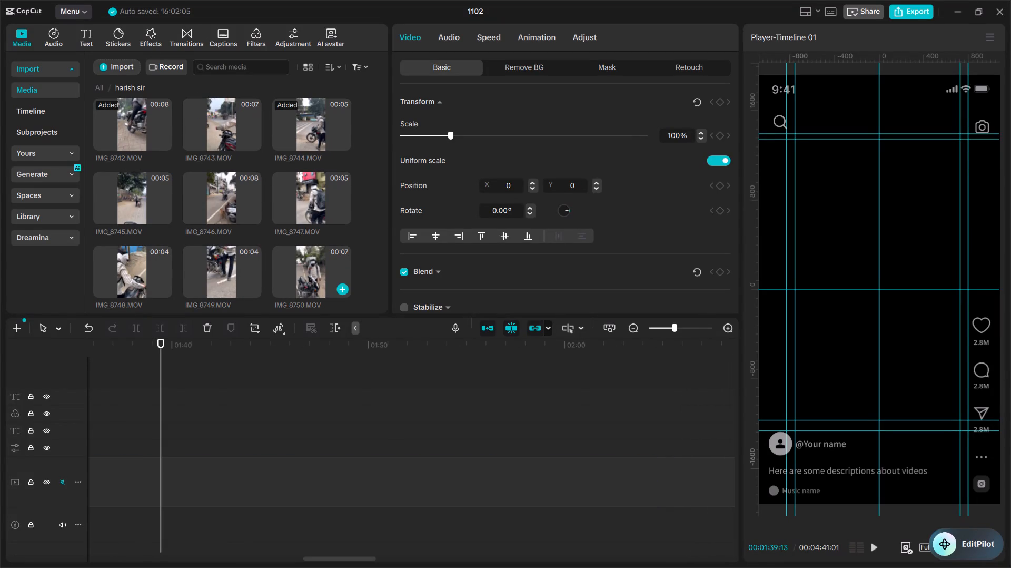
scroll(286, 197, "down", 1)
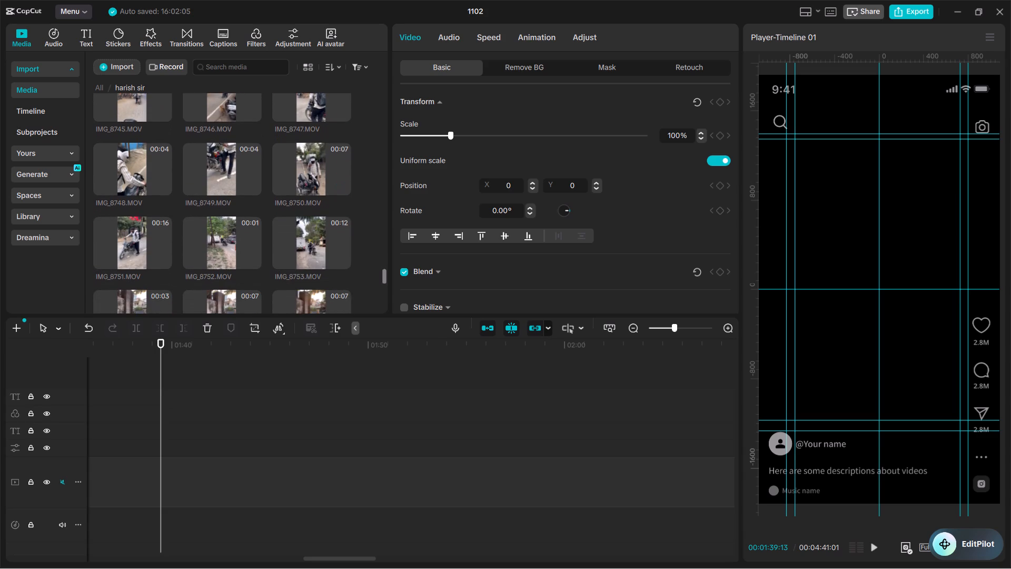
scroll(286, 197, "down", 1)
left_click(320, 155)
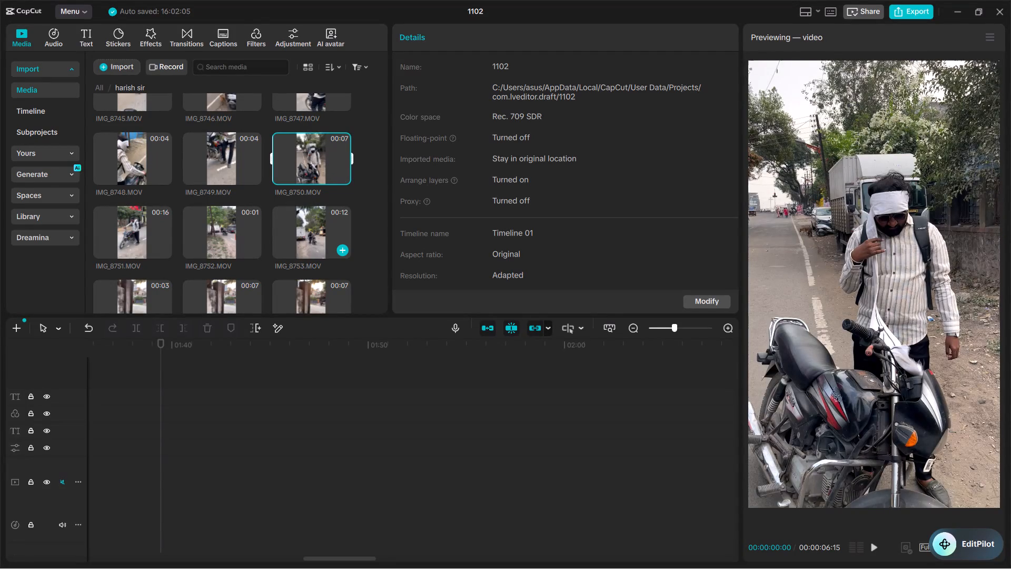
left_click(323, 228)
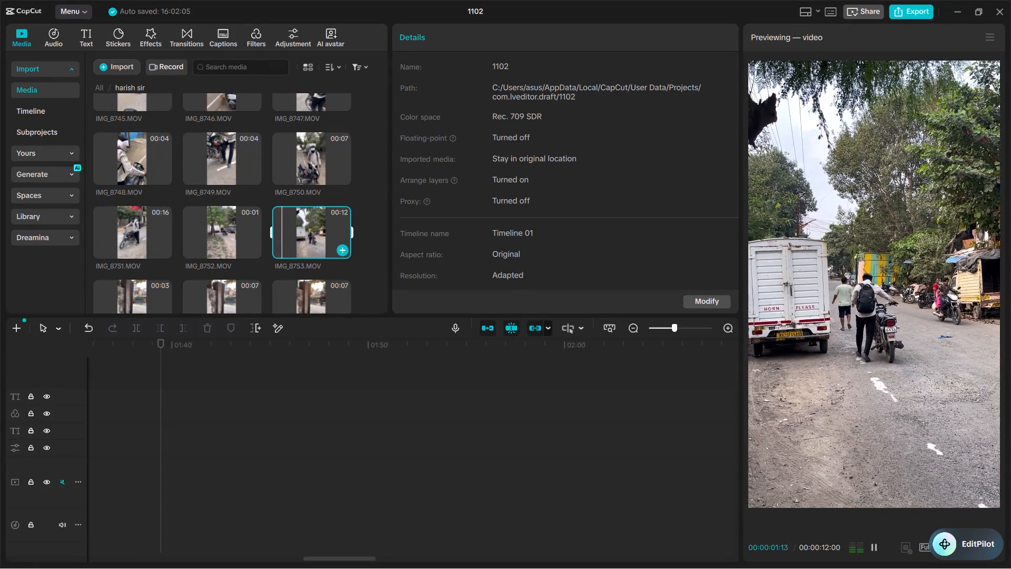
left_click(310, 154)
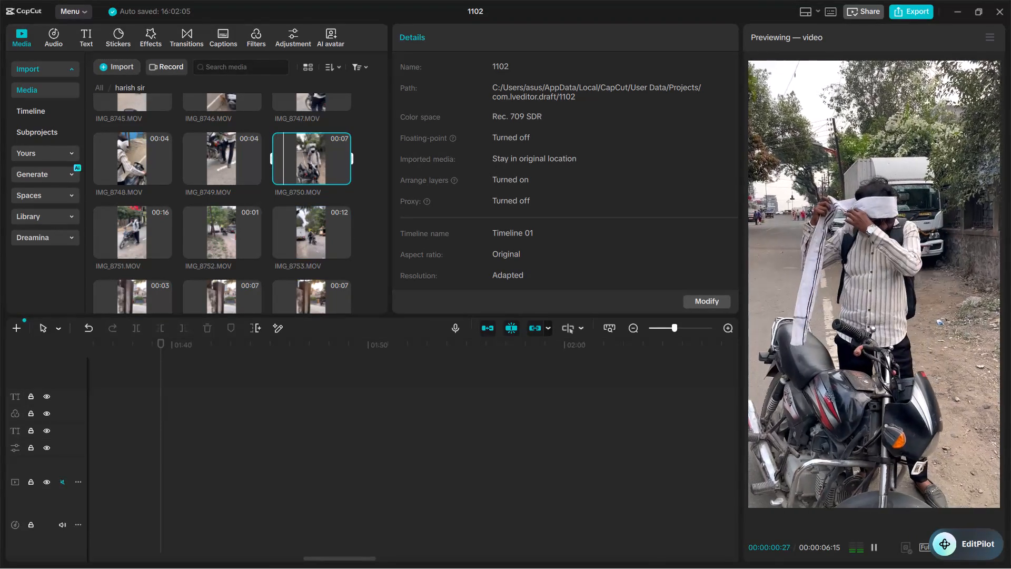
left_click(134, 228)
scroll(222, 252, "down", 1)
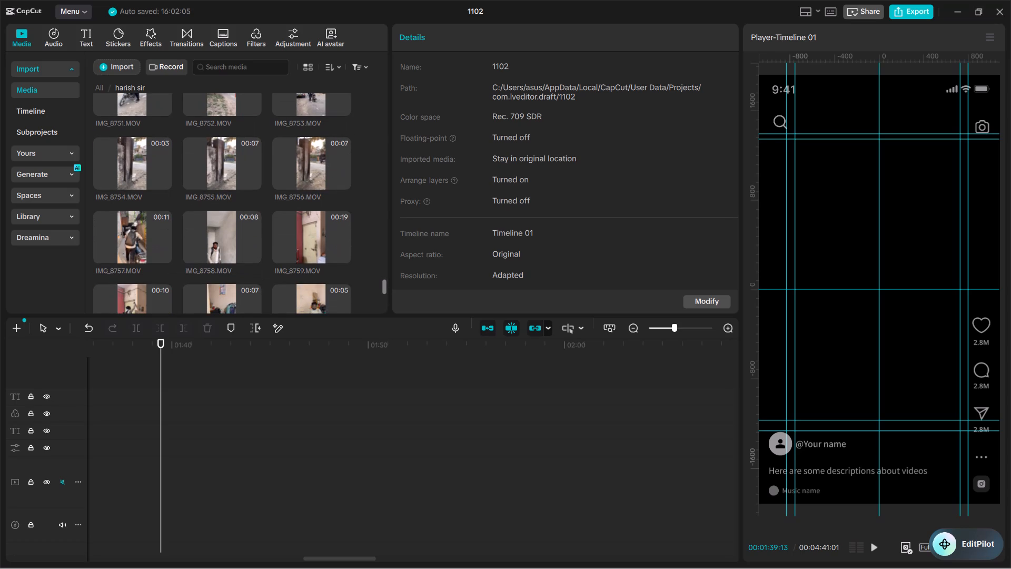
left_click(216, 163)
left_click(215, 162)
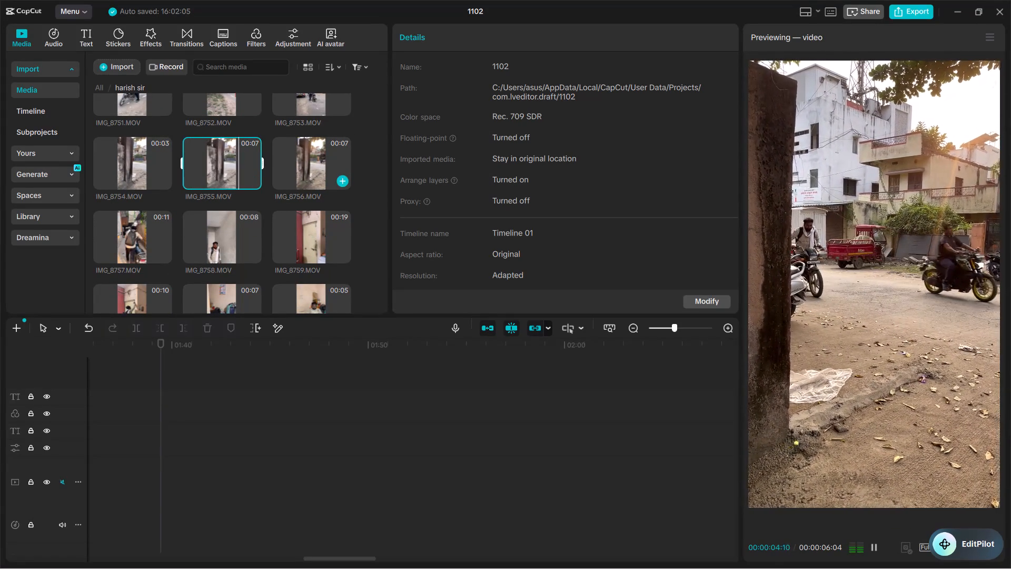
Preview IMG_8756, the man pushing the motorbike, and append it after the last clip on the main video track.
left_click(336, 169)
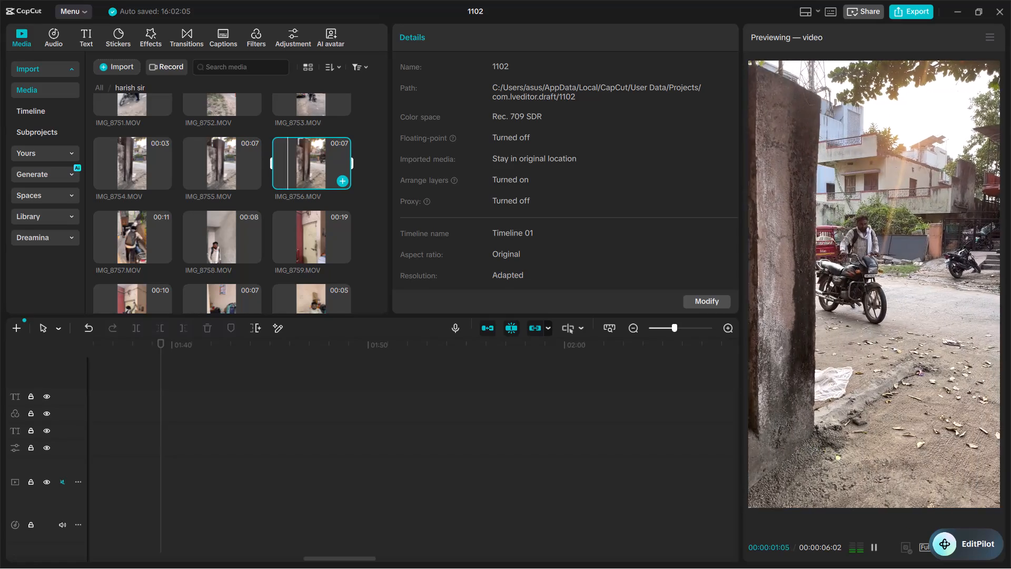
left_click_drag(337, 168, 300, 258)
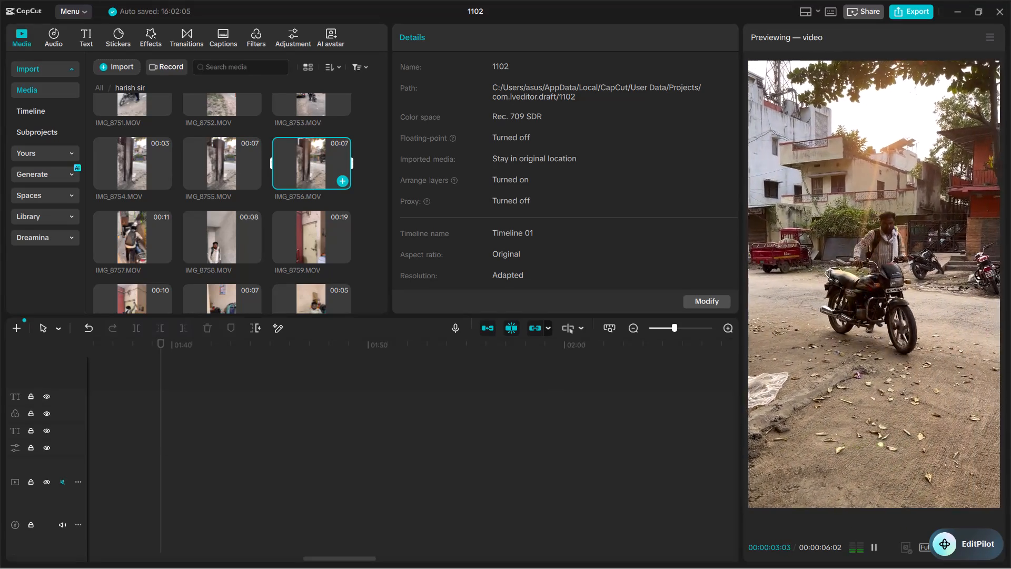
left_click_drag(300, 258, 0, 434)
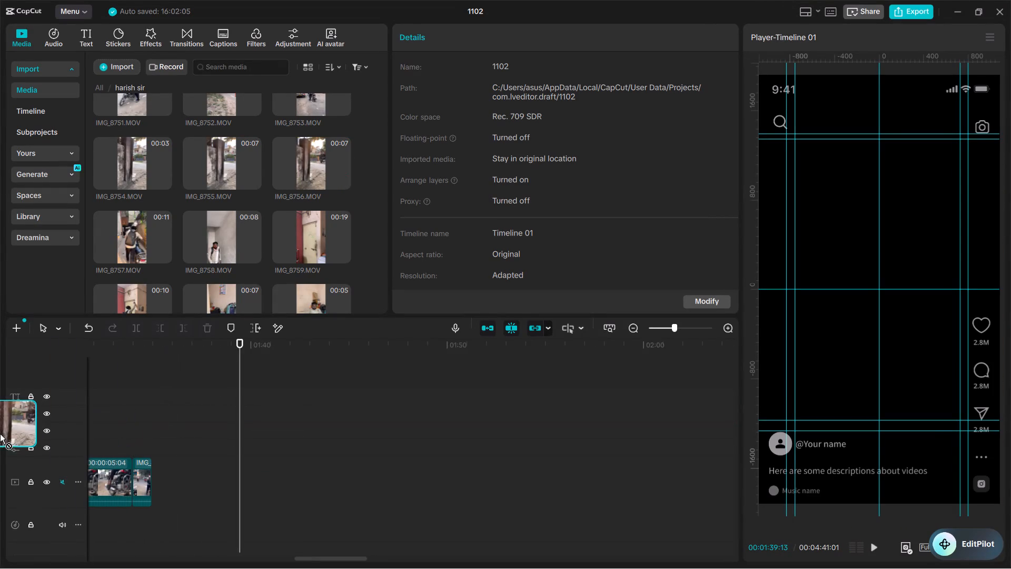
left_click_drag(0, 434, 171, 480)
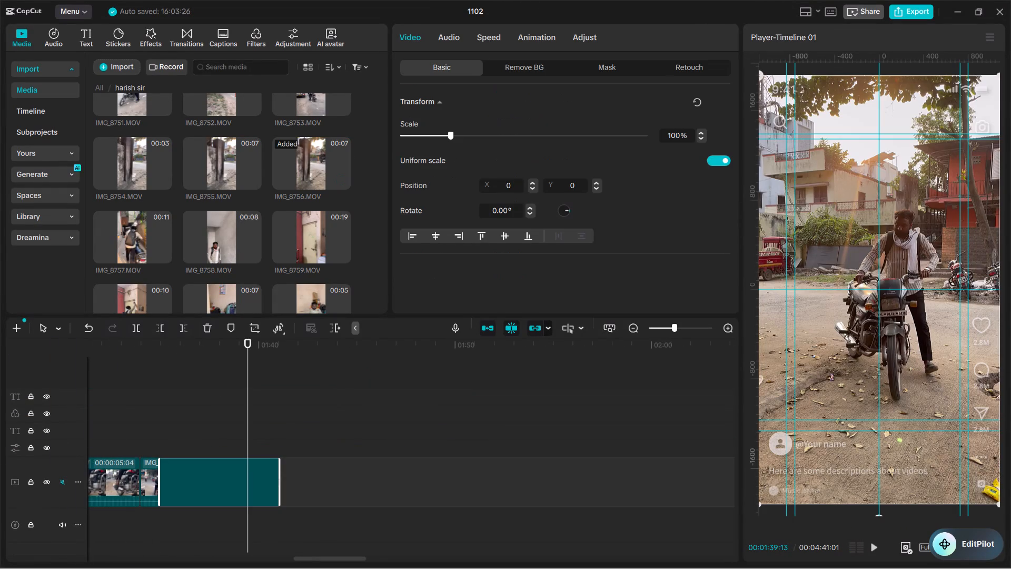
Trim off the beginning of IMG_8756 up to 00:01:37:22, play the remainder, and cut its end at 00:01:37:10.
left_click_drag(237, 351, 203, 368)
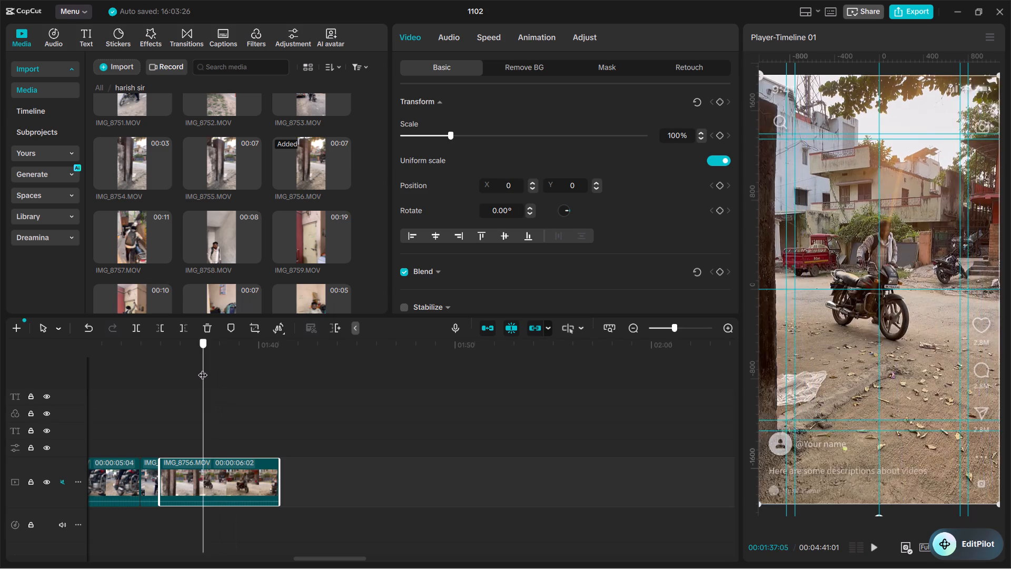
left_click_drag(203, 368, 215, 371)
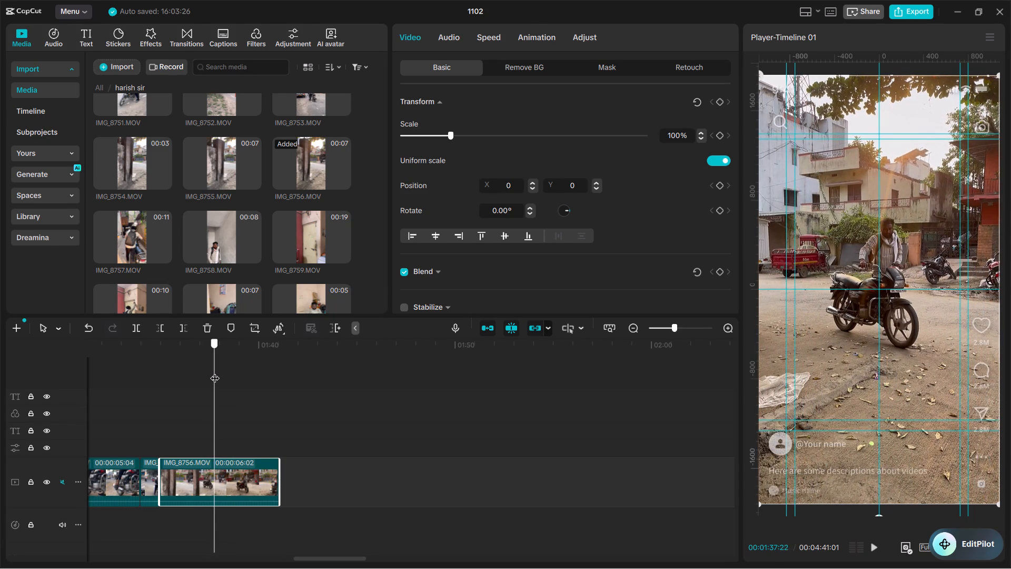
key("q")
key("space")
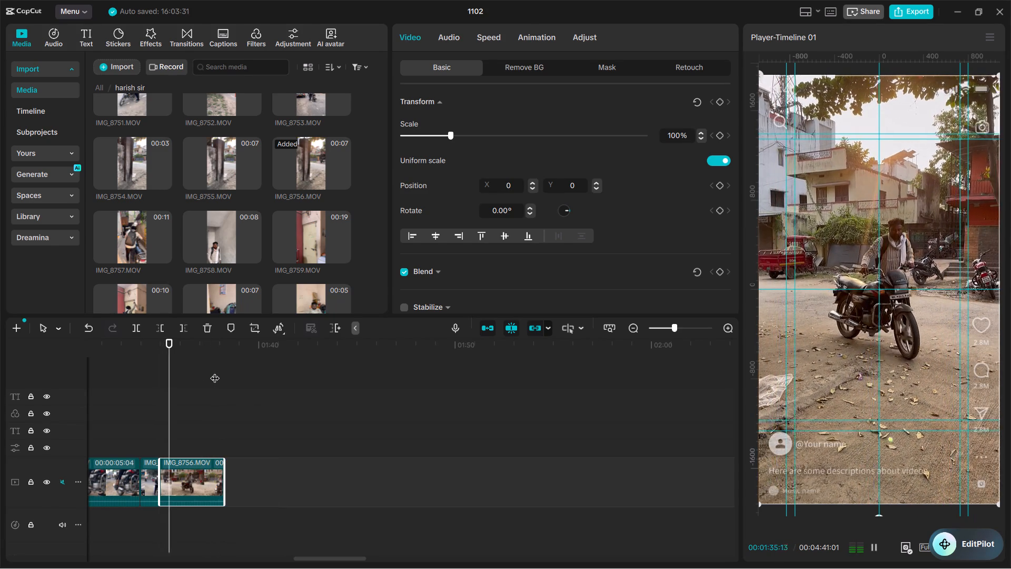
key("space")
key("space")
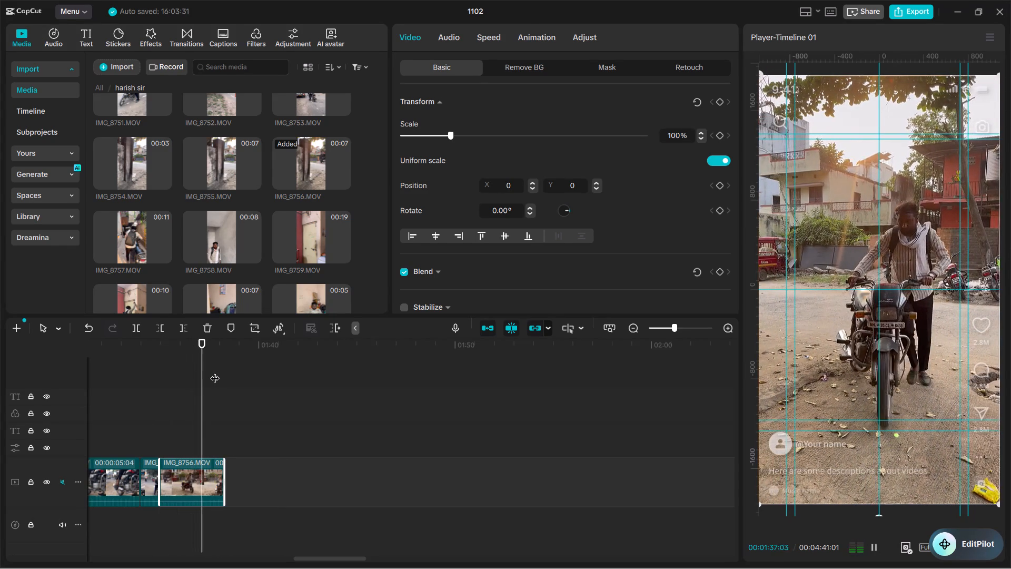
key("space")
key("w")
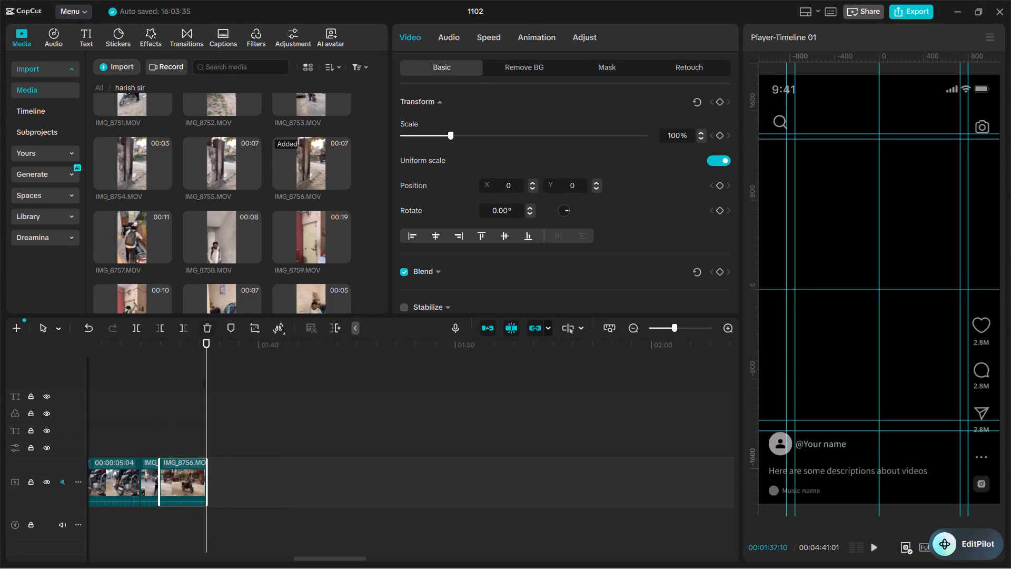
Preview IMG_8757, the motorbike being pushed down the alley, and append it directly after IMG_8756.
left_click(135, 225)
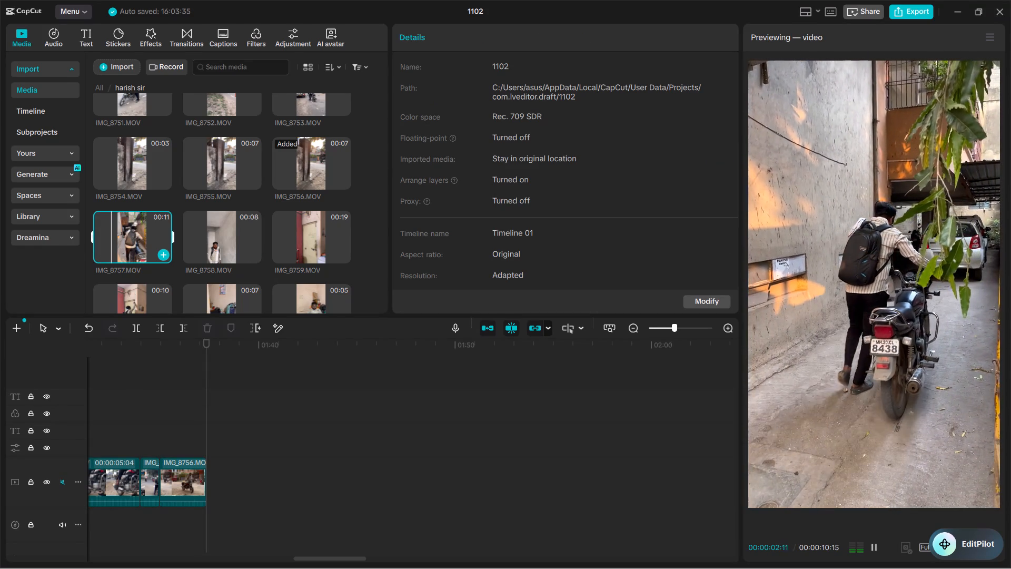
key("space")
left_click_drag(134, 225, 183, 437)
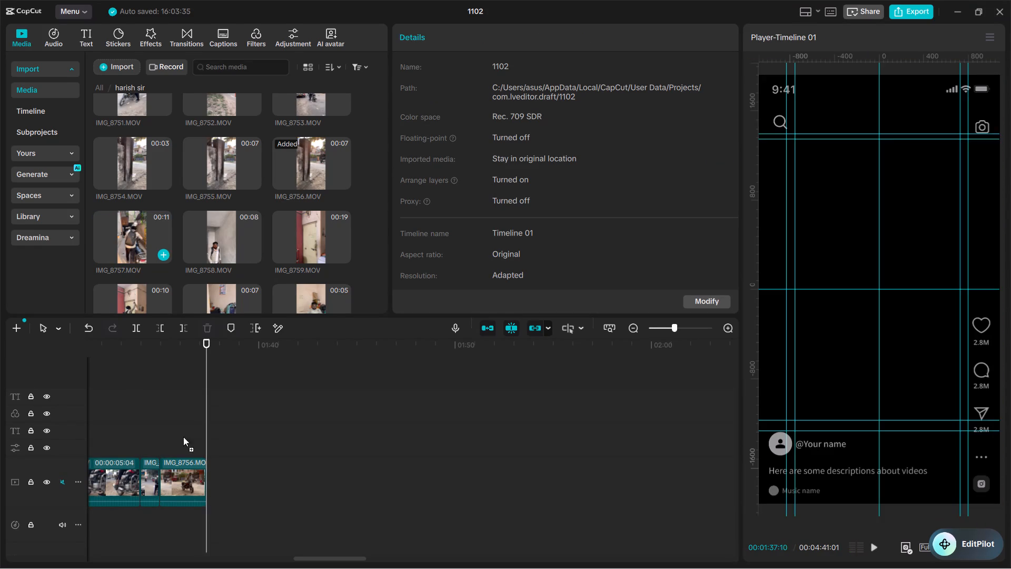
left_click_drag(183, 437, 229, 484)
Trim about 2.4 seconds off the start of IMG_8757, play the remainder, and cut its end at 00:01:38:19.
left_click_drag(210, 361, 316, 408)
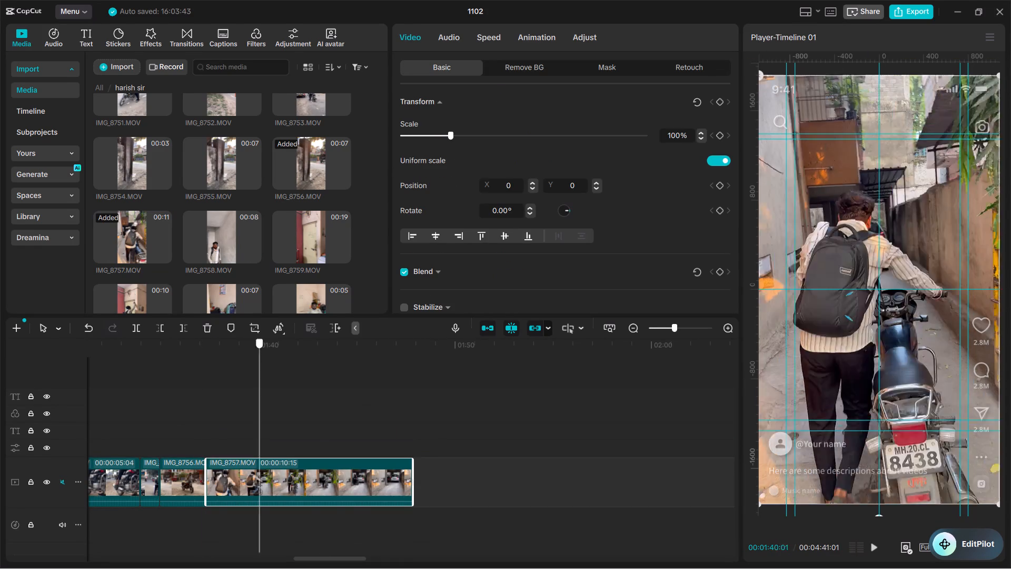
left_click_drag(316, 408, 269, 403)
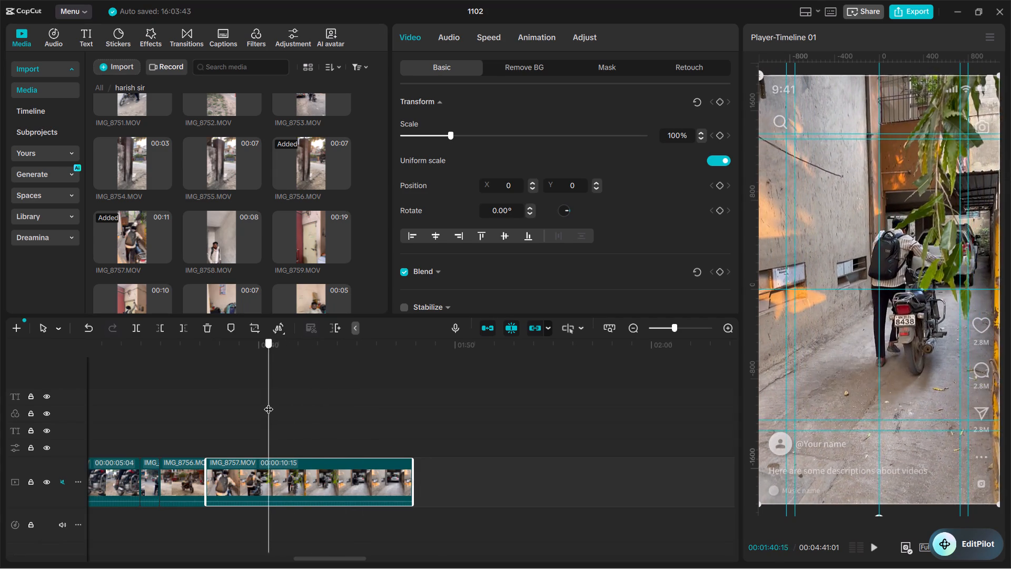
left_click_drag(269, 403, 254, 394)
type("q")
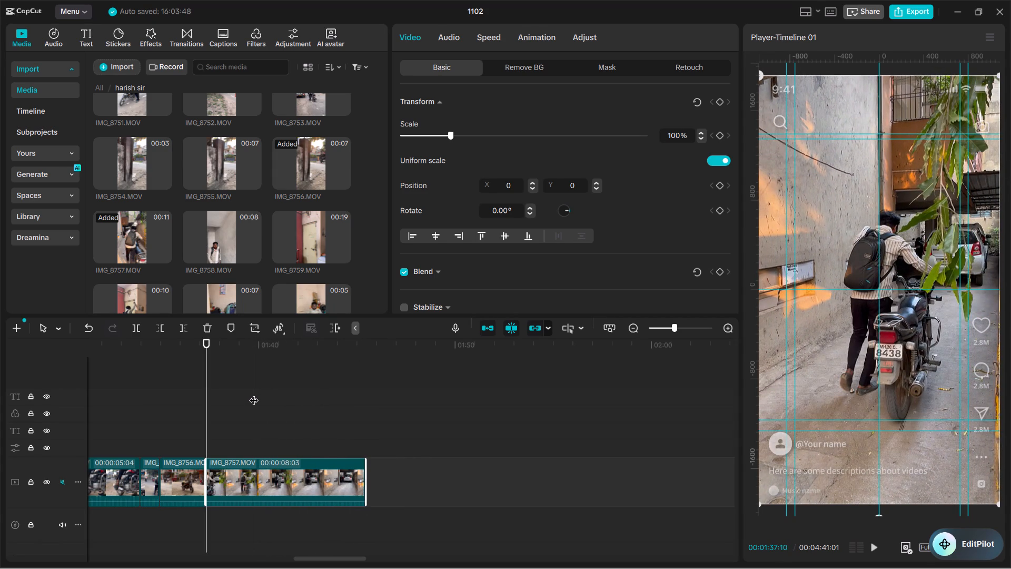
key("space")
key("space")
key("space")
key("space")
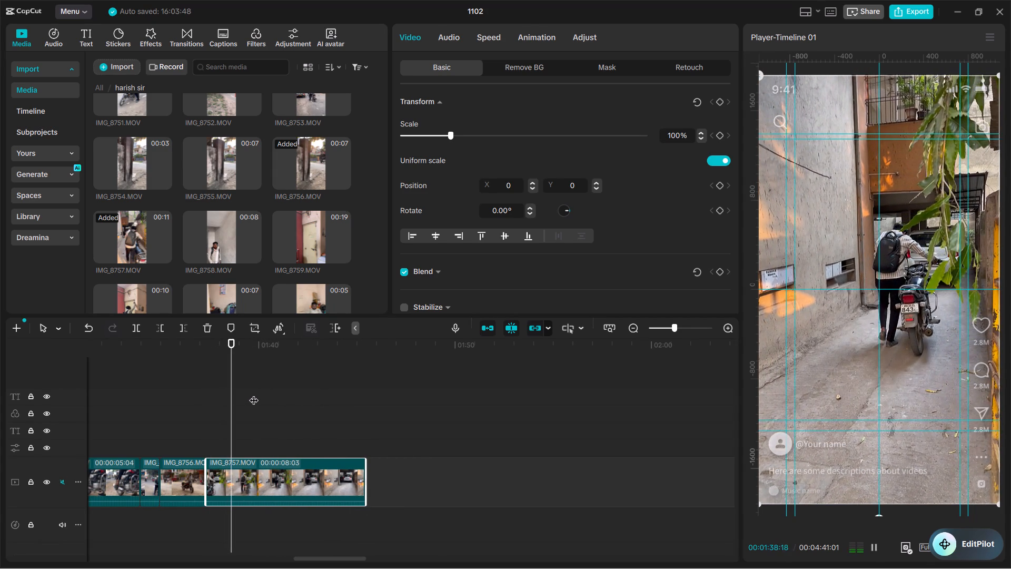
type("w")
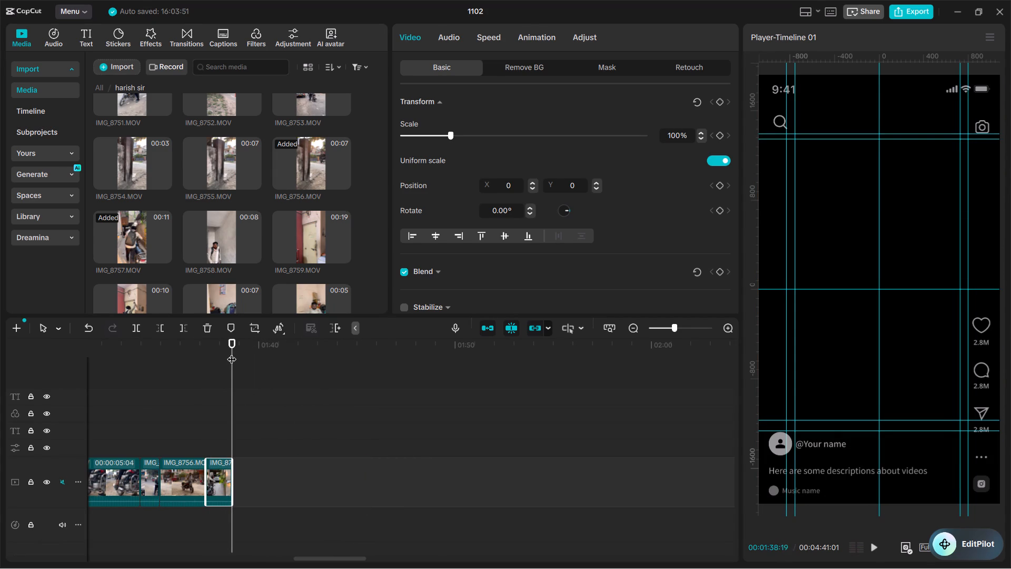
Go back to the getting-ready shots and play from IMG_8708 into the door shot IMG_8710 to review the edit.
left_click_drag(234, 351, 282, 396)
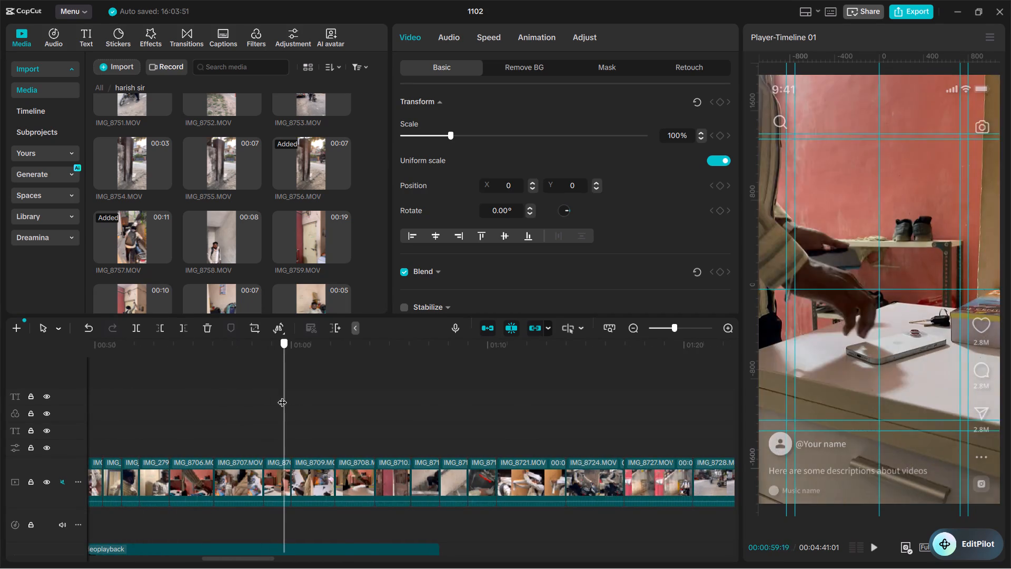
left_click_drag(282, 396, 369, 416)
key("space")
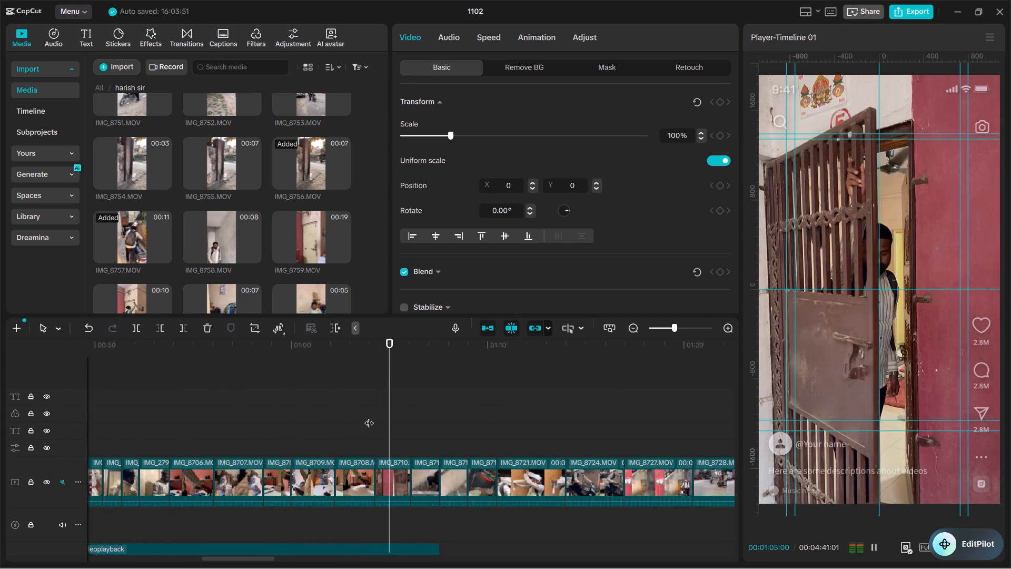
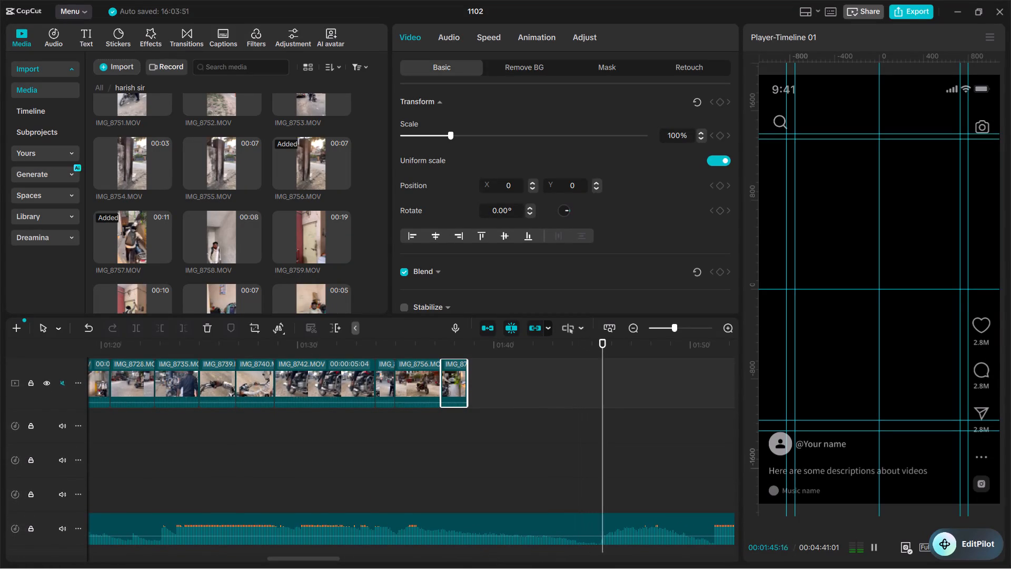
Keep the music playing past the last clip to about 00:01:54 and listen to how the track develops.
scroll(468, 435, "down", 3)
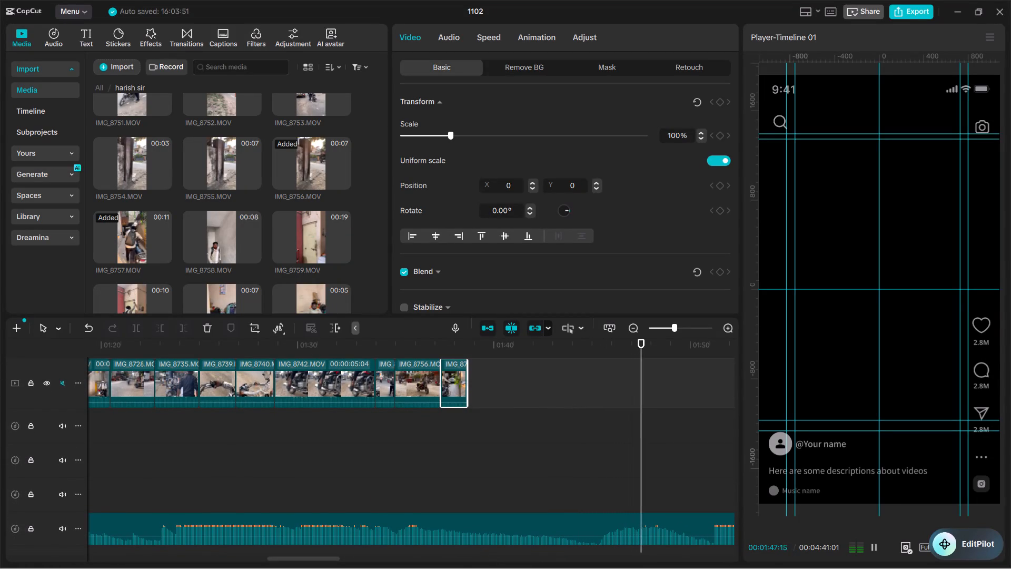
scroll(468, 435, "down", 2)
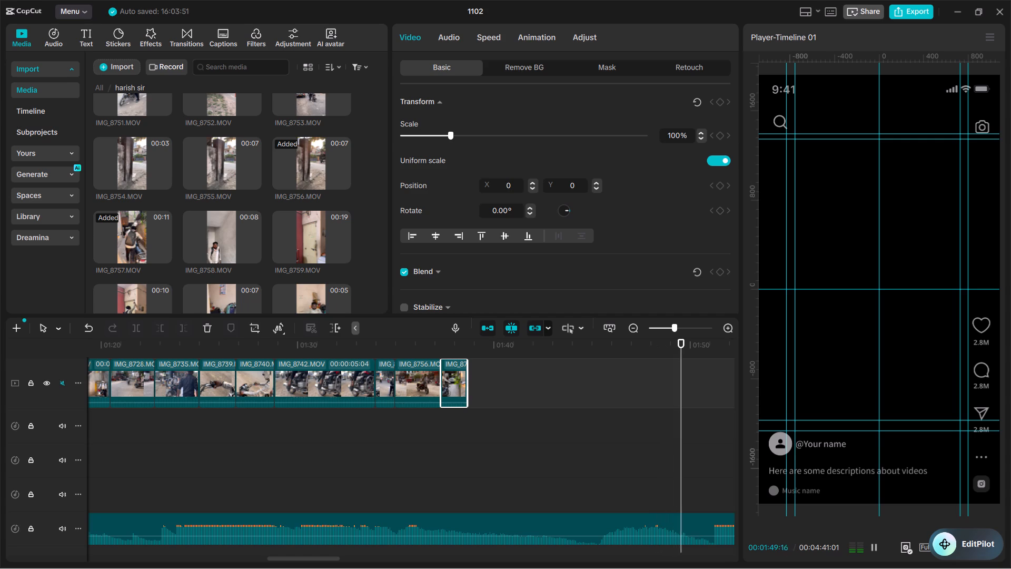
scroll(468, 435, "down", 3)
key("space")
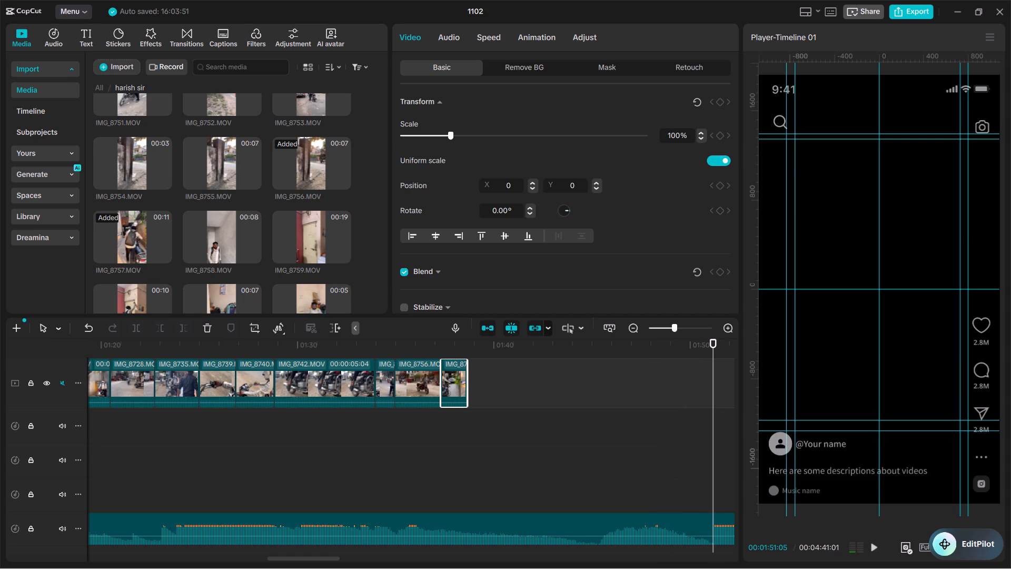
scroll(468, 435, "down", 1)
key("space")
scroll(468, 435, "down", 1)
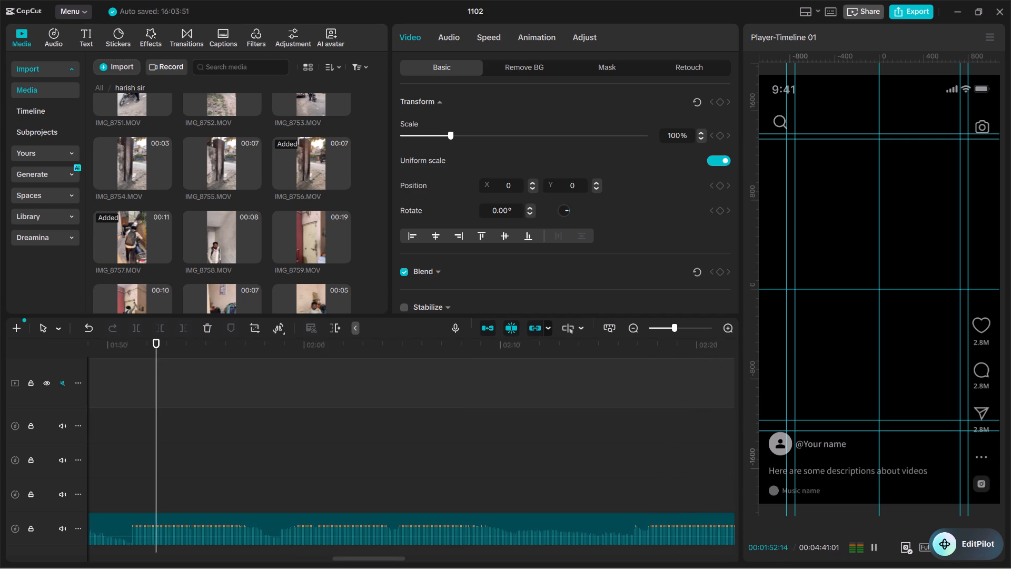
scroll(468, 435, "down", 1)
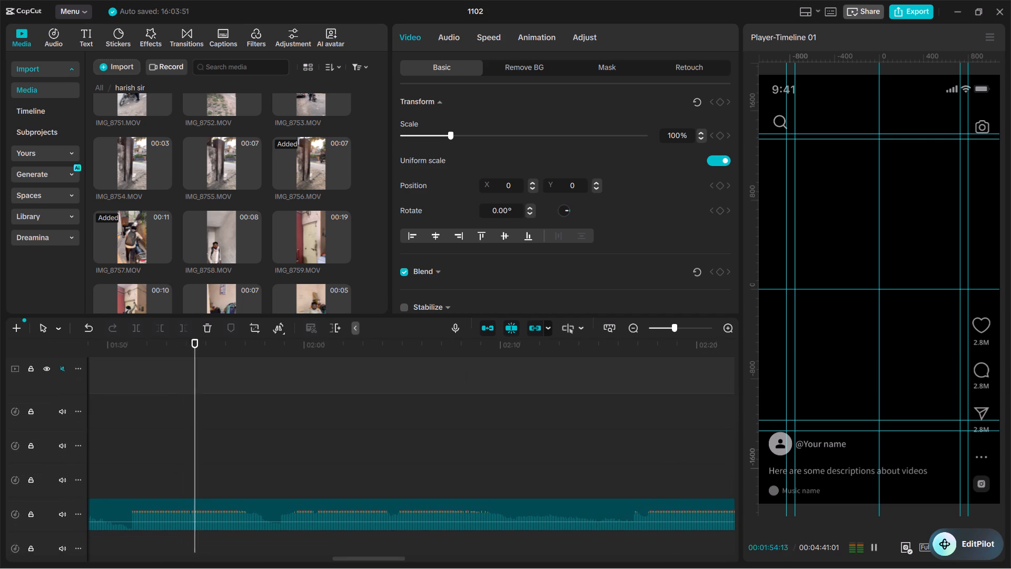
Go back to IMG_8757 and play through the end of the edit.
left_click_drag(224, 350, 49, 351)
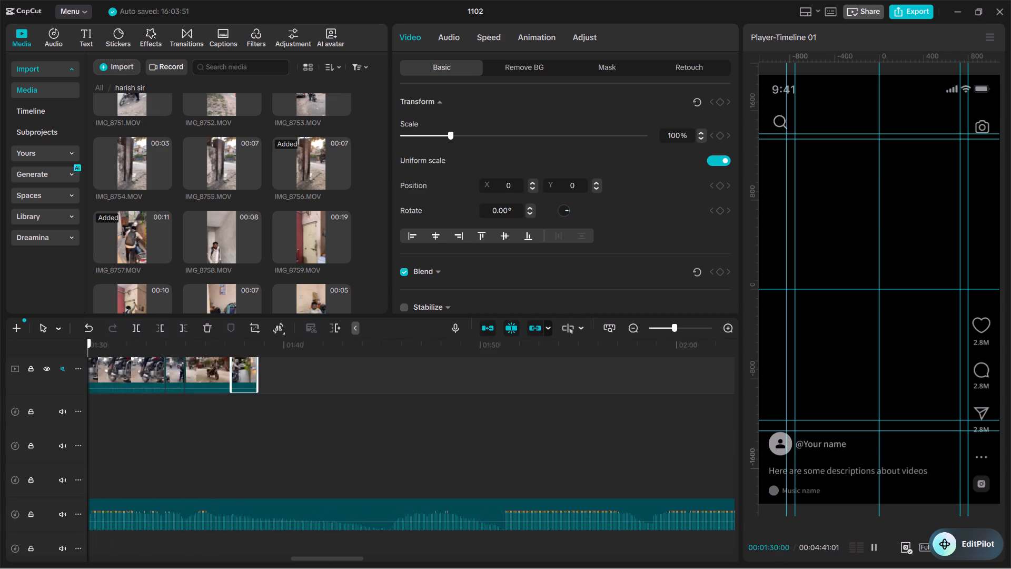
left_click_drag(49, 351, 616, 397)
key("space")
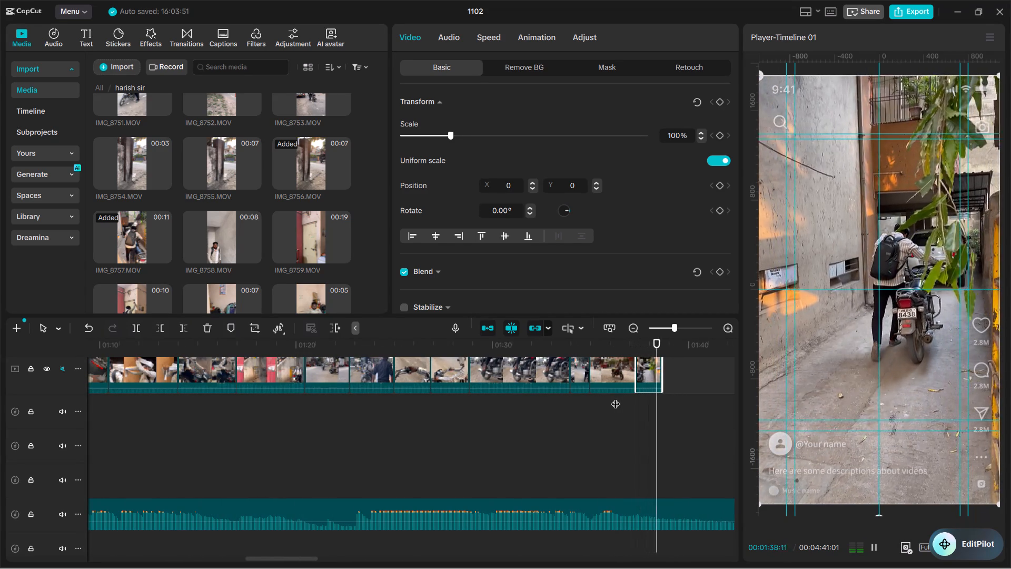
key("space")
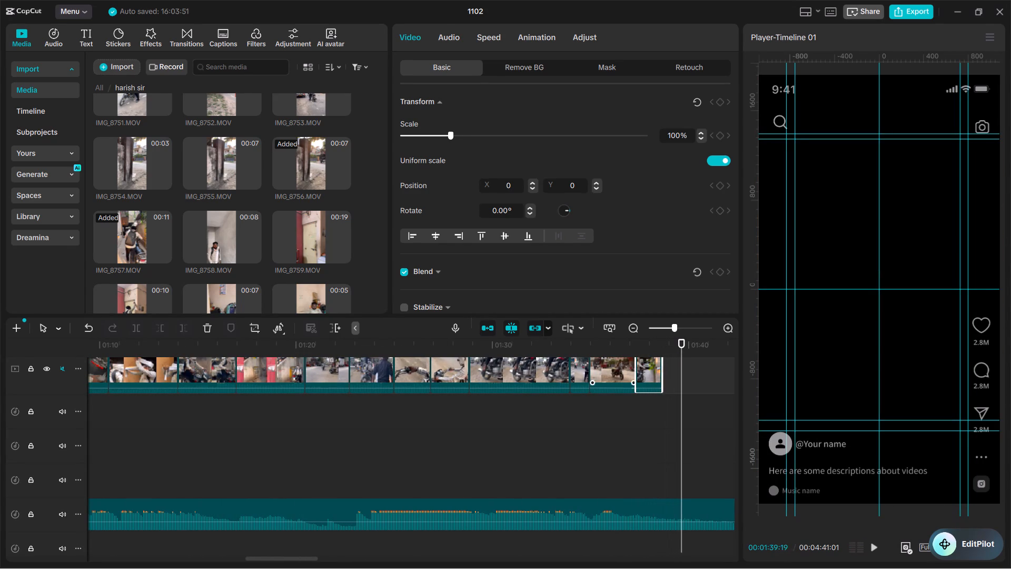
Preview IMG_8758, the man coming up the stairs and opening the door, and append it directly after IMG_8757.
scroll(651, 391, "up", 1)
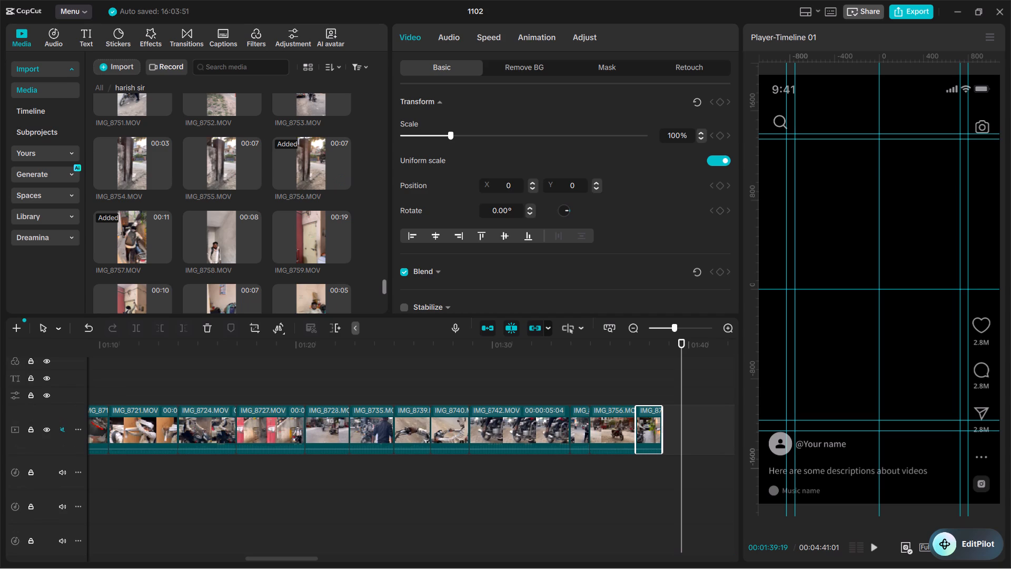
left_click(213, 225)
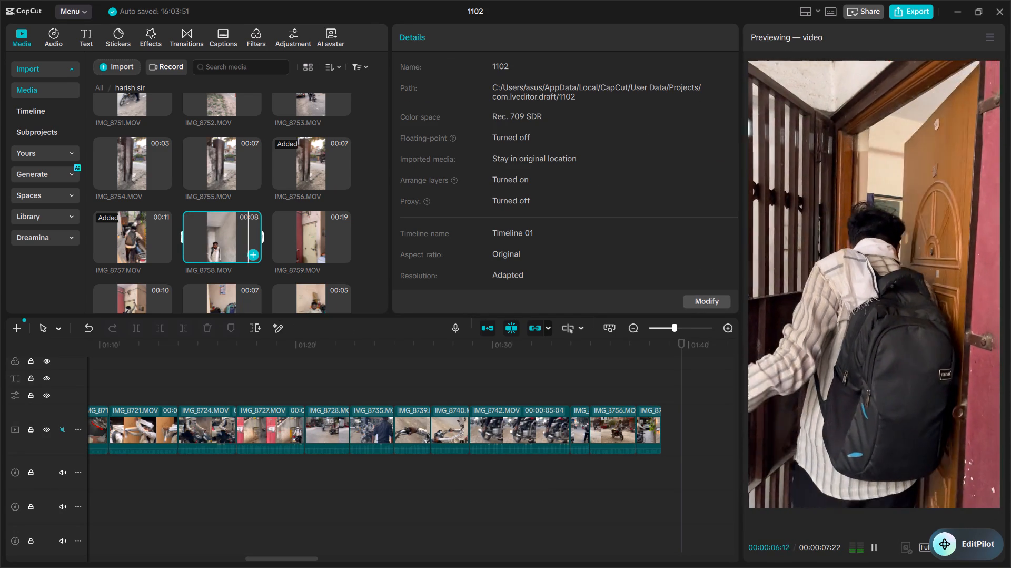
key("space")
left_click_drag(218, 229, 612, 430)
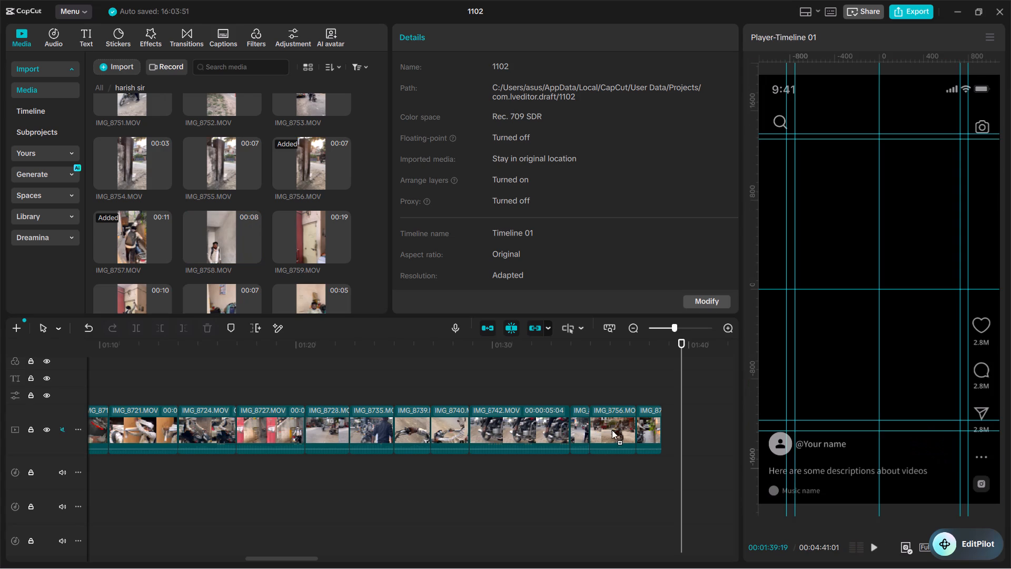
left_click_drag(612, 430, 665, 420)
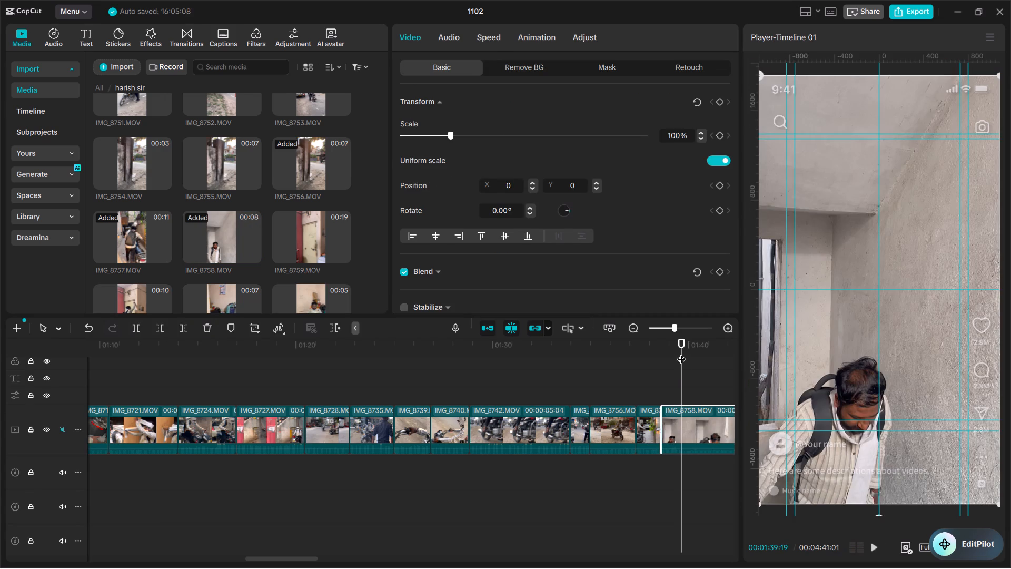
Trim about 5.5 seconds off the start of IMG_8758, play the remainder, and cut its end at 00:01:39:25.
left_click_drag(681, 352, 305, 417)
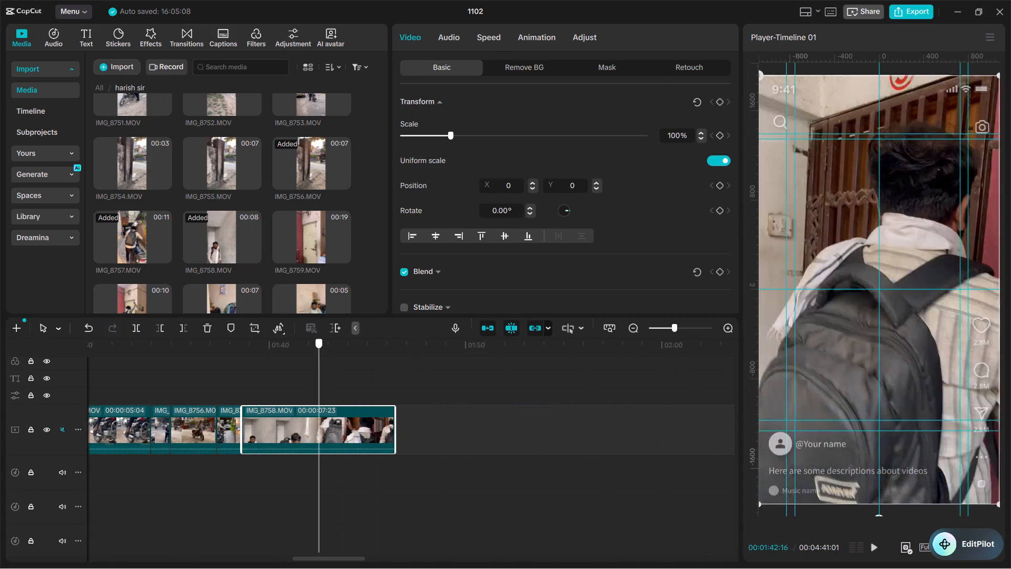
left_click_drag(305, 417, 362, 423)
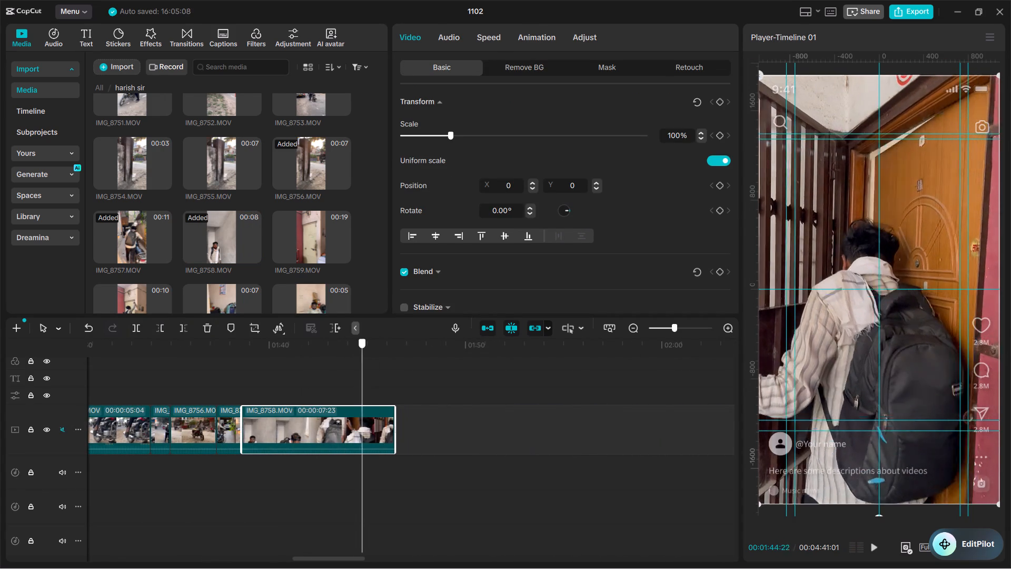
left_click_drag(362, 423, 351, 425)
type("q")
key("space")
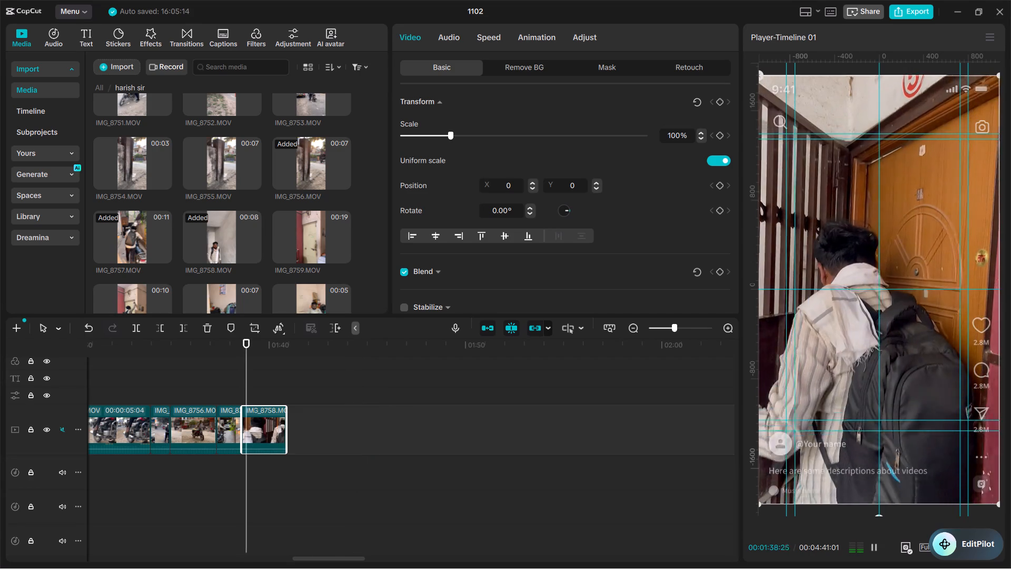
key("space")
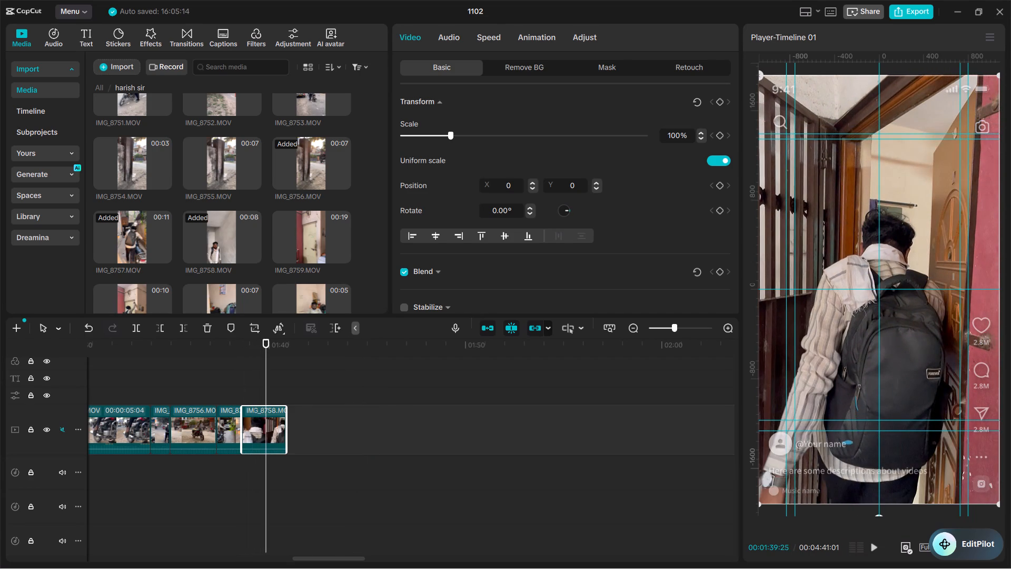
key("w")
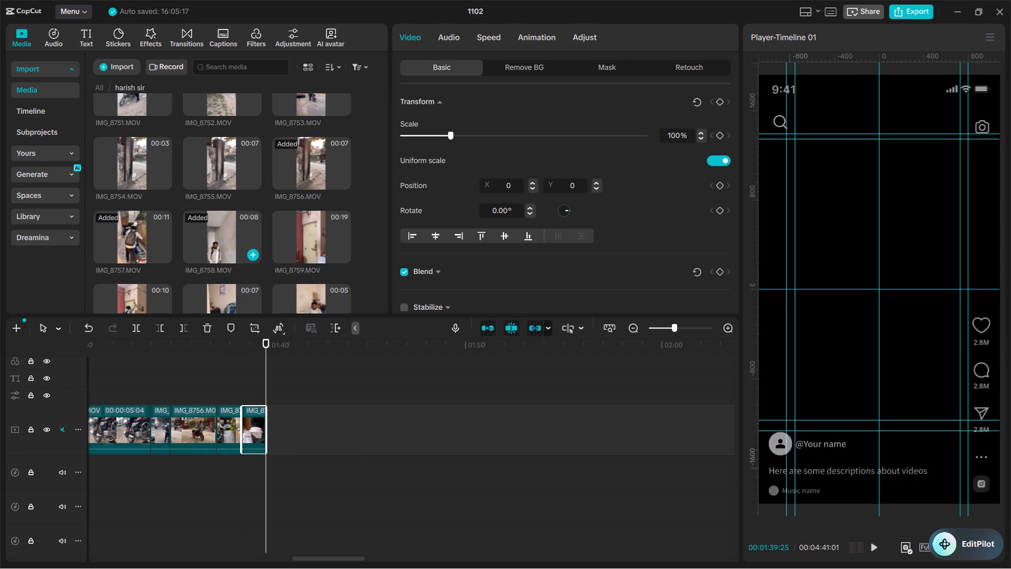
Preview IMG_8759, the man entering the room seen from inside, and append it directly after IMG_8758.
left_click(314, 247)
double_click(314, 243)
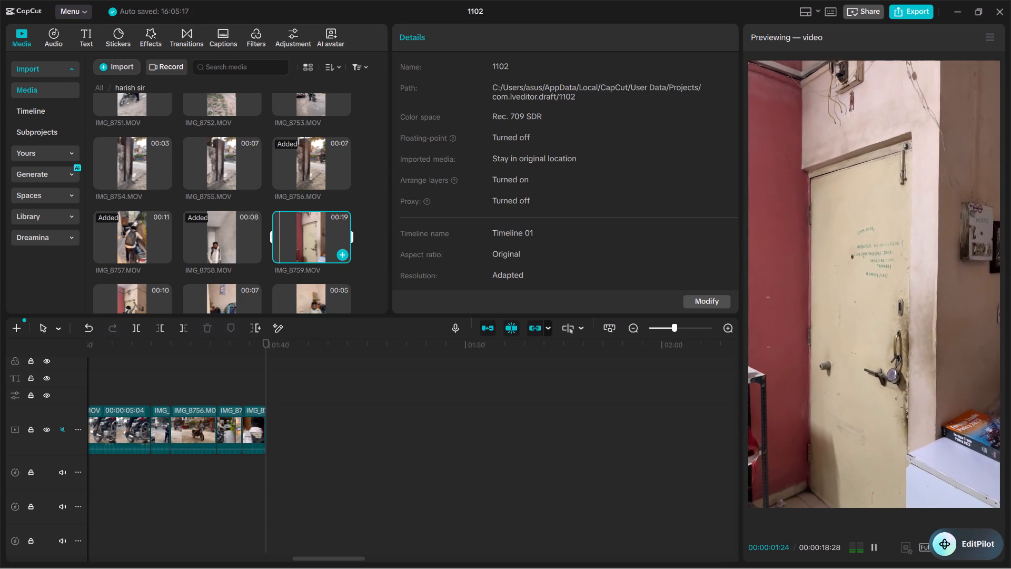
key("space")
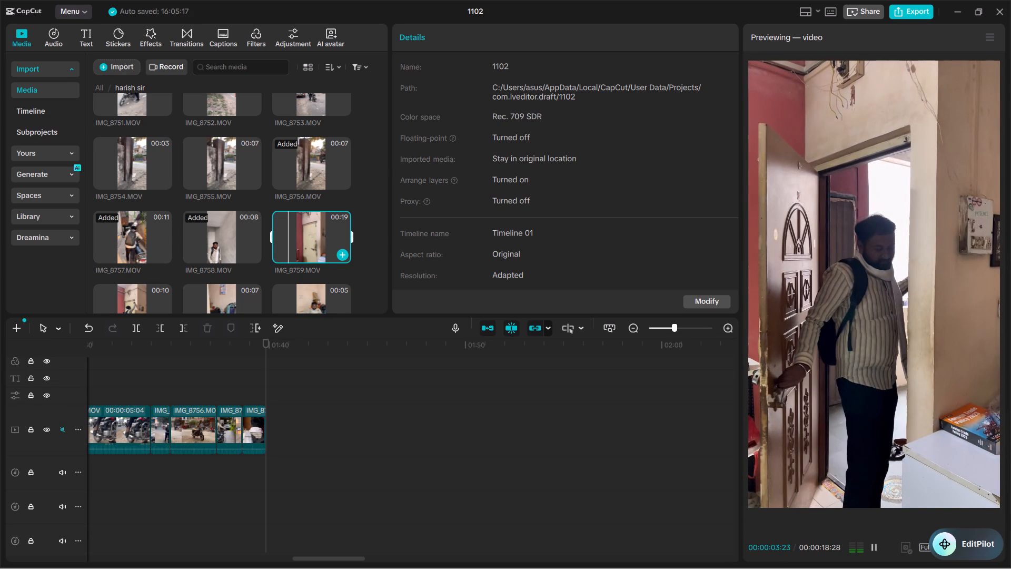
key("space")
key("space")
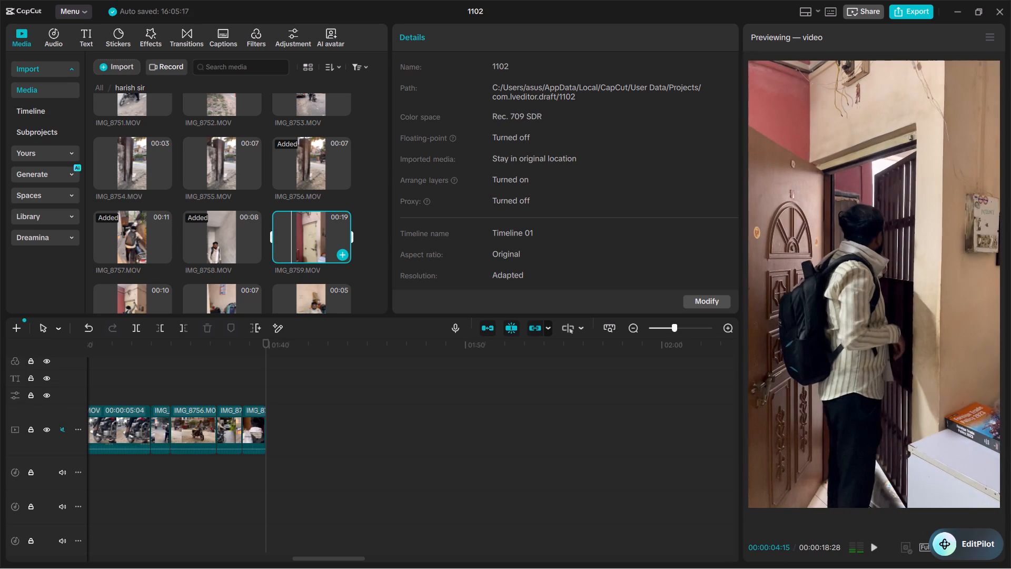
left_click_drag(313, 221, 273, 430)
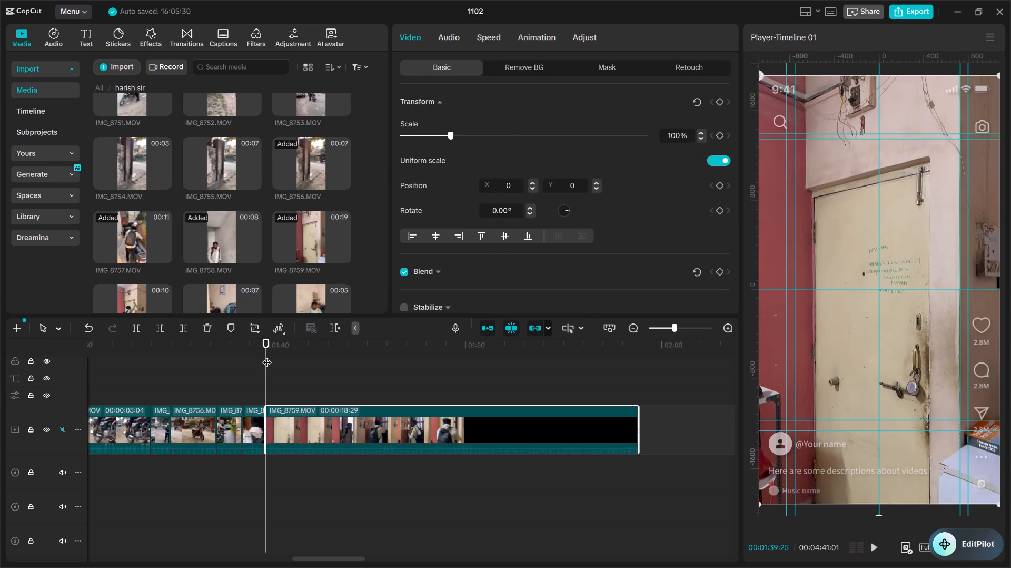
Play IMG_8759 to the door opening and cut off everything before 00:01:42:25, the clip's first 3 seconds.
key("space")
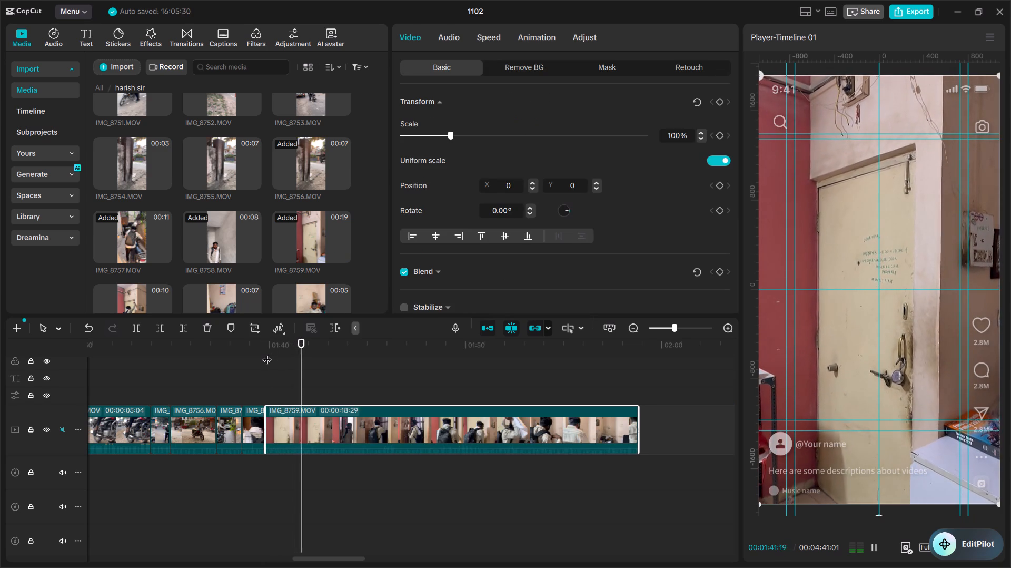
key("space")
key("space")
key("space")
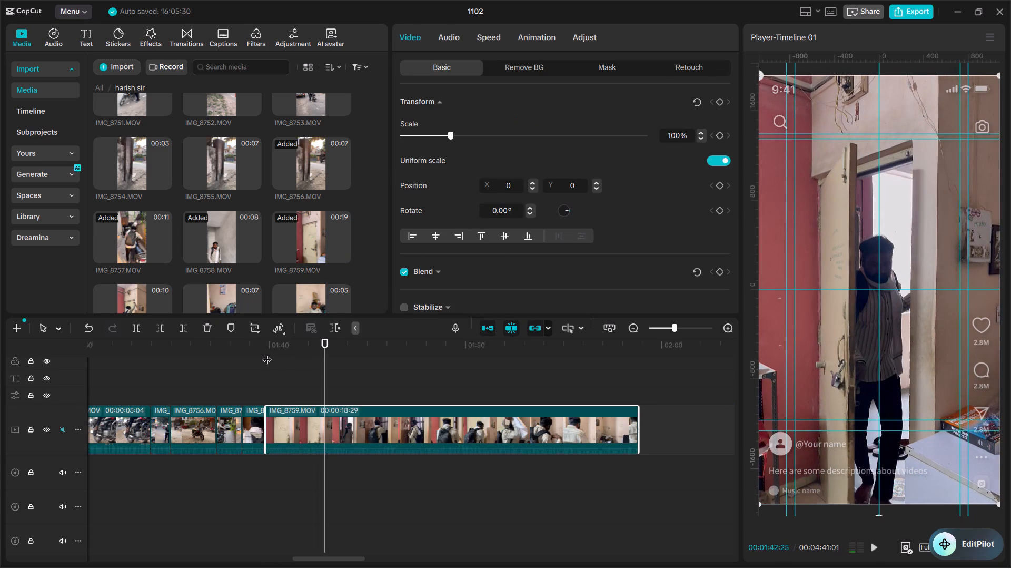
type("q")
Play the rest of IMG_8759 until the man has turned to close the door and cut its end at 00:01:42:02.
key("space")
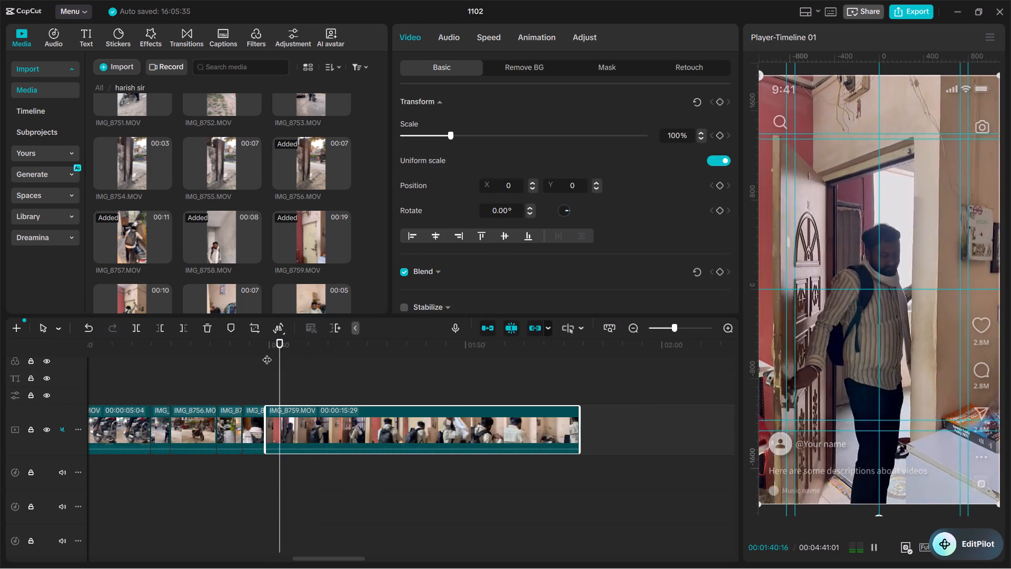
key("space")
key("space")
key("space")
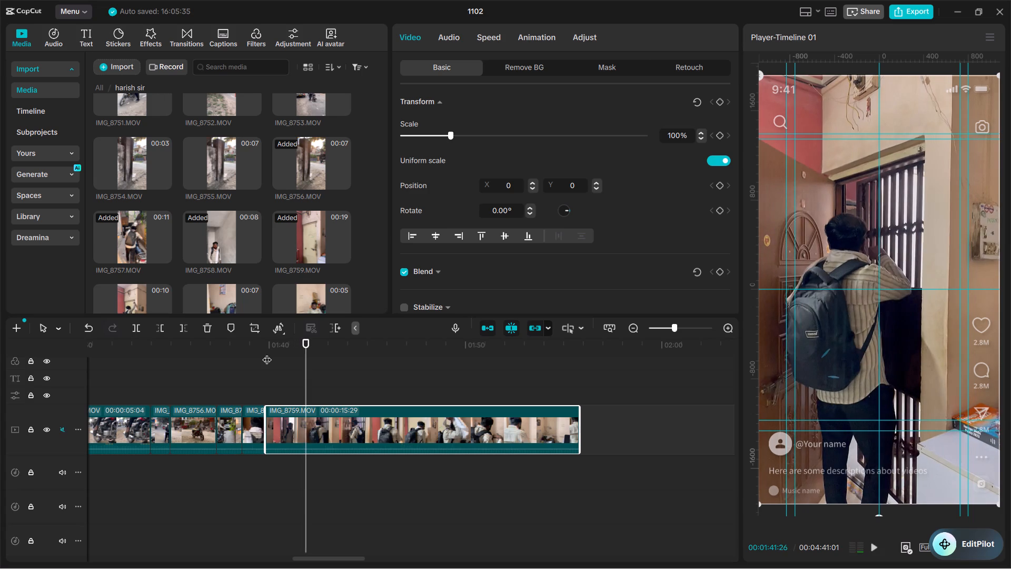
key("space")
key("space")
type("w")
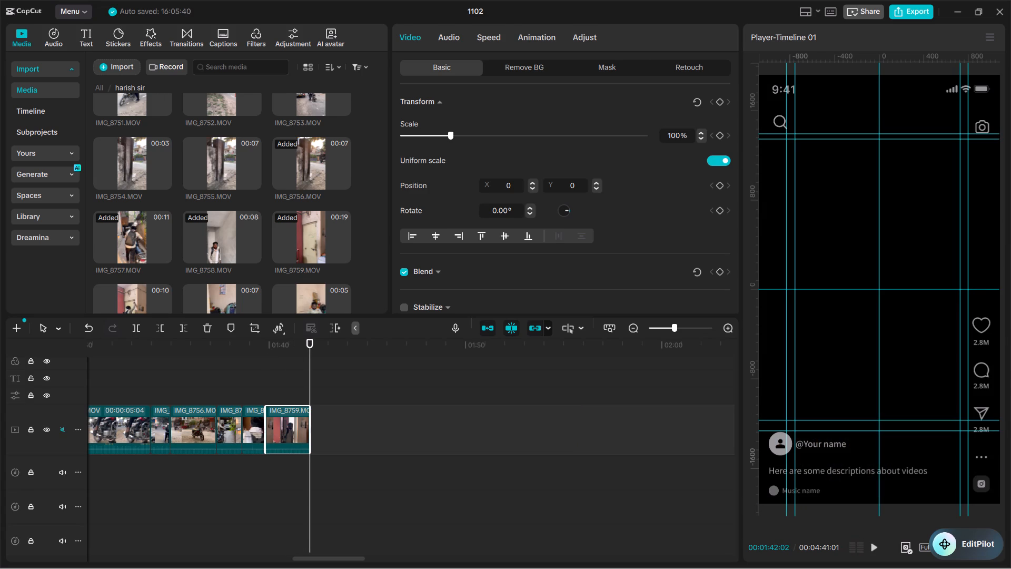
Replay the start of IMG_8759 and trim off its beginning up to 00:01:40:23.
left_click_drag(293, 341, 209, 357)
key("space")
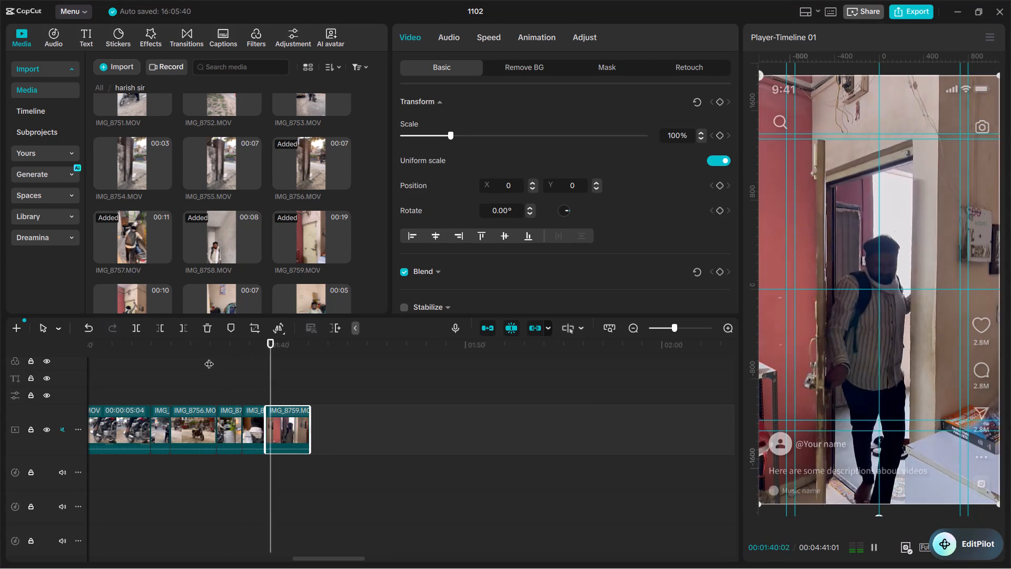
left_click_drag(289, 342, 263, 348)
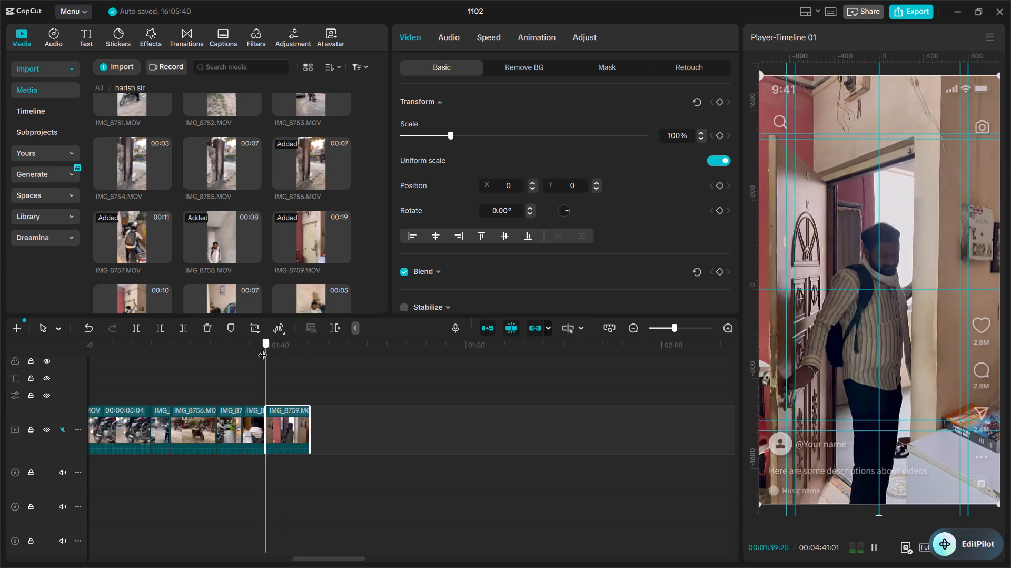
left_click_drag(263, 348, 284, 350)
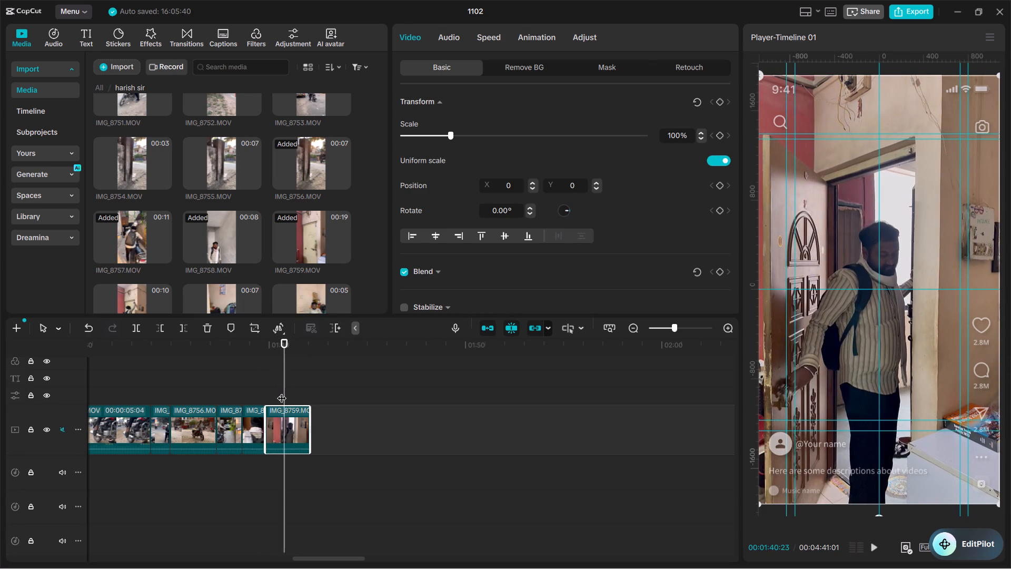
key("q")
Play from the start of IMG_8758 through IMG_8759 to review the cut between the two door shots.
left_click_drag(265, 351, 246, 351)
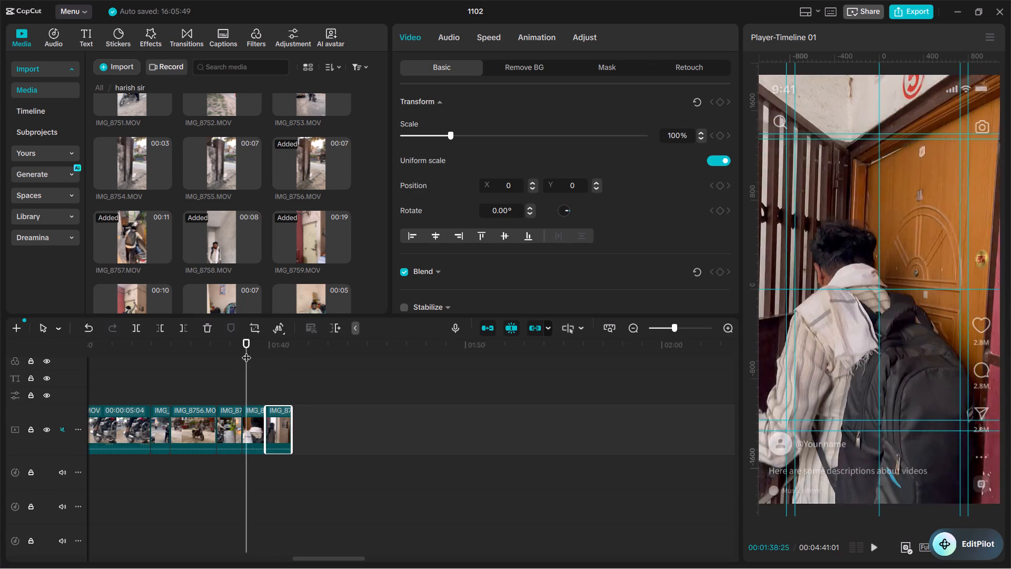
key("space")
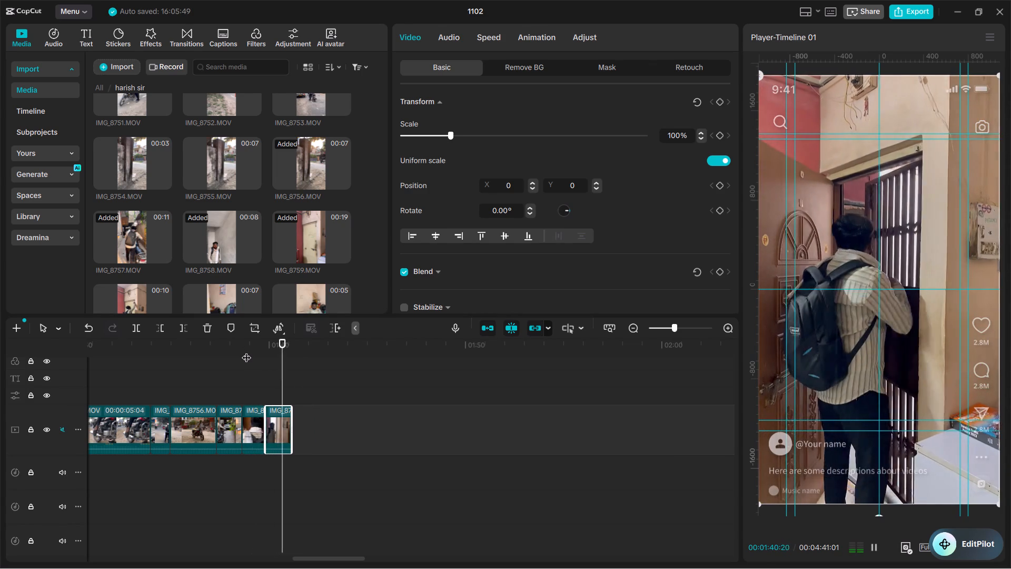
key("space")
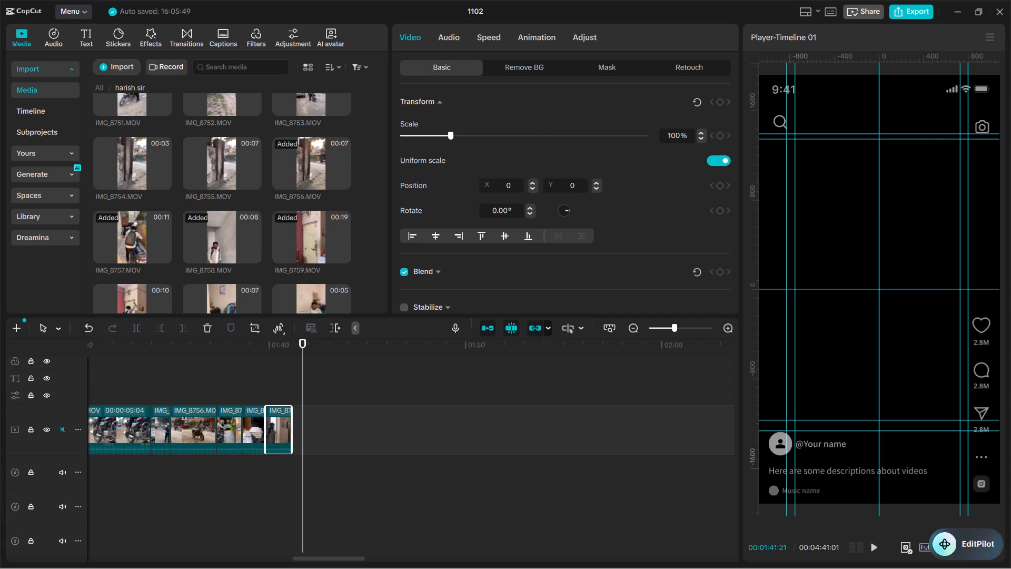
Preview IMG_8760 from the harish sir media and place it on the main track directly after IMG_8759.
scroll(271, 248, "down", 1)
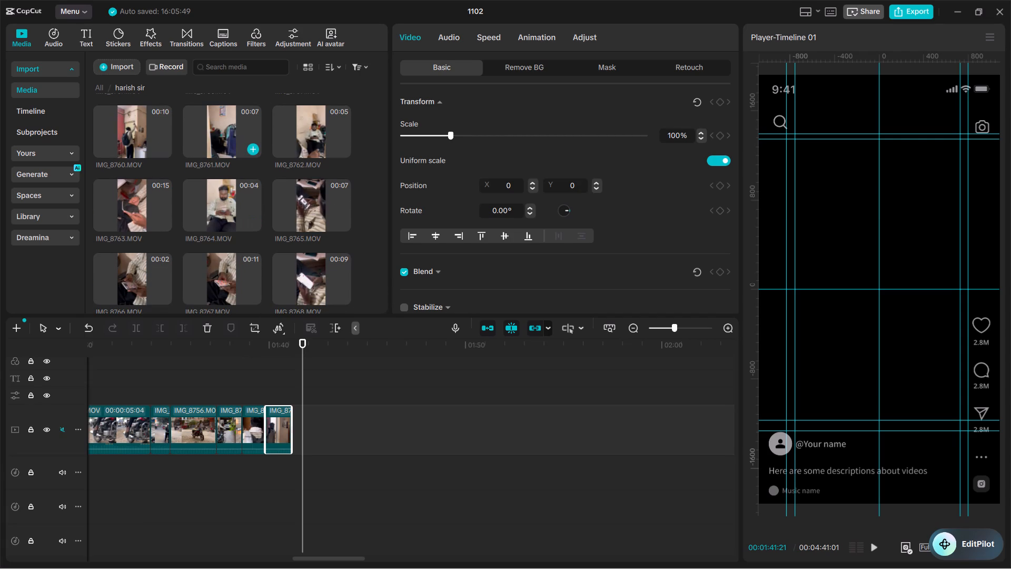
left_click(123, 132)
left_click(123, 132)
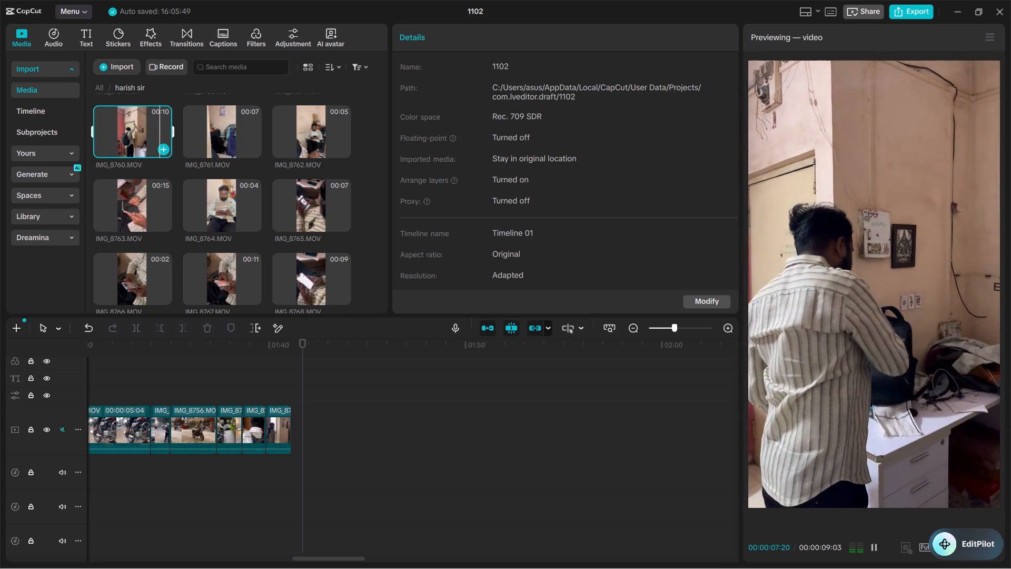
key("space")
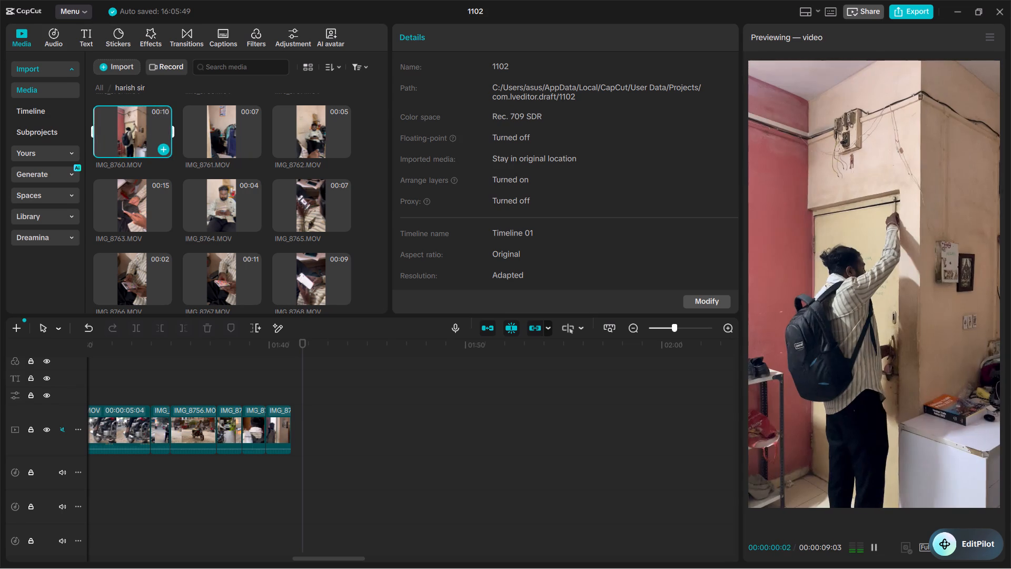
key("space")
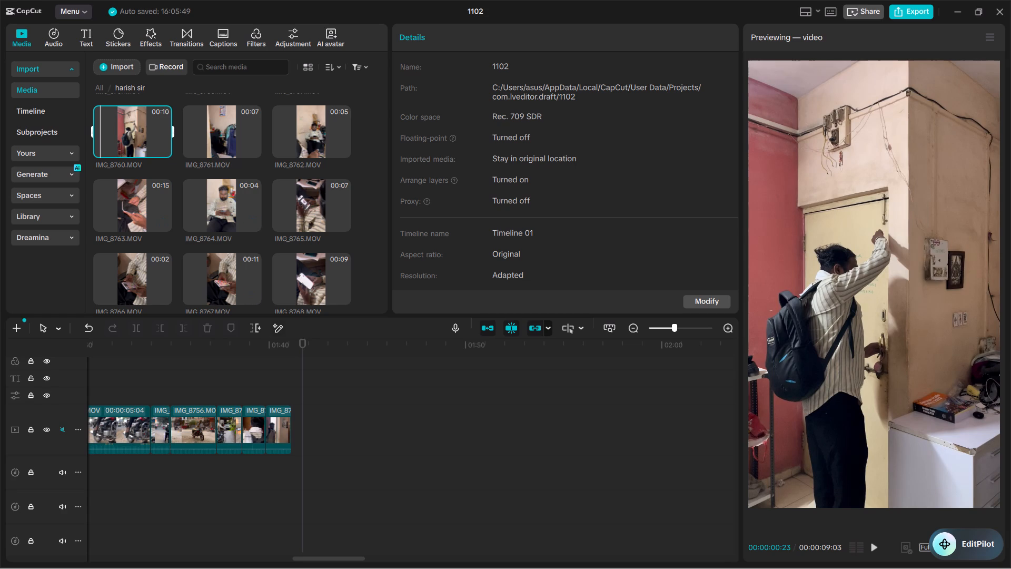
left_click_drag(301, 349, 264, 348)
left_click(300, 346)
left_click_drag(300, 346, 265, 347)
left_click_drag(138, 132, 301, 444)
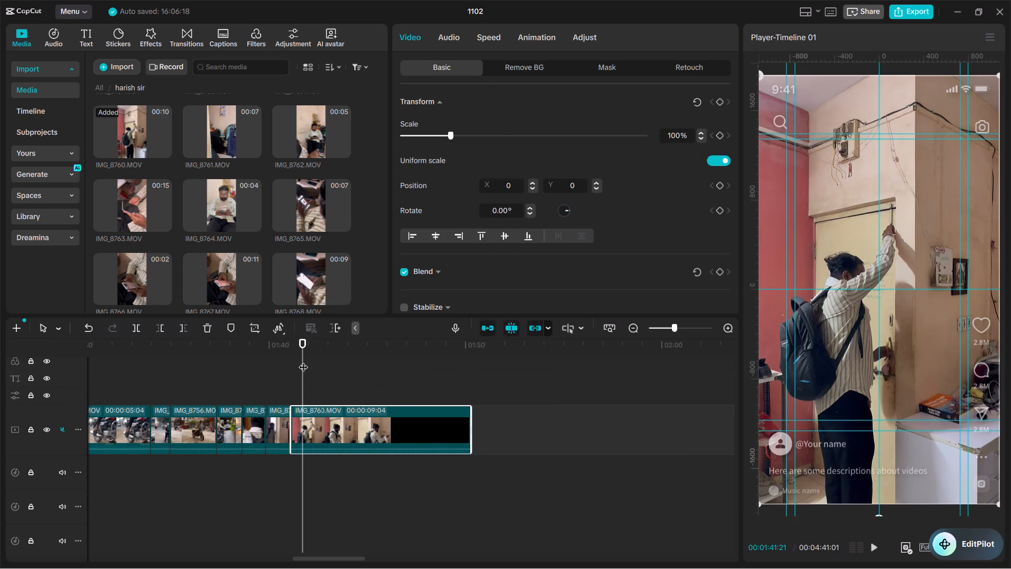
Play the transition from IMG_8759 into IMG_8760 and delete IMG_8759 from the timeline.
left_click_drag(301, 347, 276, 355)
key("space")
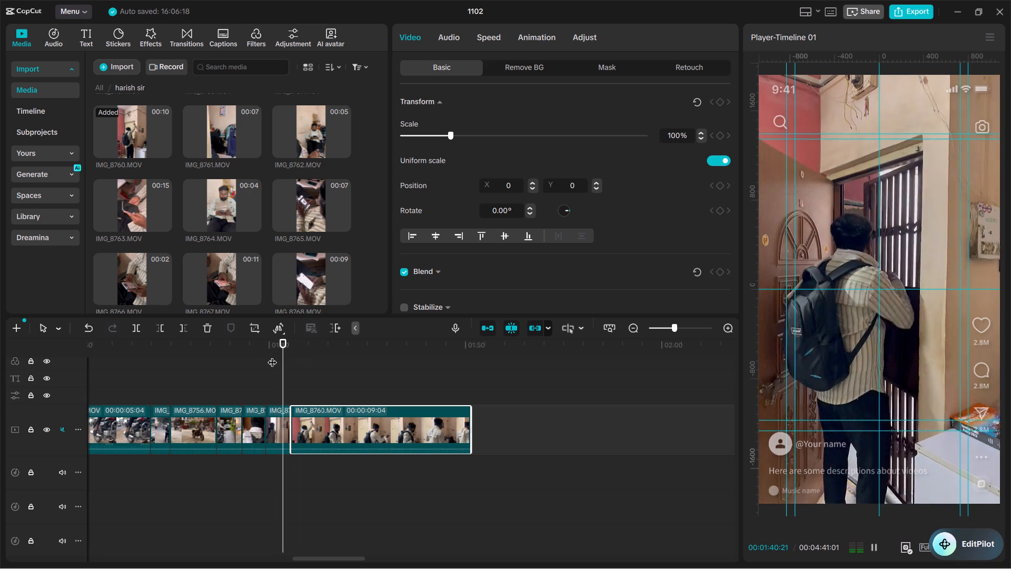
key("space")
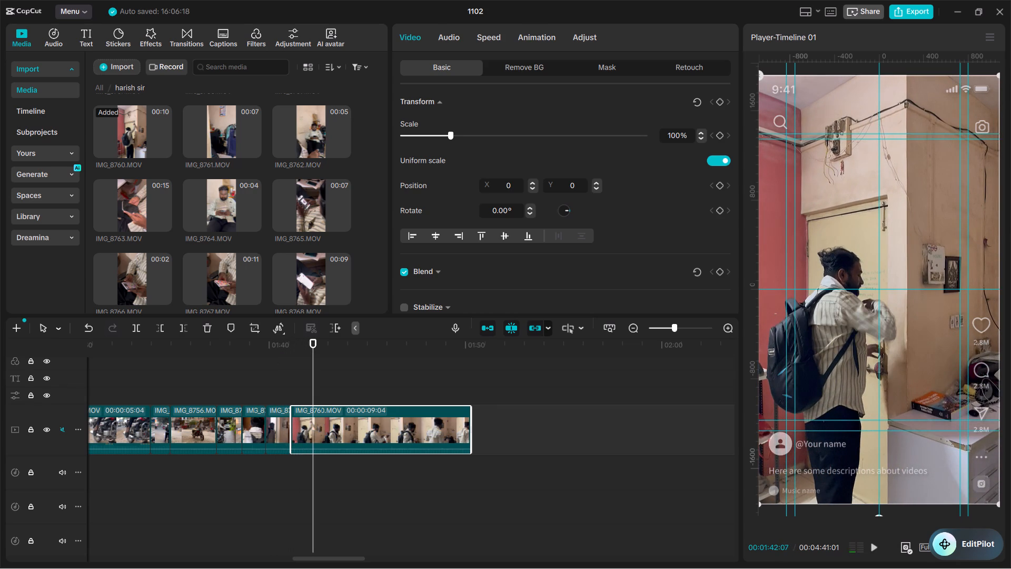
left_click(277, 430)
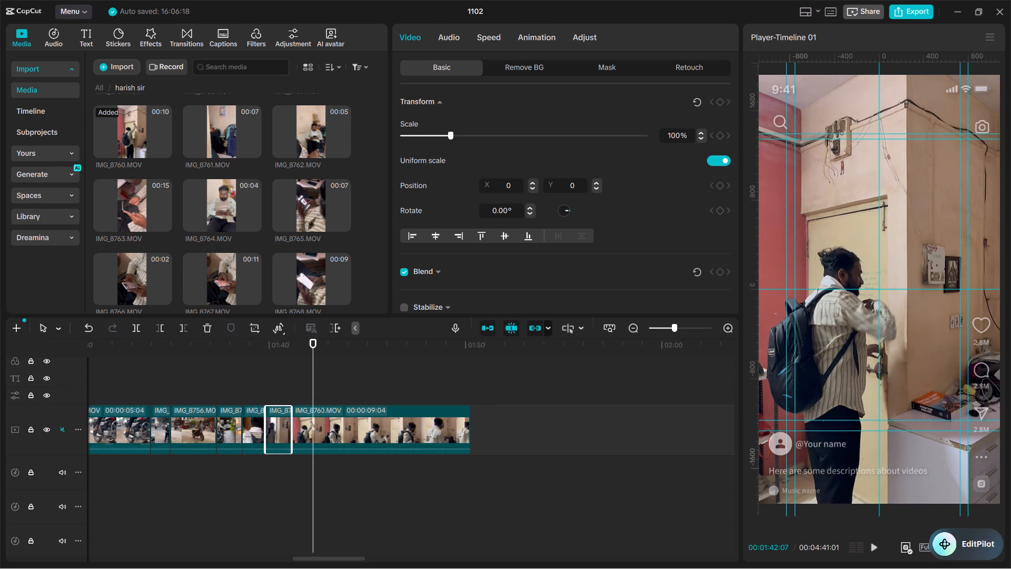
key("BackSpace")
Play the cut from IMG_8758 to IMG_8760 and extend the end of IMG_8758 to about 00:01:40:26.
left_click_drag(312, 351, 240, 357)
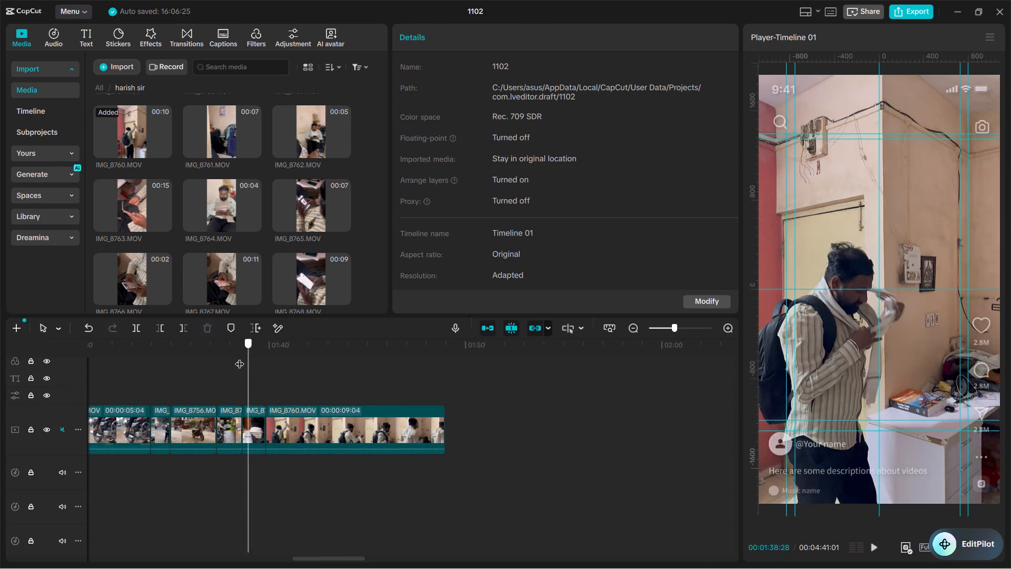
left_click_drag(240, 357, 238, 358)
key("space")
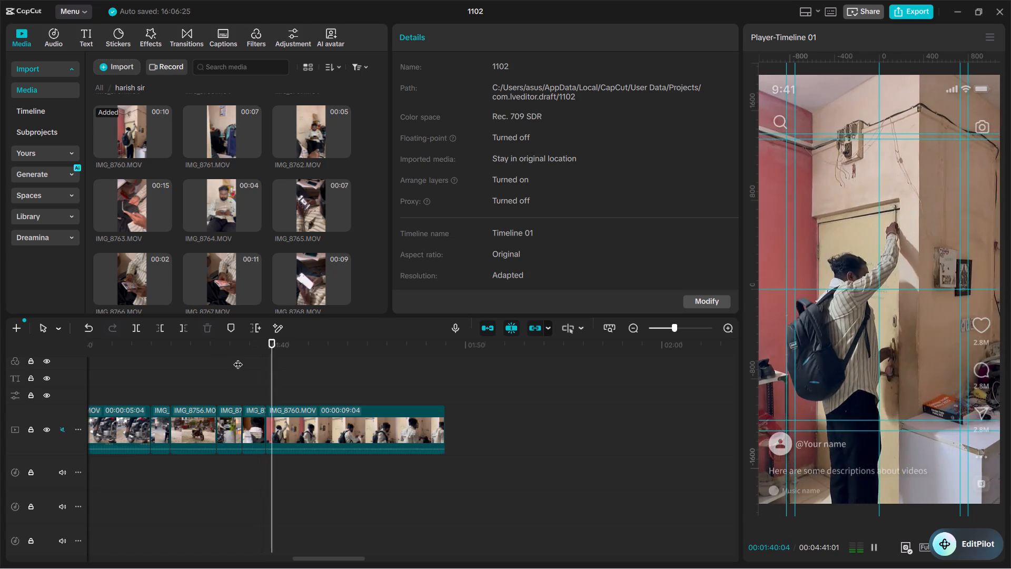
key("space")
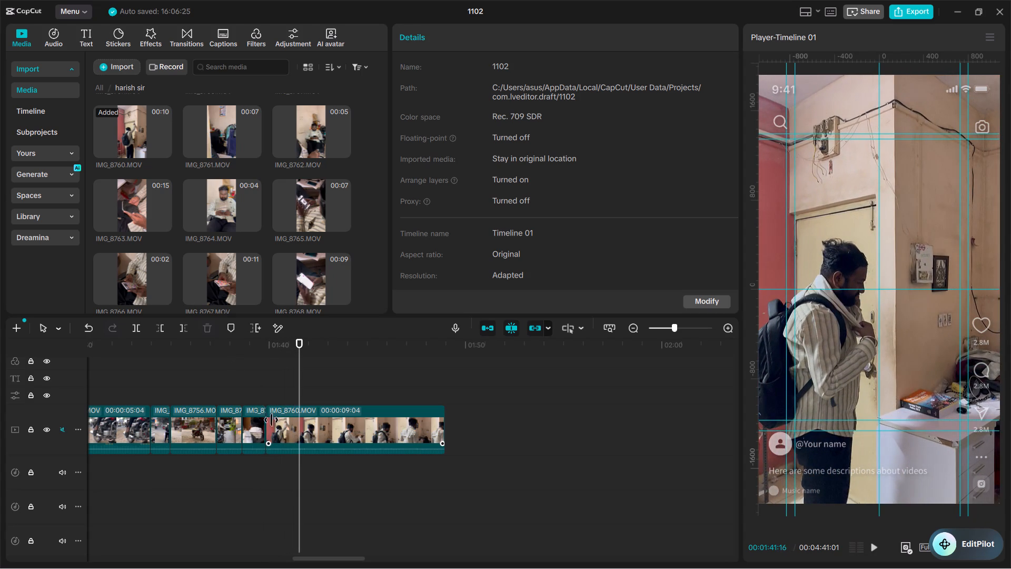
left_click_drag(262, 425, 285, 428)
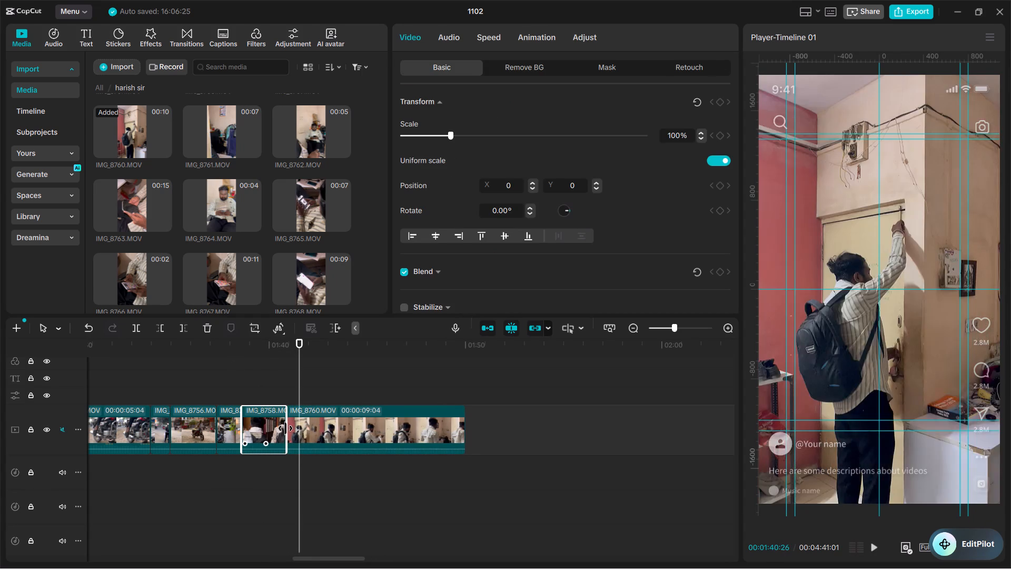
left_click_drag(285, 428, 287, 428)
Play from IMG_8758 through IMG_8760, cut off about the first 5 seconds of IMG_8760, and review the remainder to its end.
left_click_drag(302, 346, 243, 347)
key("space")
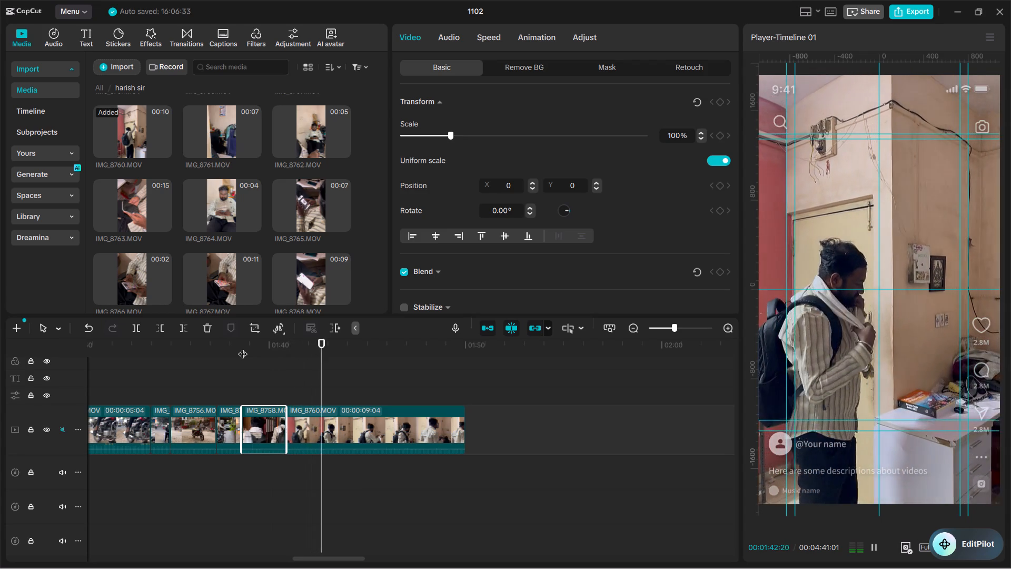
key("space")
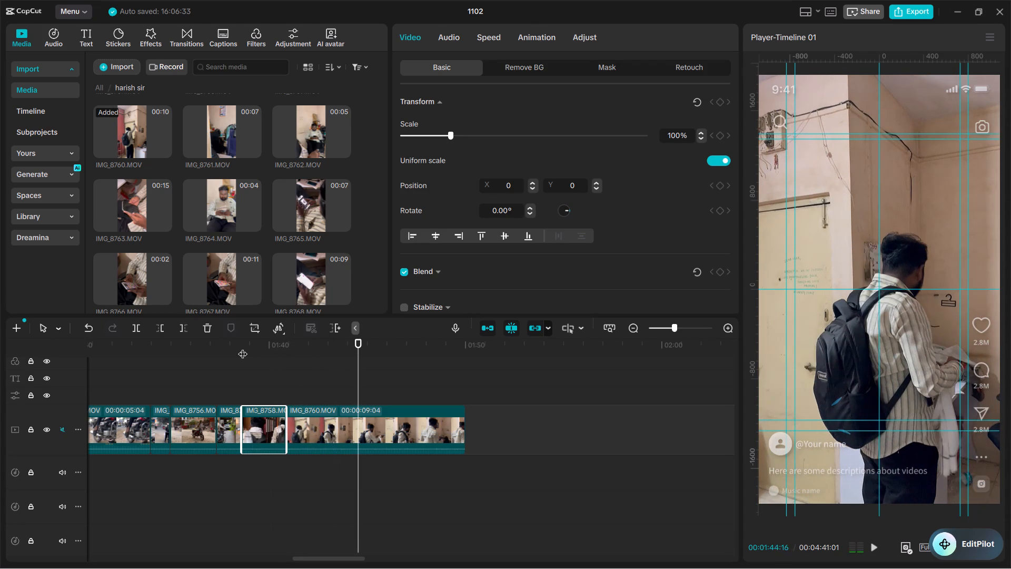
left_click_drag(357, 348, 336, 351)
key("space")
key("space")
key("space")
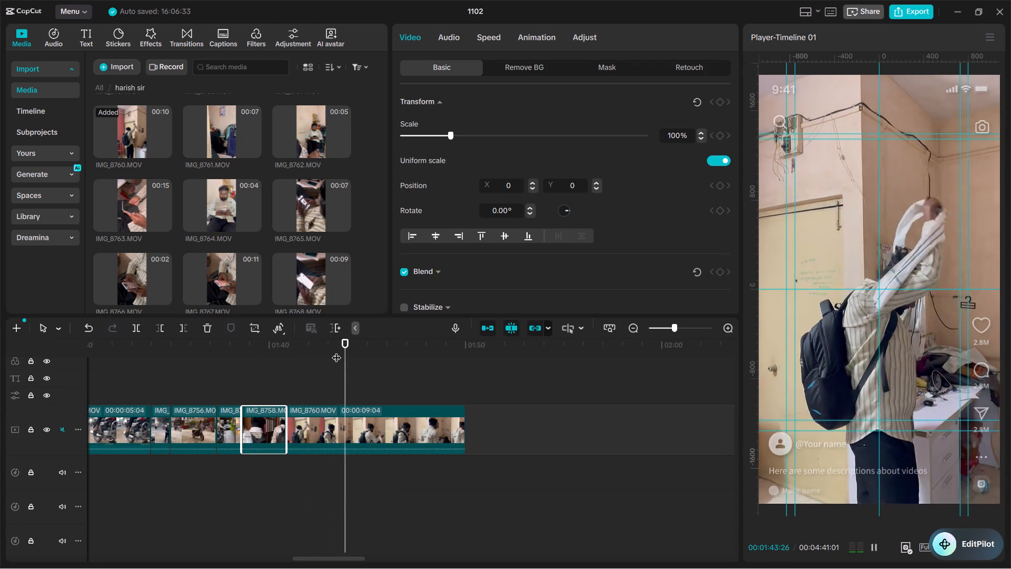
key("space")
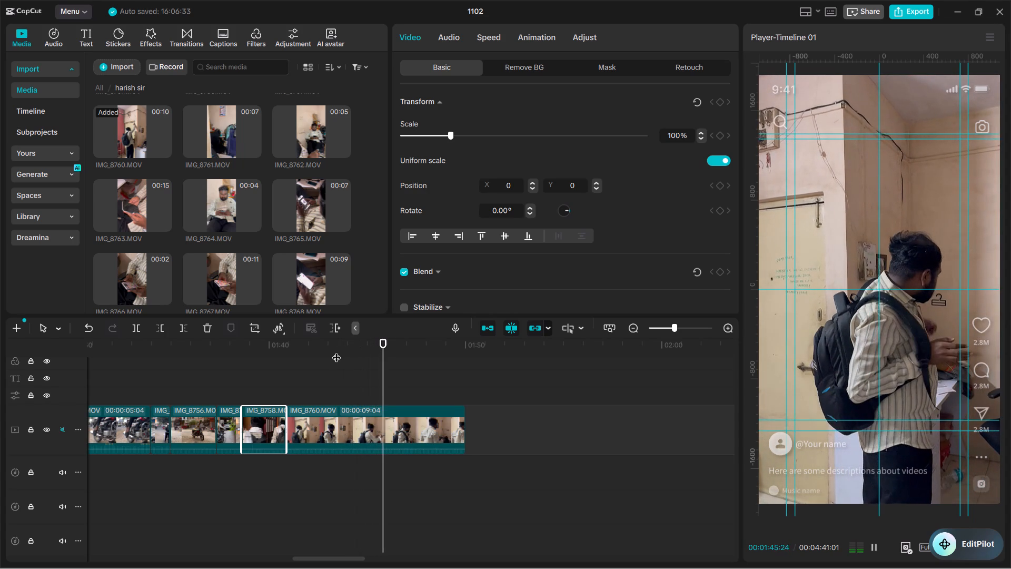
key("q")
key("space")
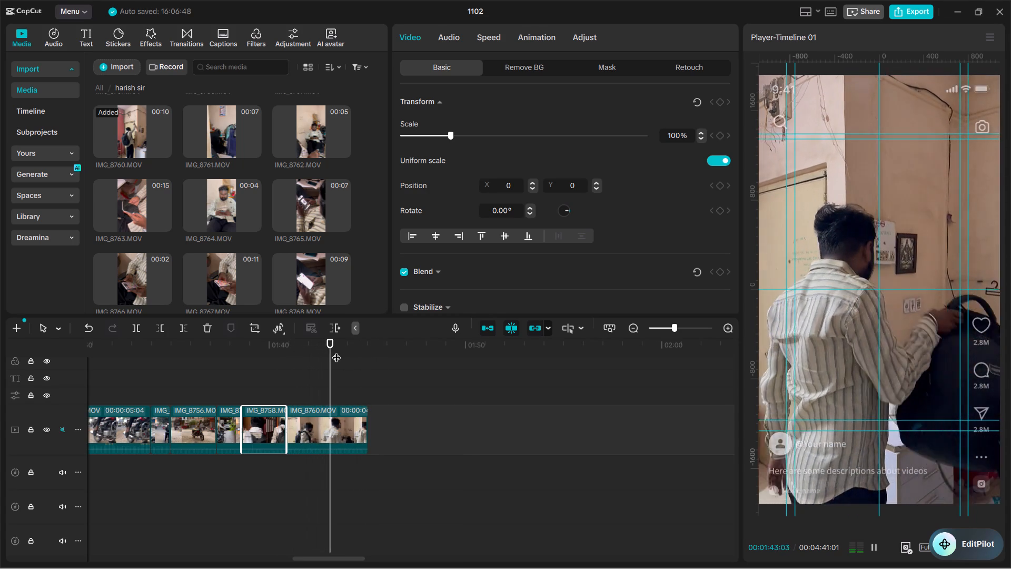
key("space")
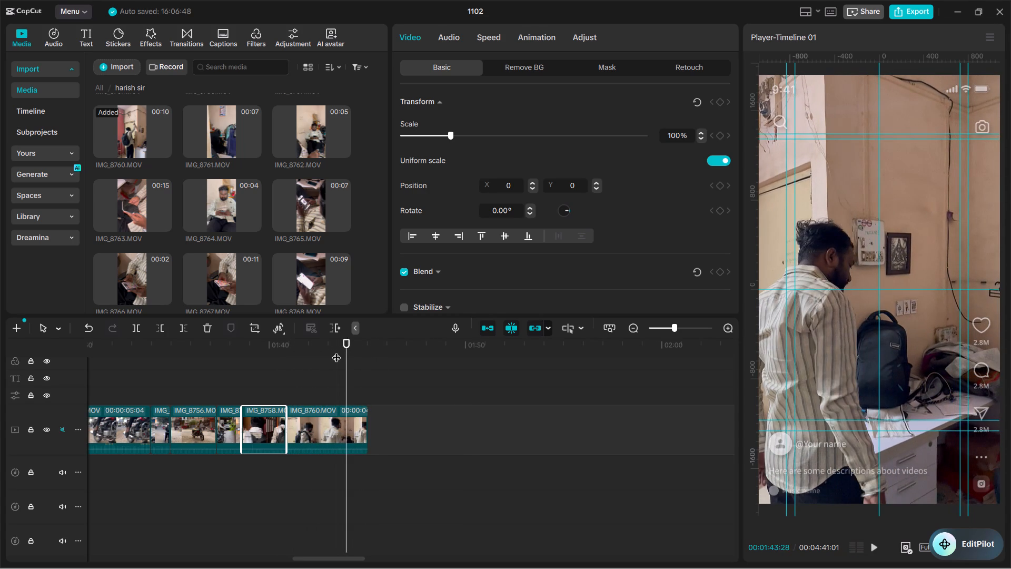
key("space")
key("space")
key("space")
key("space")
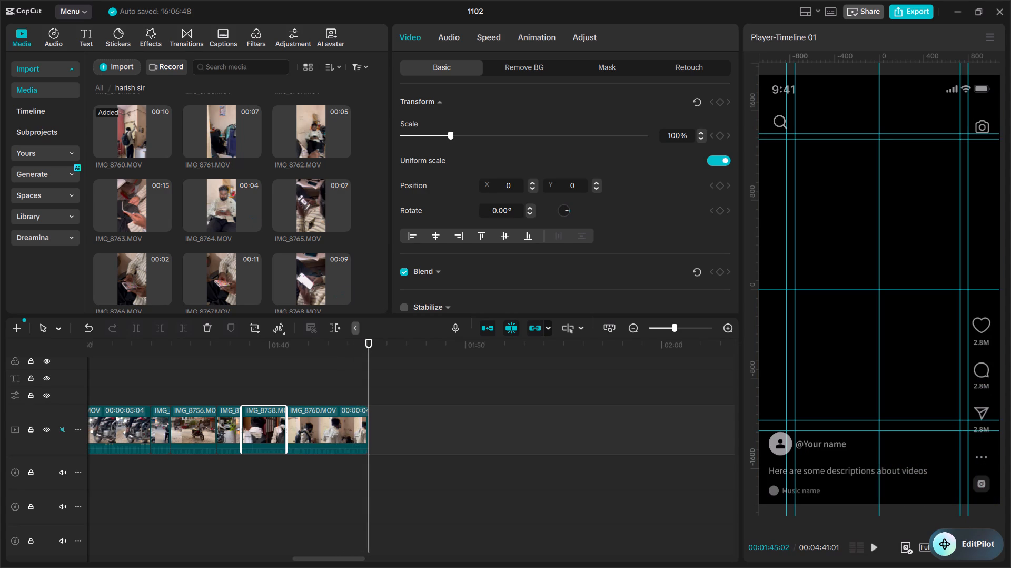
Preview IMG_8761 and place it on the main track directly after IMG_8760.
left_click(199, 140)
left_click(220, 137)
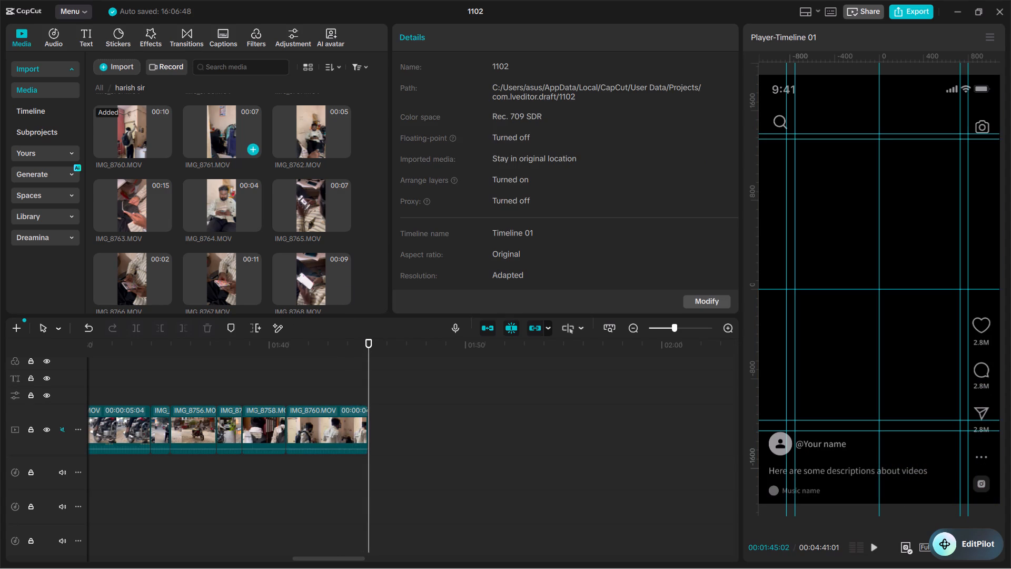
left_click(220, 137)
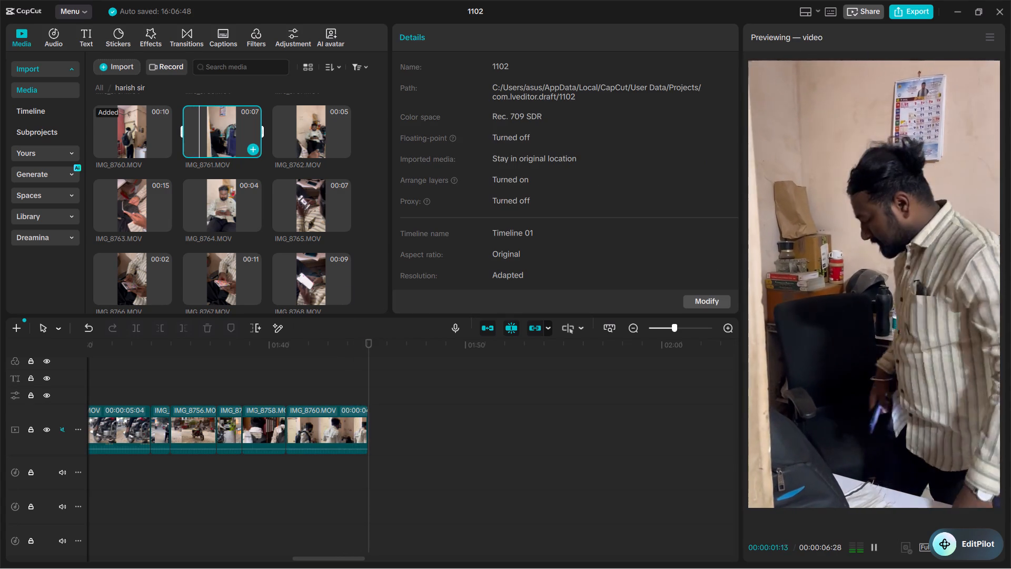
key("space")
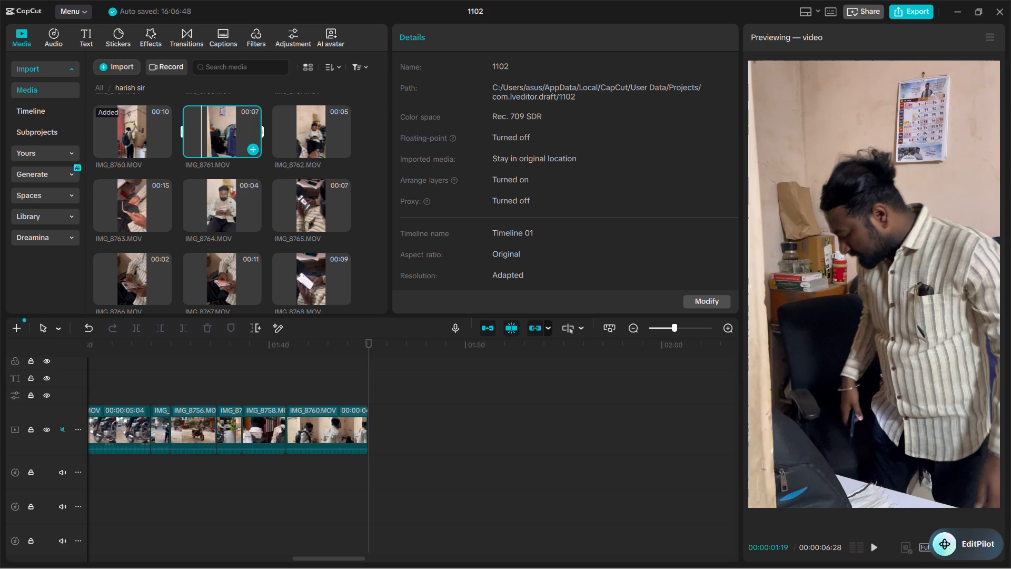
left_click_drag(221, 137, 382, 405)
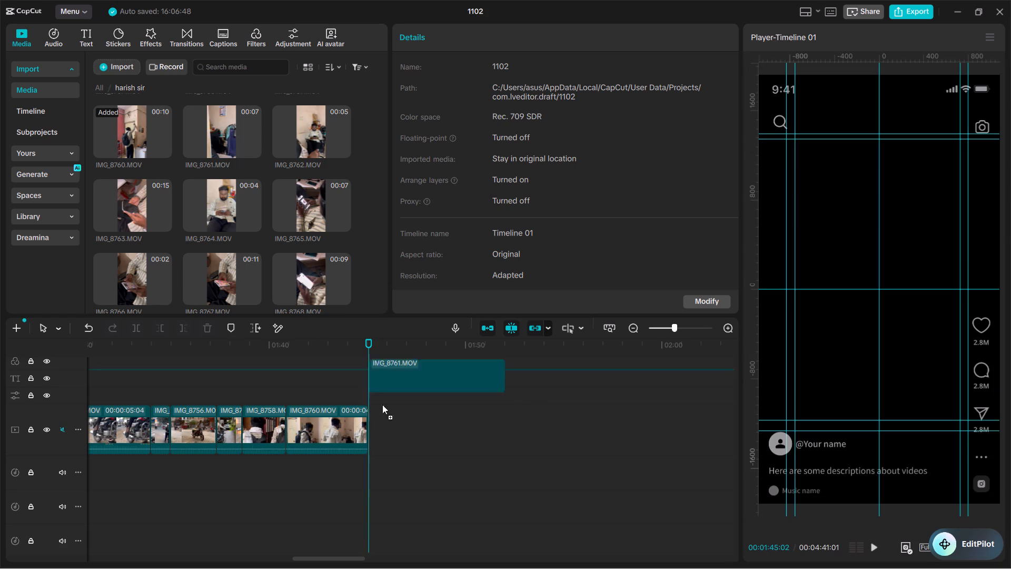
left_click_drag(382, 405, 398, 428)
Play from IMG_8760 into IMG_8761 and cut off the beginning of IMG_8761 up to 00:01:46:21.
left_click_drag(370, 354, 339, 354)
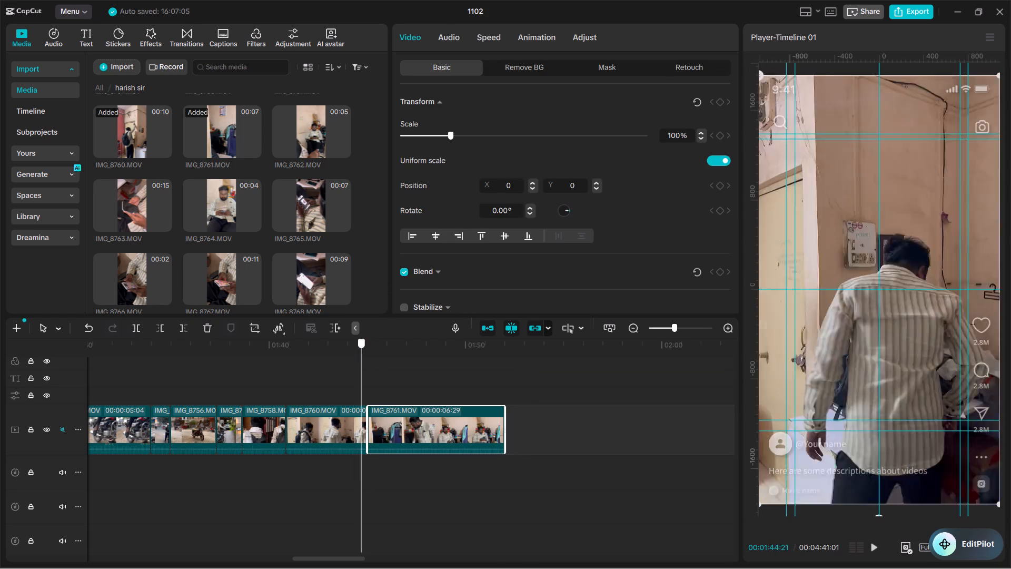
left_click_drag(339, 354, 319, 354)
key("space")
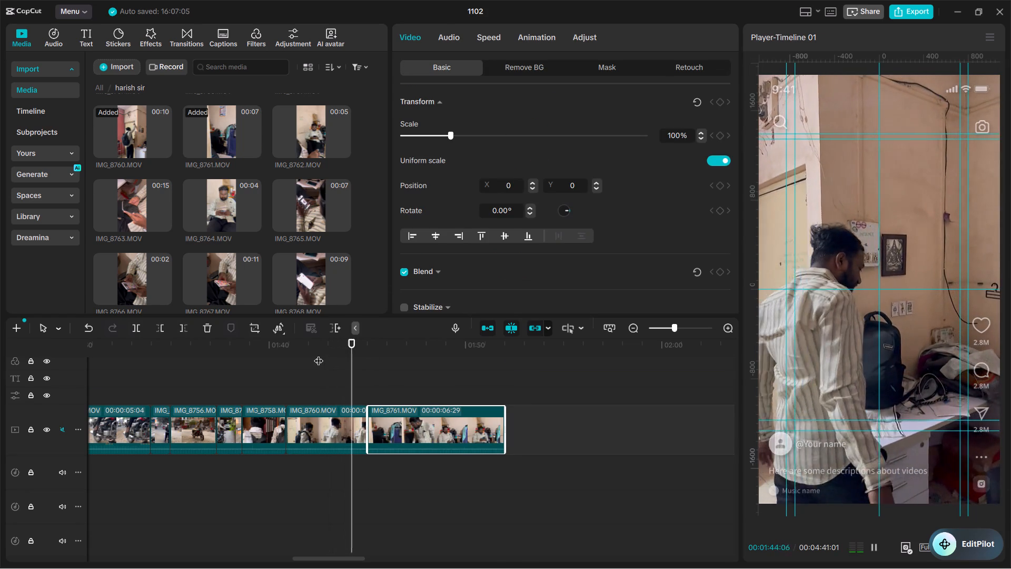
key("space")
key("space")
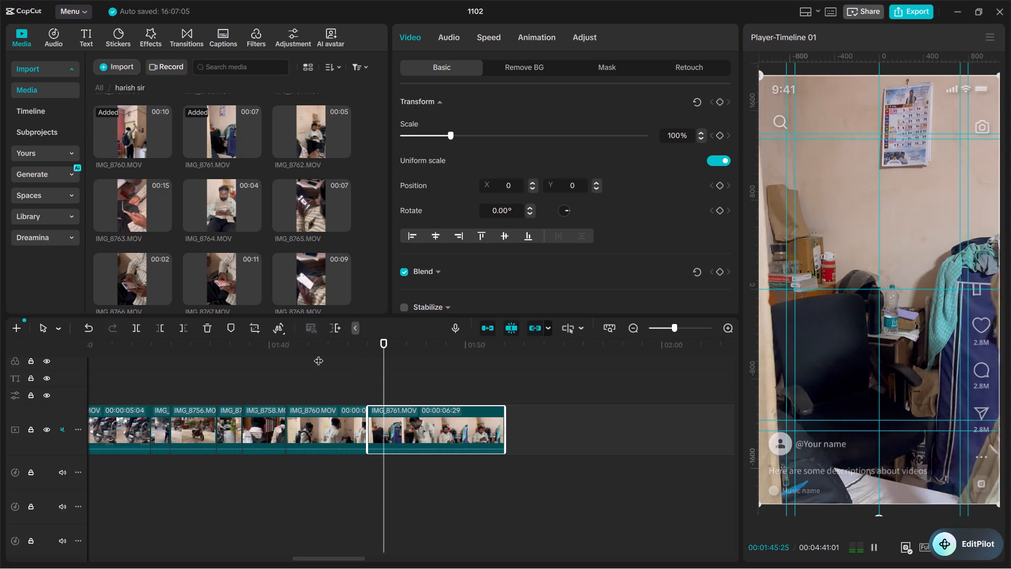
key("space")
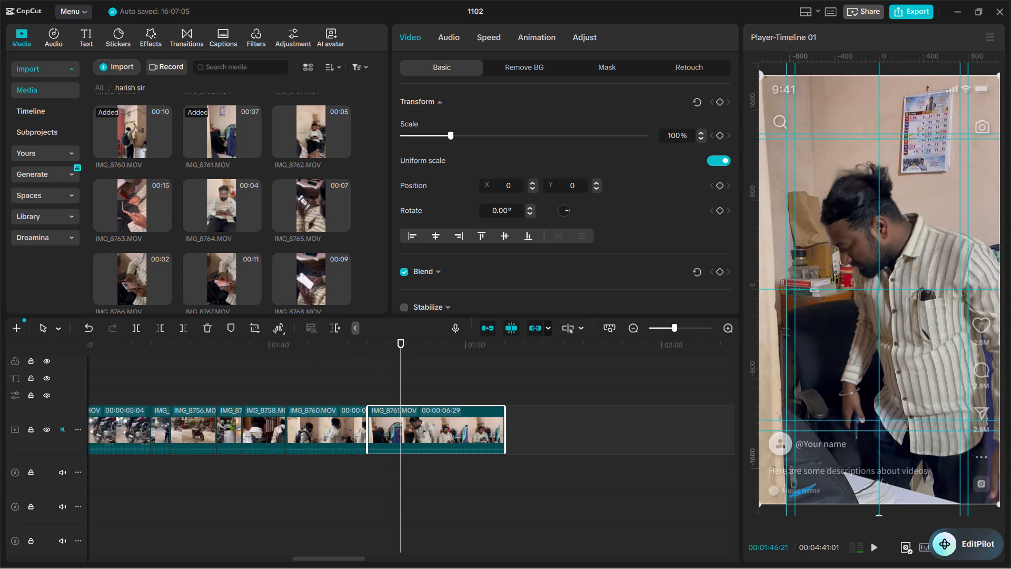
key("q")
Play the rest of IMG_8761 with the man sitting and using his phone, and cut its end at 00:01:48:27.
key("space")
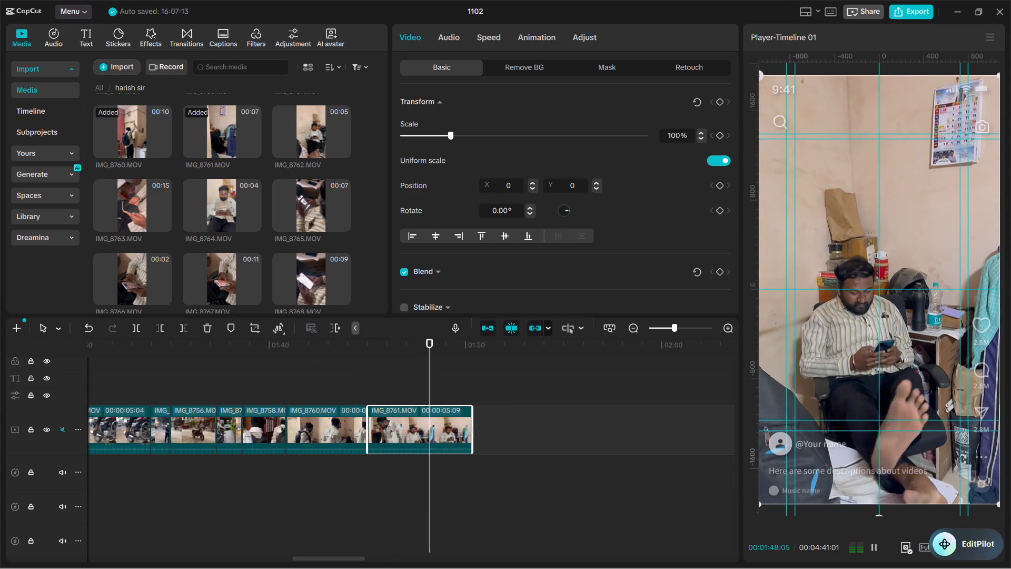
key("space")
key("space")
key("space")
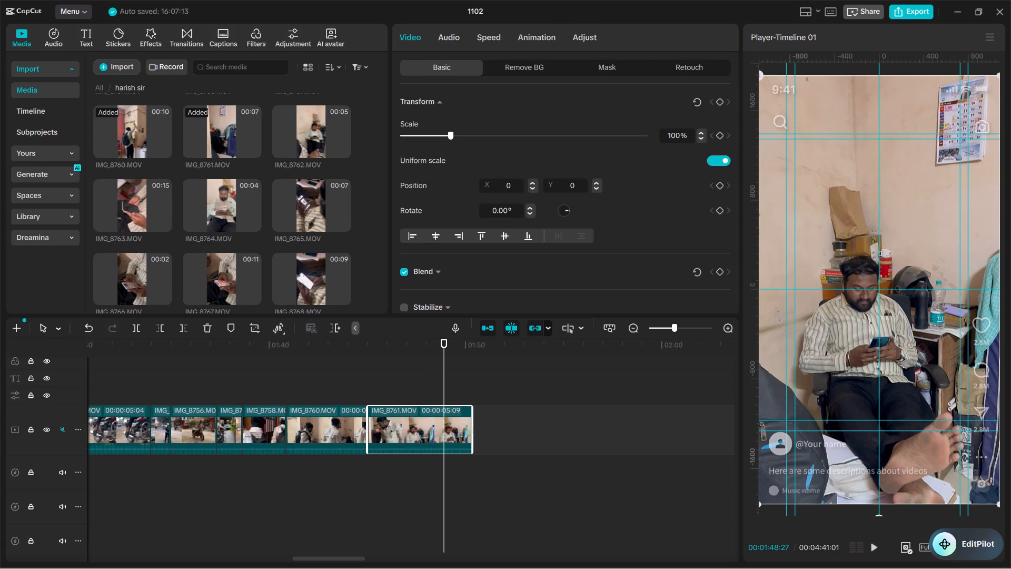
key("w")
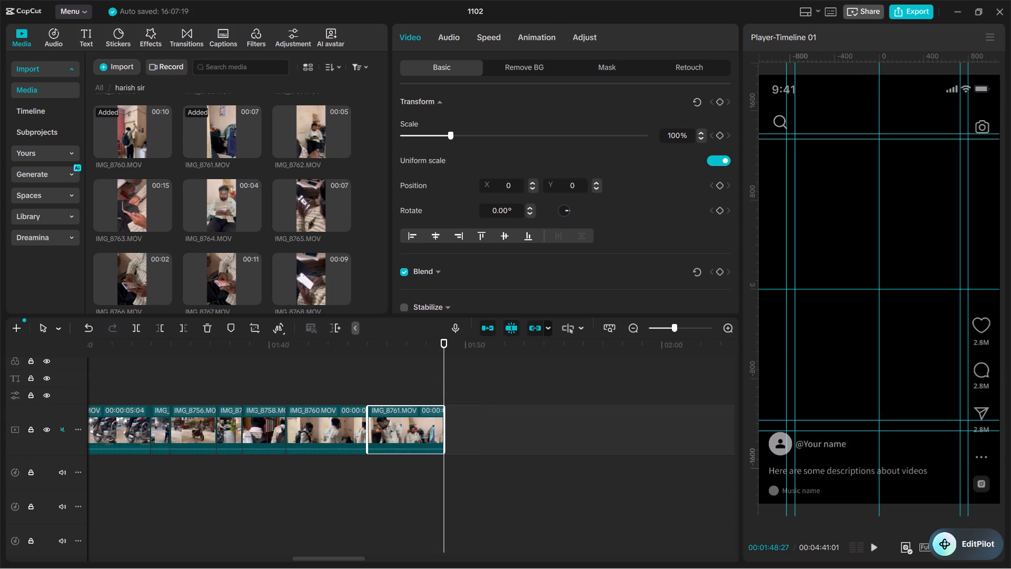
Replay the sequence into IMG_8761 and trim off the clip's beginning up to 00:01:45:12.
left_click_drag(392, 340, 265, 356)
key("space")
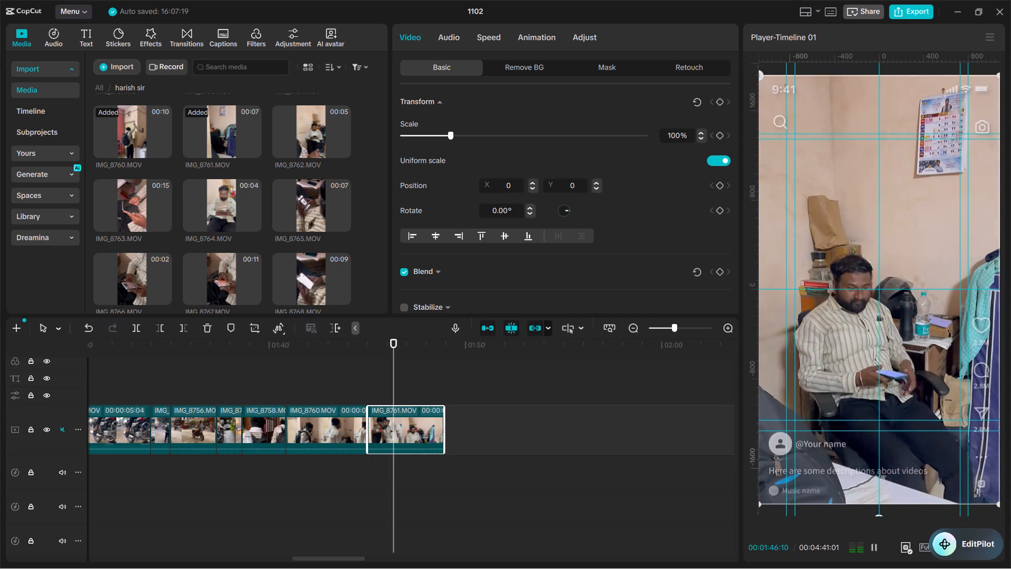
key("space")
left_click_drag(400, 343, 375, 343)
type("q")
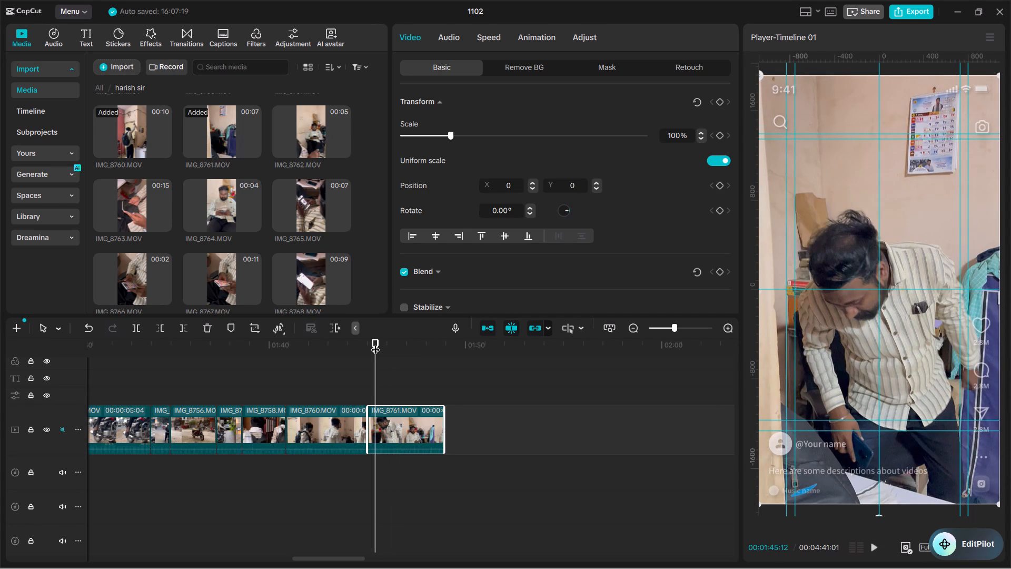
Replay the cut from IMG_8760 into the trimmed IMG_8761 several times, checking how the man's sitting-down movement continues.
key("space")
key("space")
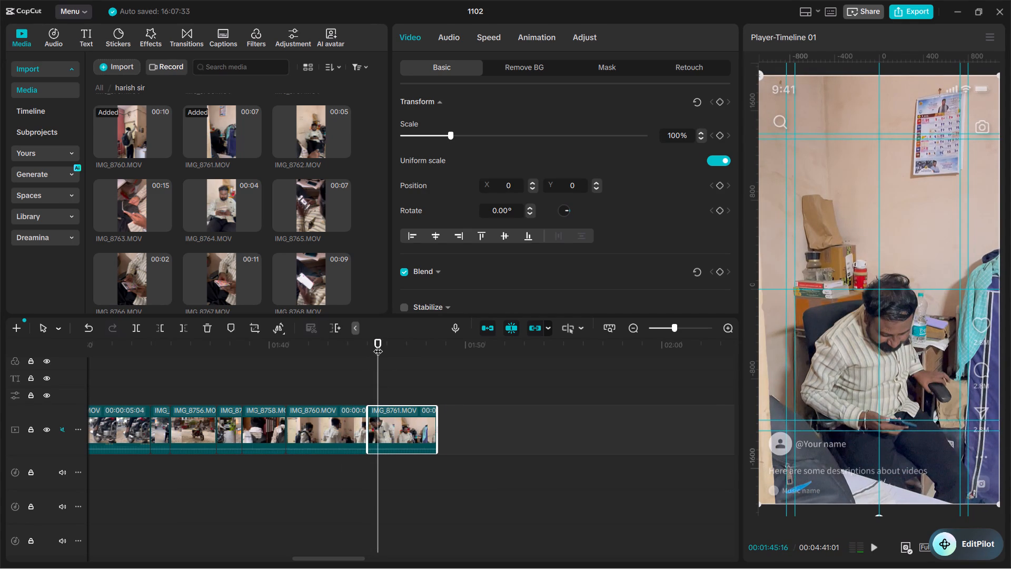
left_click_drag(376, 345, 342, 345)
key("space")
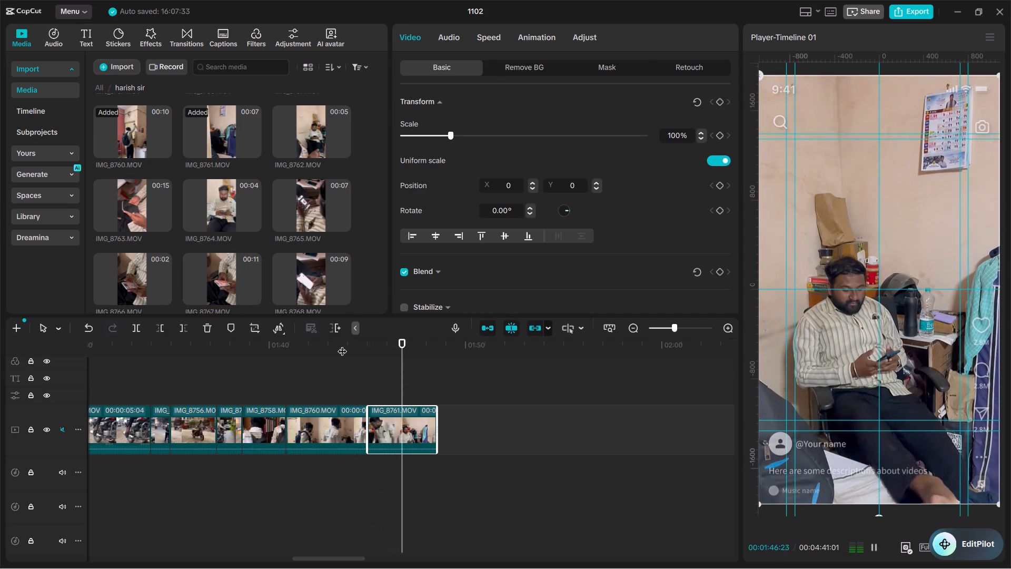
key("space")
left_click_drag(358, 342, 349, 345)
key("space")
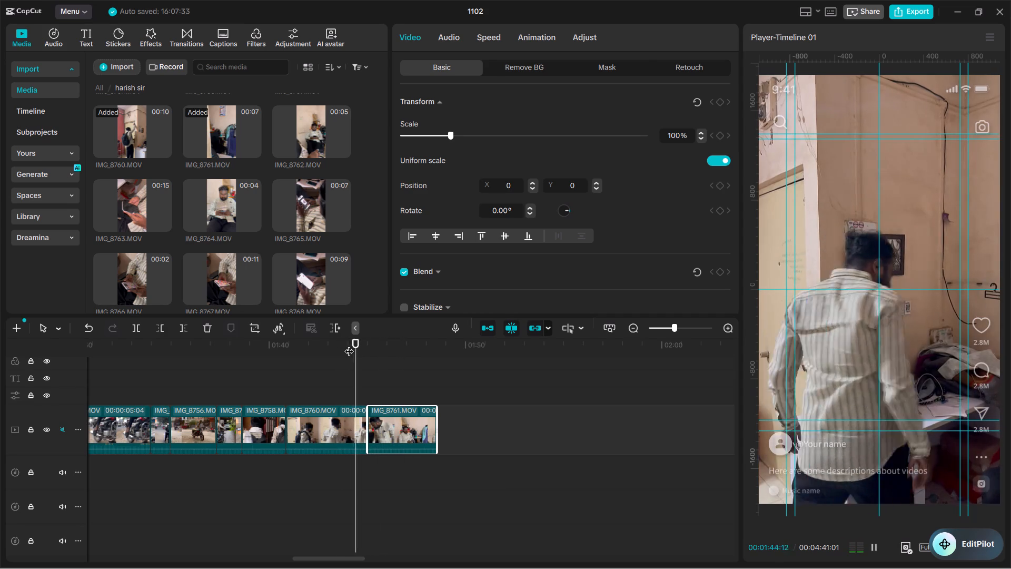
key("space")
key("space")
key("space")
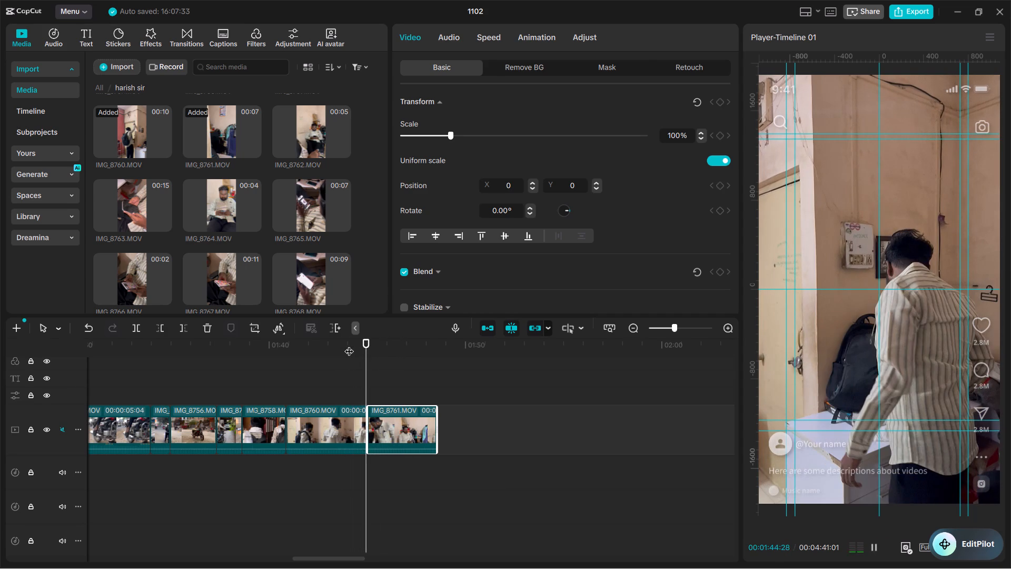
key("space")
key("space")
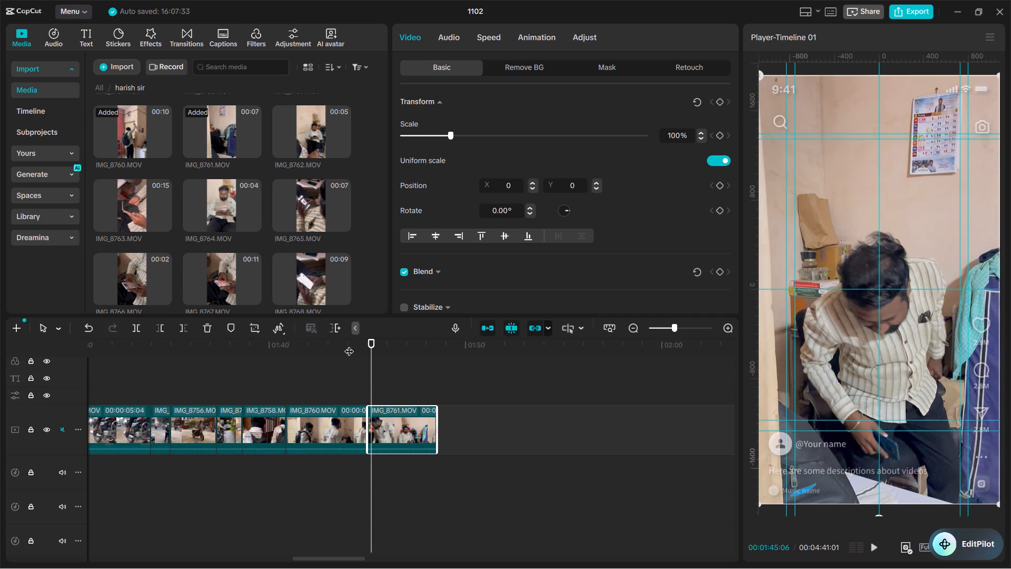
key("space")
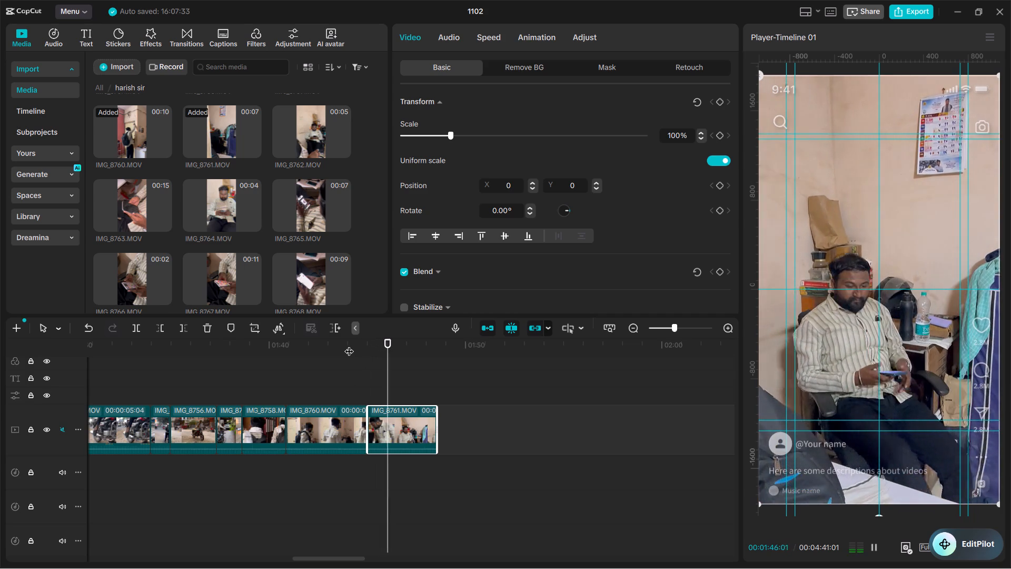
key("space")
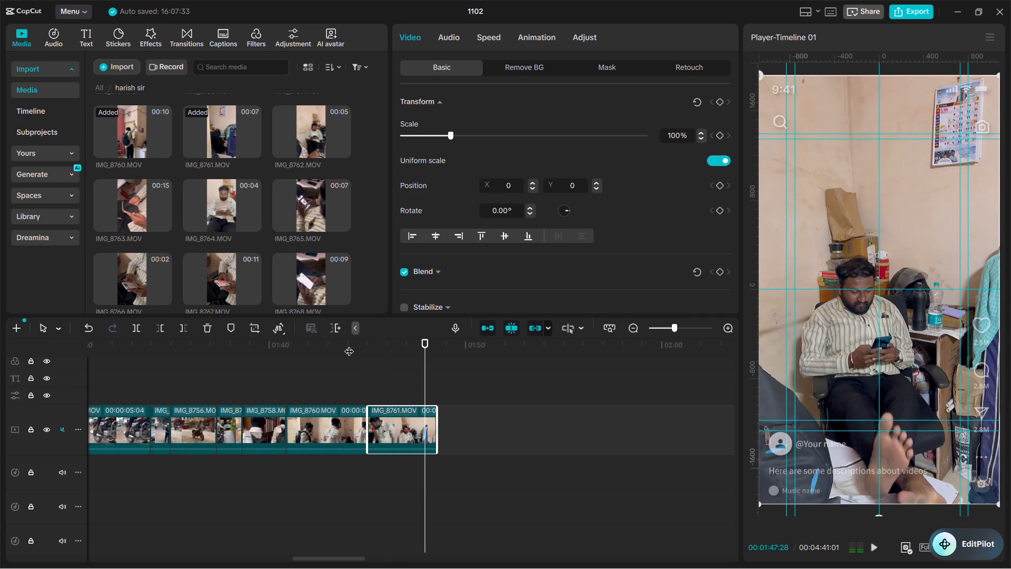
Play past the last clip while following the music, split the audio at 00:01:58:15 and delete the part after it.
left_click_drag(368, 345, 285, 353)
key("space")
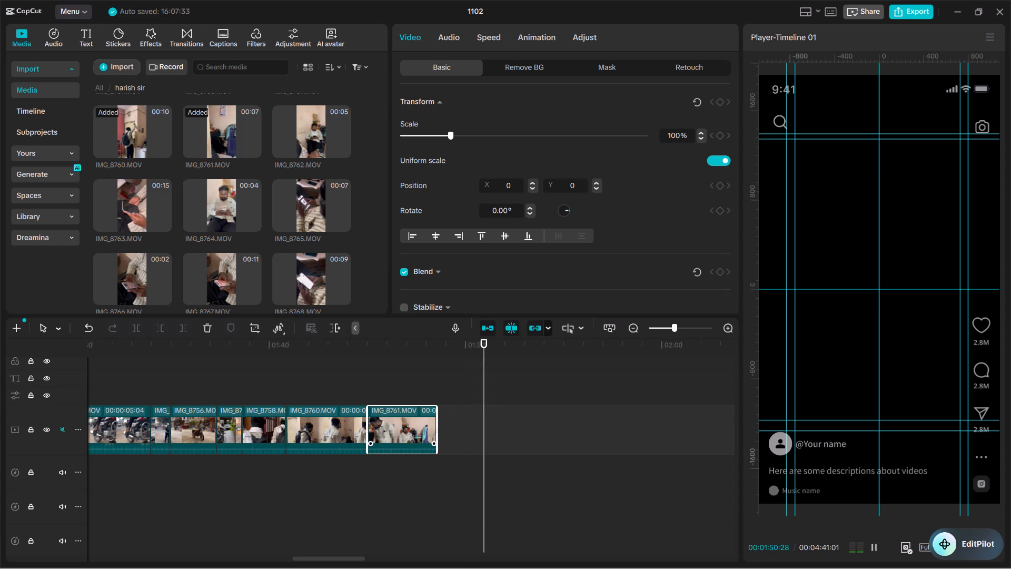
scroll(473, 459, "down", 1)
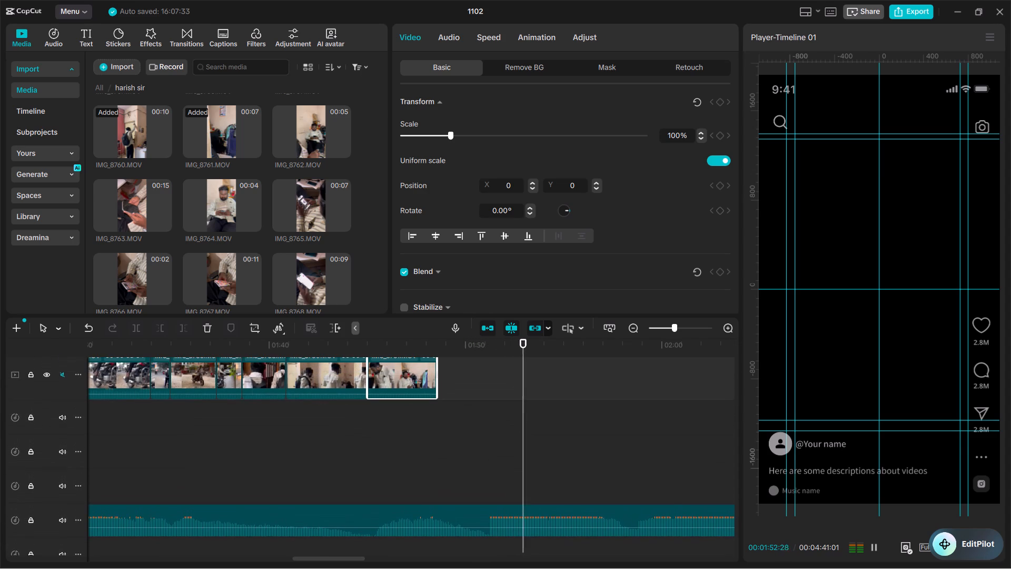
scroll(473, 459, "down", 1)
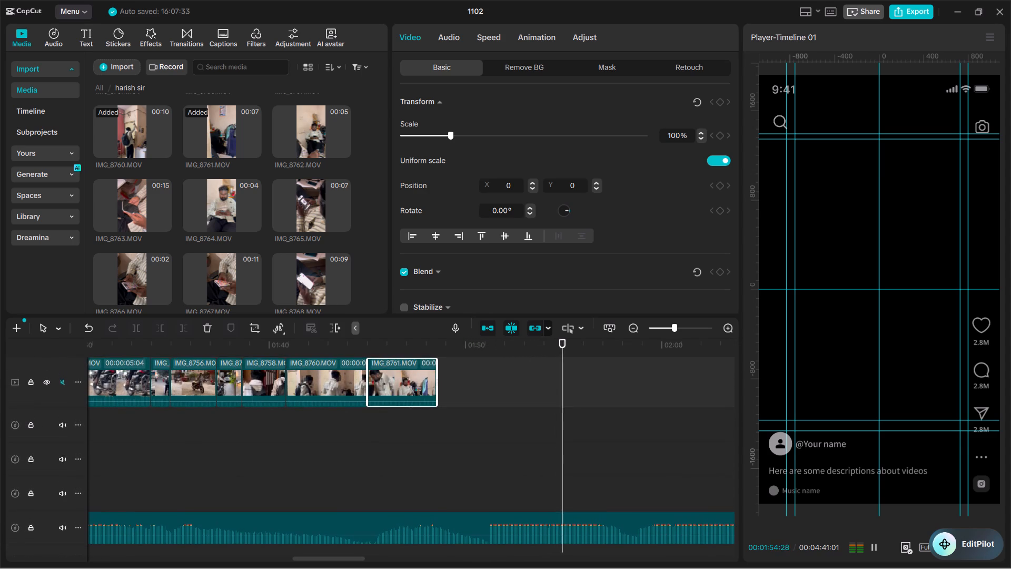
scroll(473, 459, "down", 2)
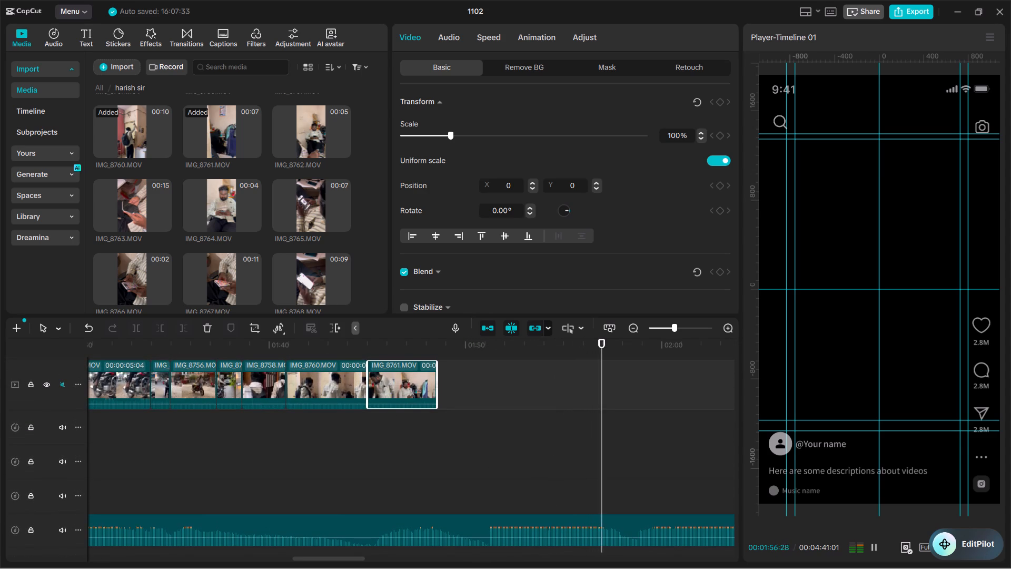
scroll(473, 459, "down", 2)
key("space")
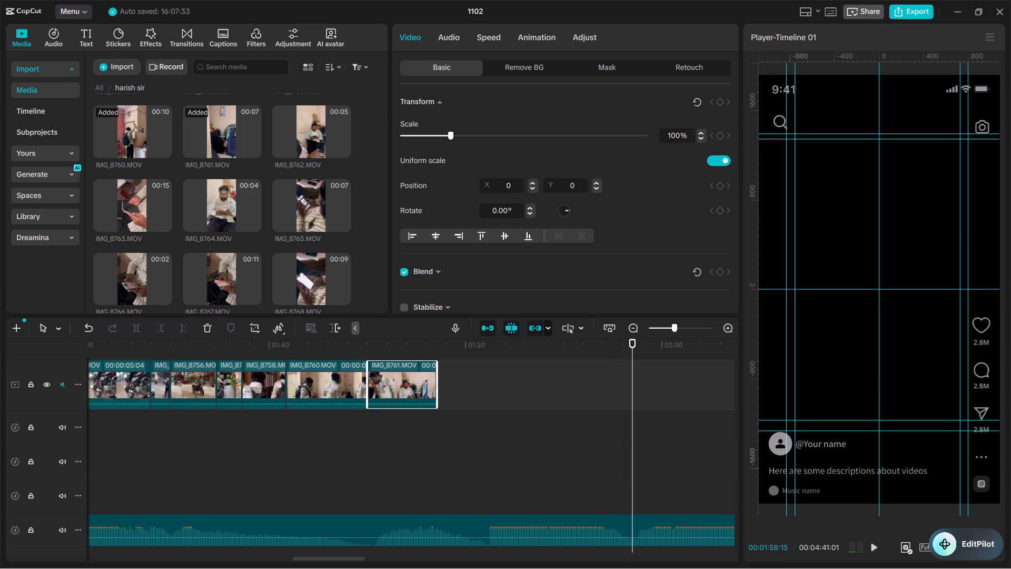
scroll(473, 459, "down", 1)
key("ctrl+b")
scroll(473, 459, "down", 1, "ctrl")
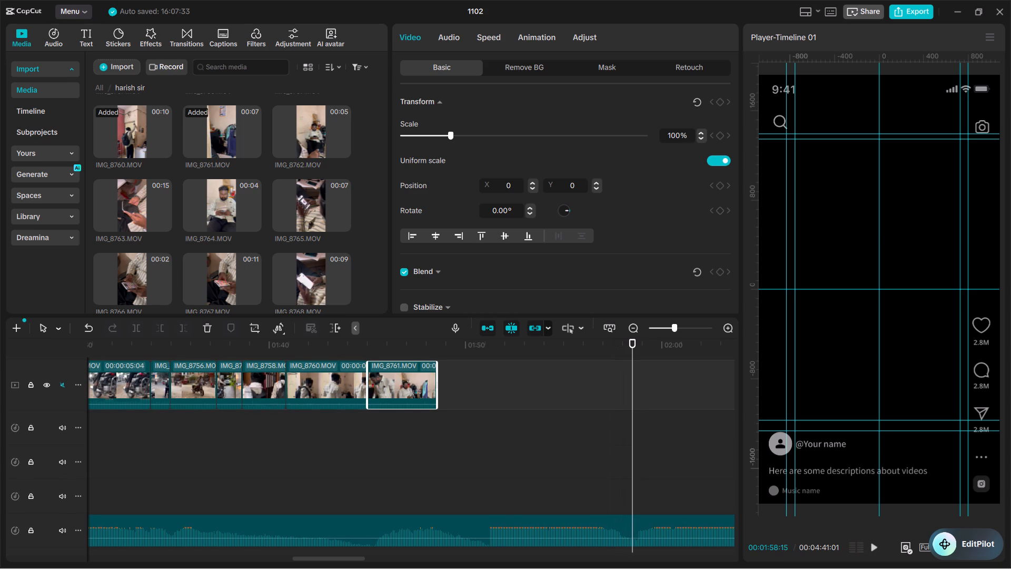
left_click(629, 525)
key("ctrl+b")
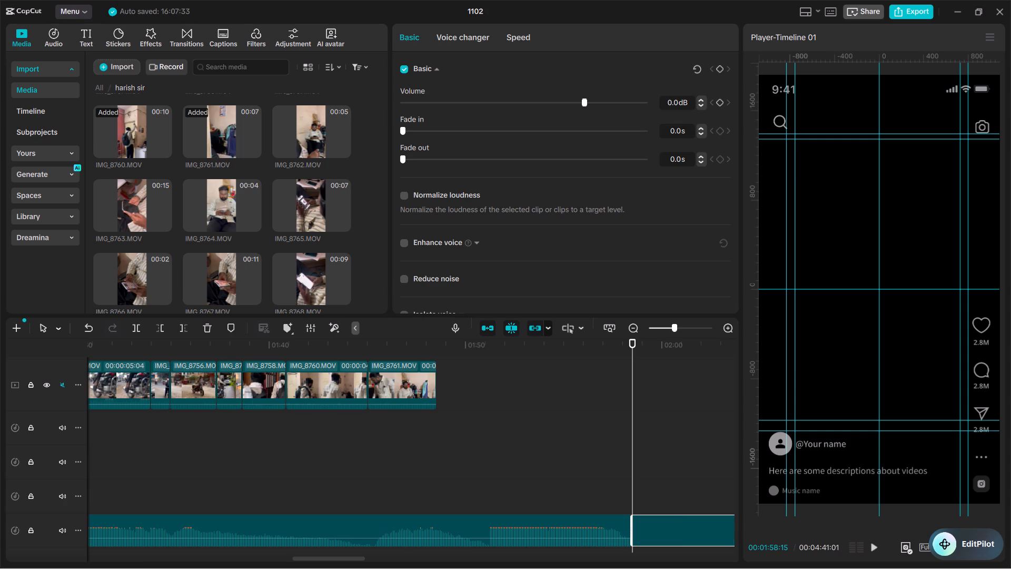
key("BackSpace")
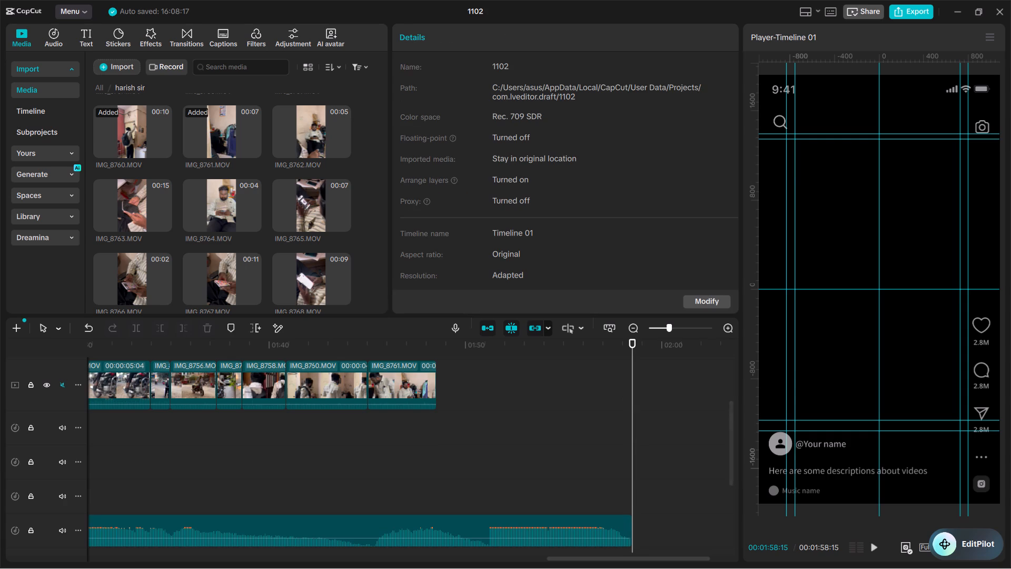
Replay the sequence from IMG_8758 through the end of IMG_8761.
left_click_drag(397, 344, 339, 340)
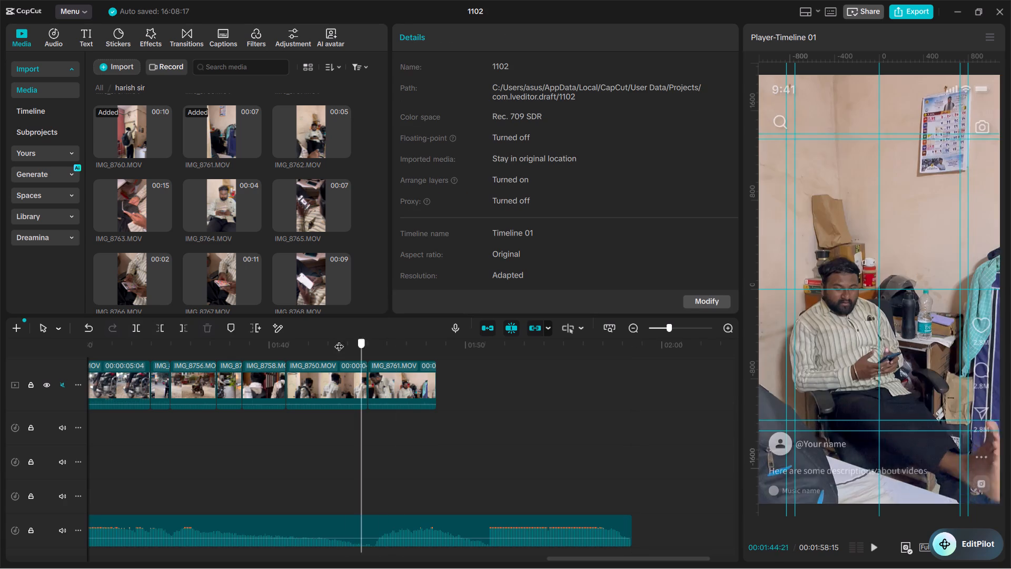
left_click_drag(339, 340, 279, 338)
key("space")
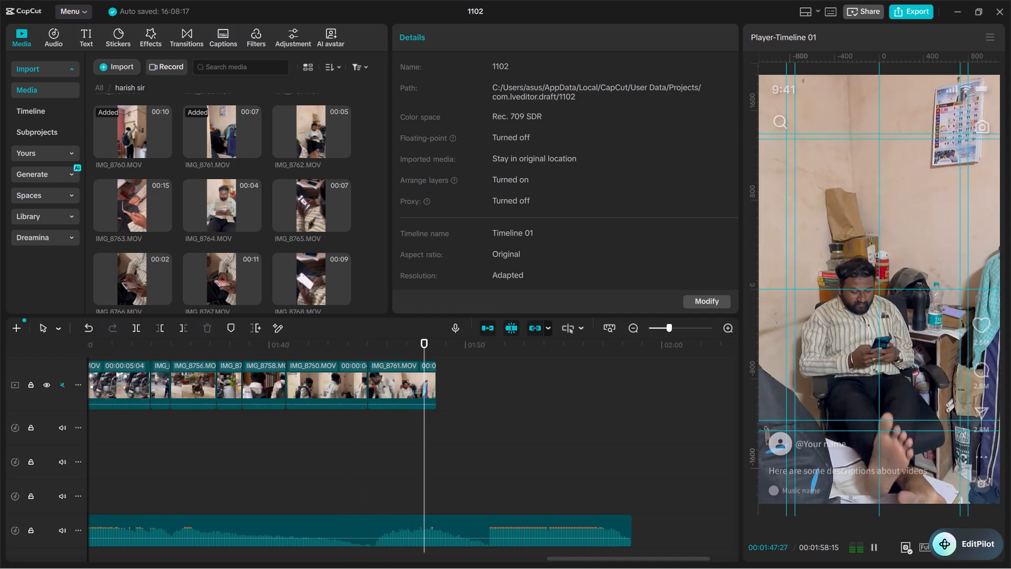
key("space")
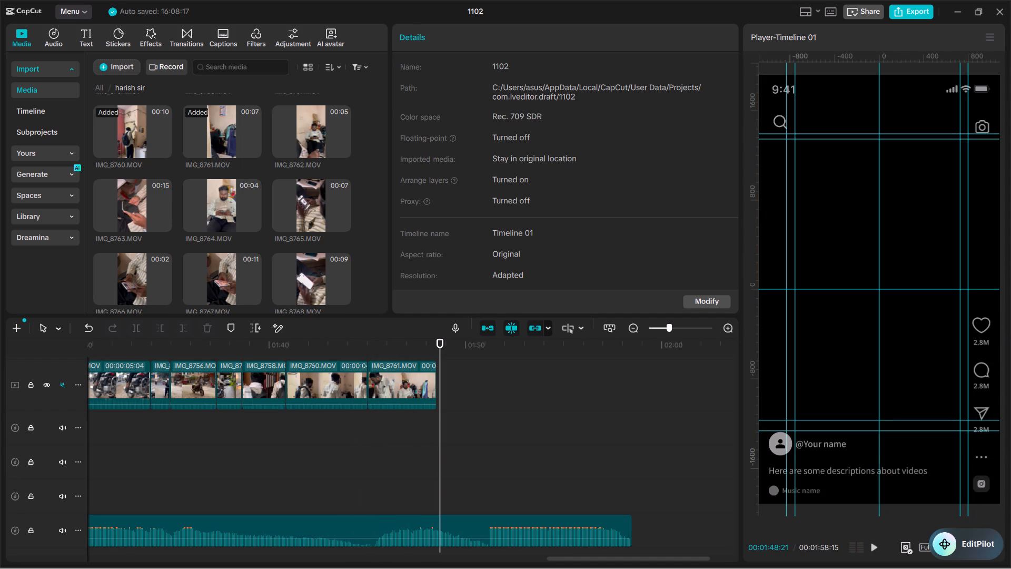
Preview the sitting-with-phone clips in the media library, including IMG_8764, IMG_8762 and IMG_8763, to choose the next shot.
left_click(318, 201)
left_click(211, 192)
double_click(211, 192)
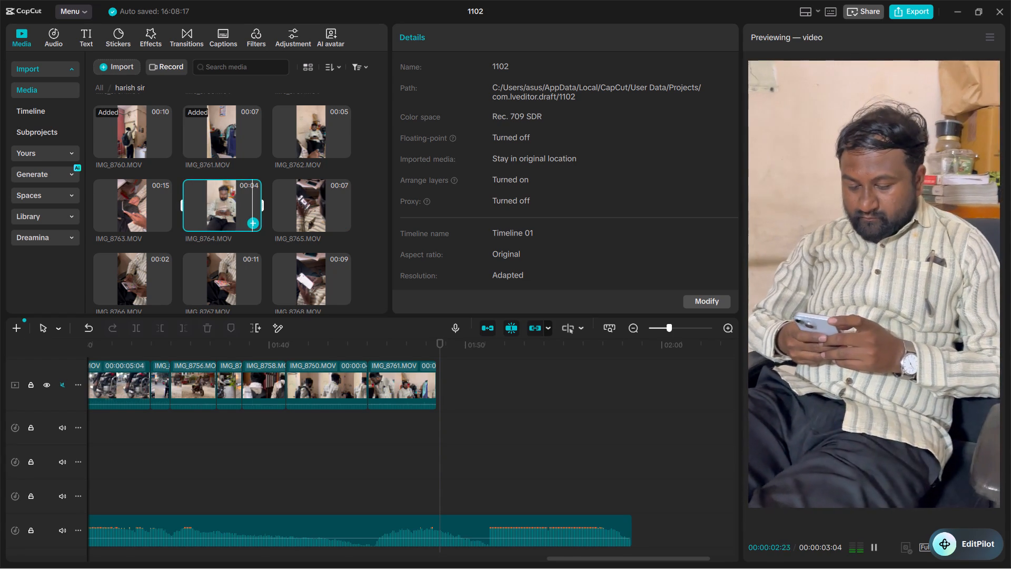
left_click(308, 127)
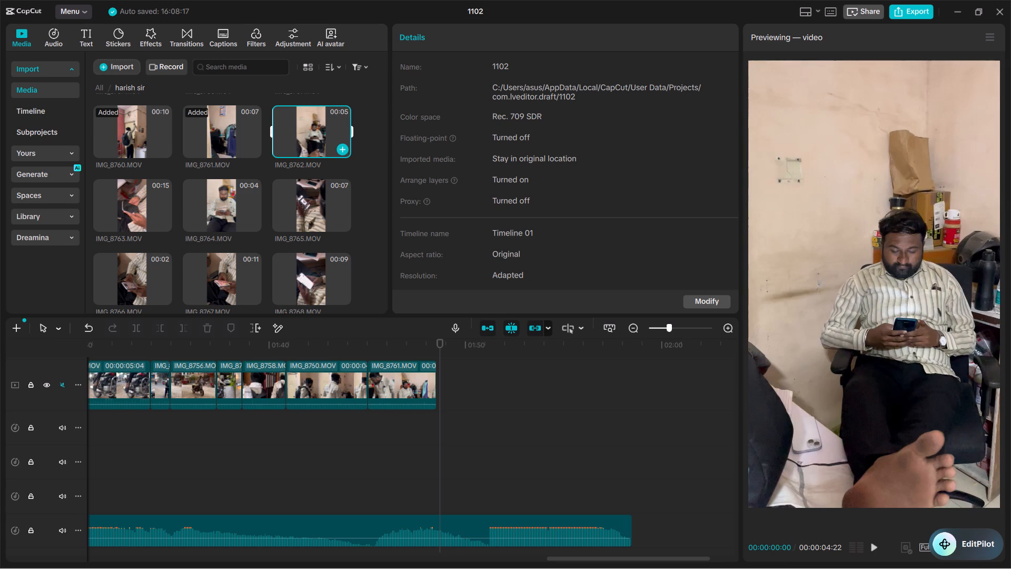
left_click(237, 218)
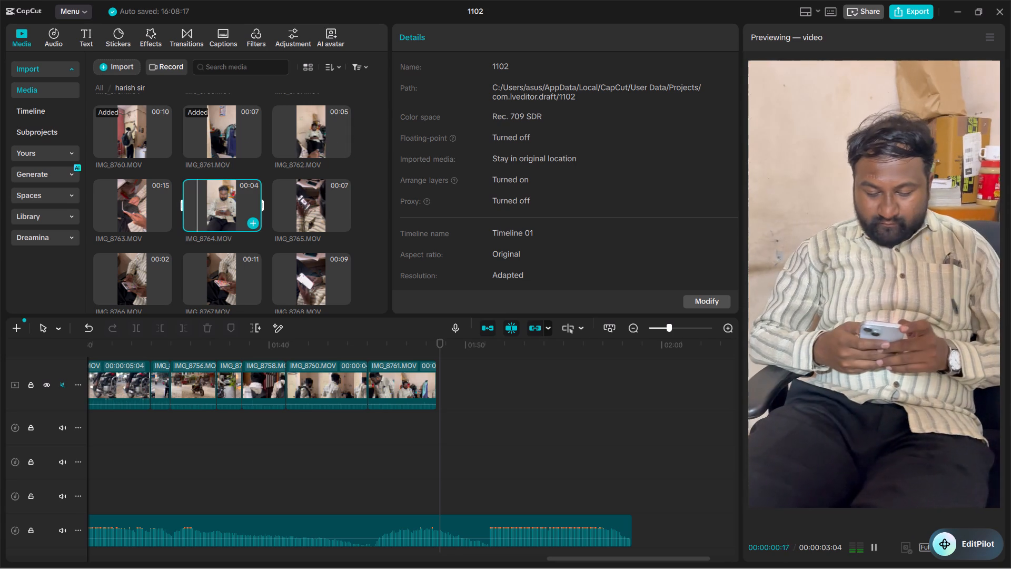
left_click_drag(317, 209, 322, 209)
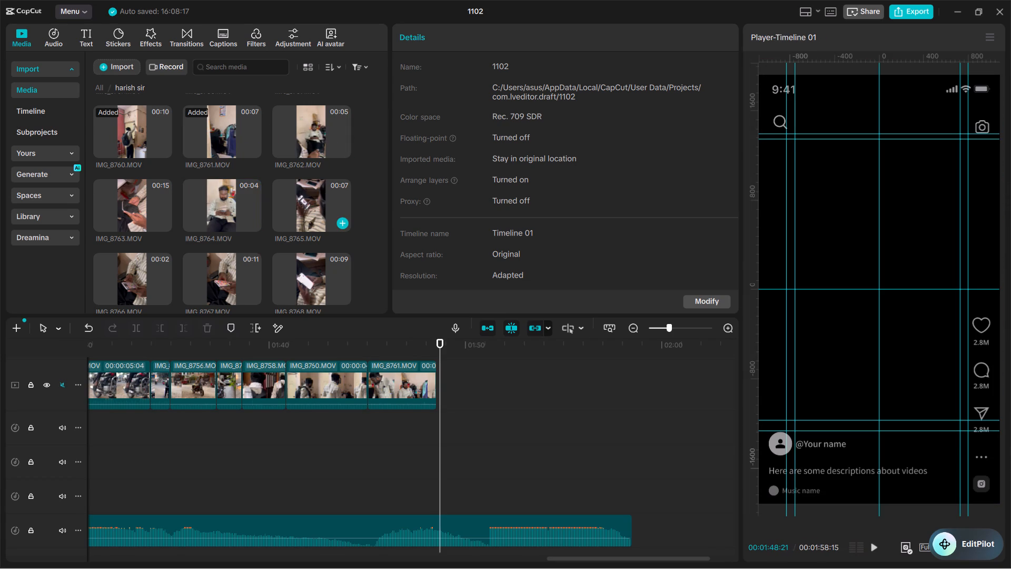
left_click(130, 279)
left_click(138, 197)
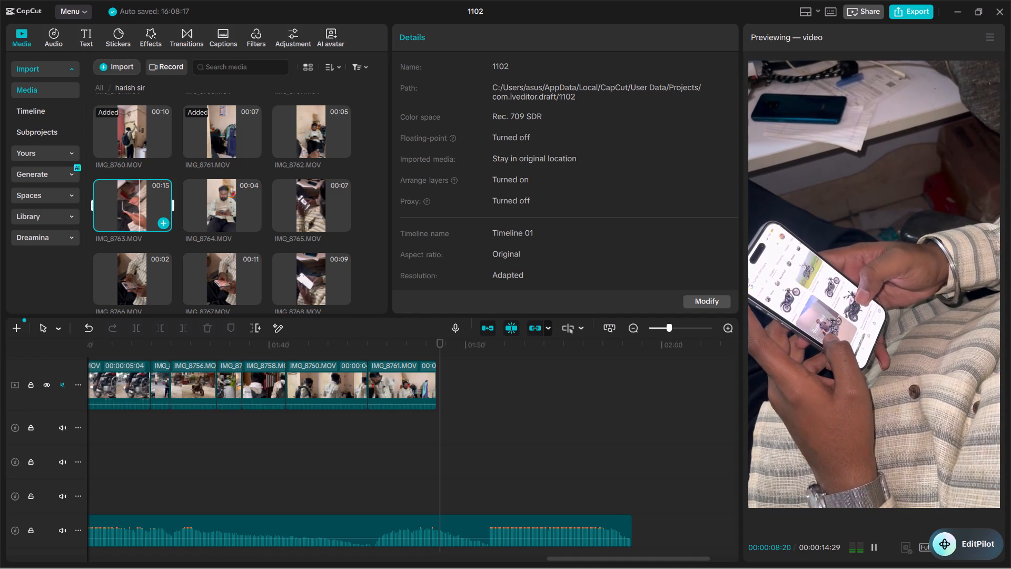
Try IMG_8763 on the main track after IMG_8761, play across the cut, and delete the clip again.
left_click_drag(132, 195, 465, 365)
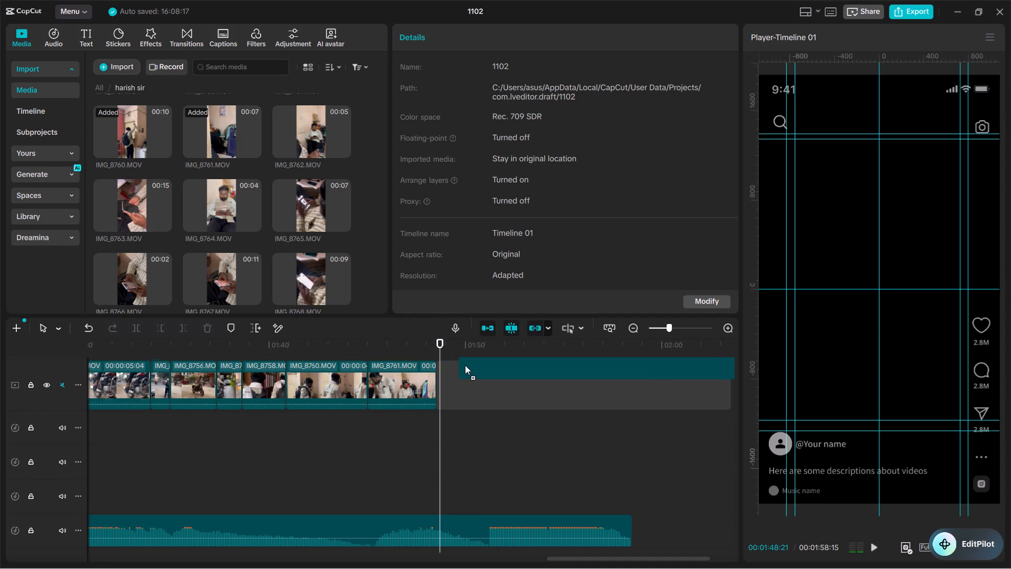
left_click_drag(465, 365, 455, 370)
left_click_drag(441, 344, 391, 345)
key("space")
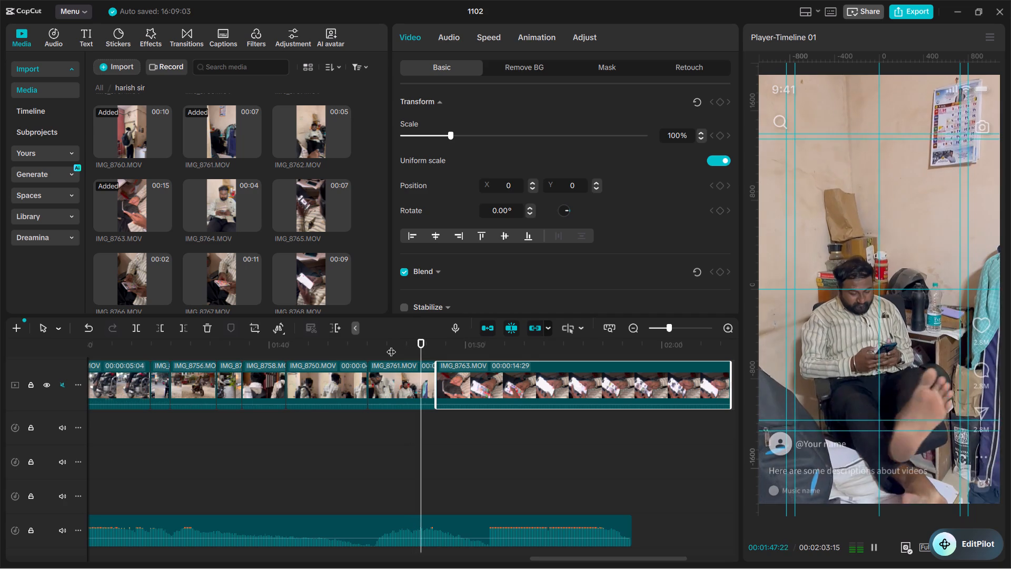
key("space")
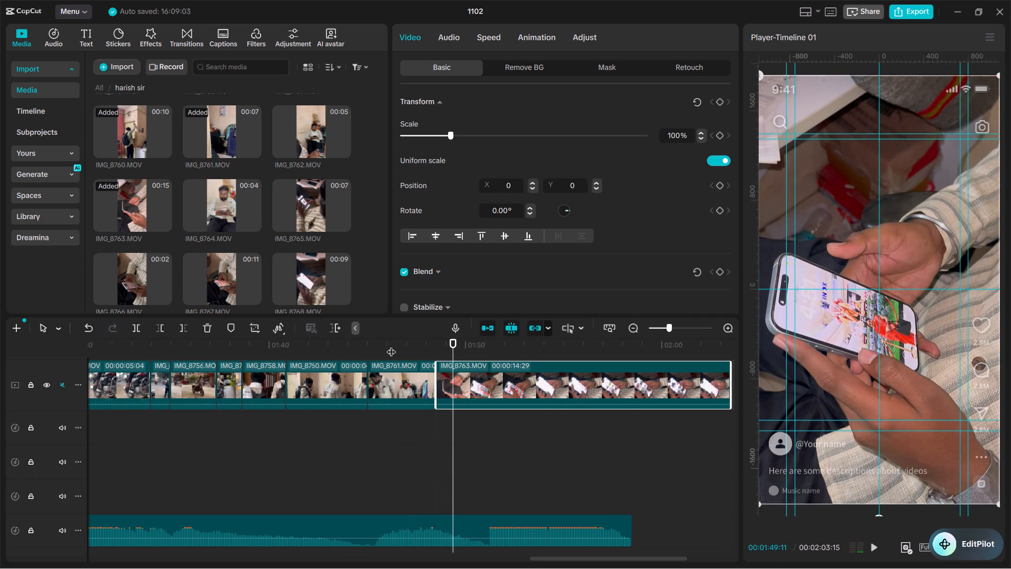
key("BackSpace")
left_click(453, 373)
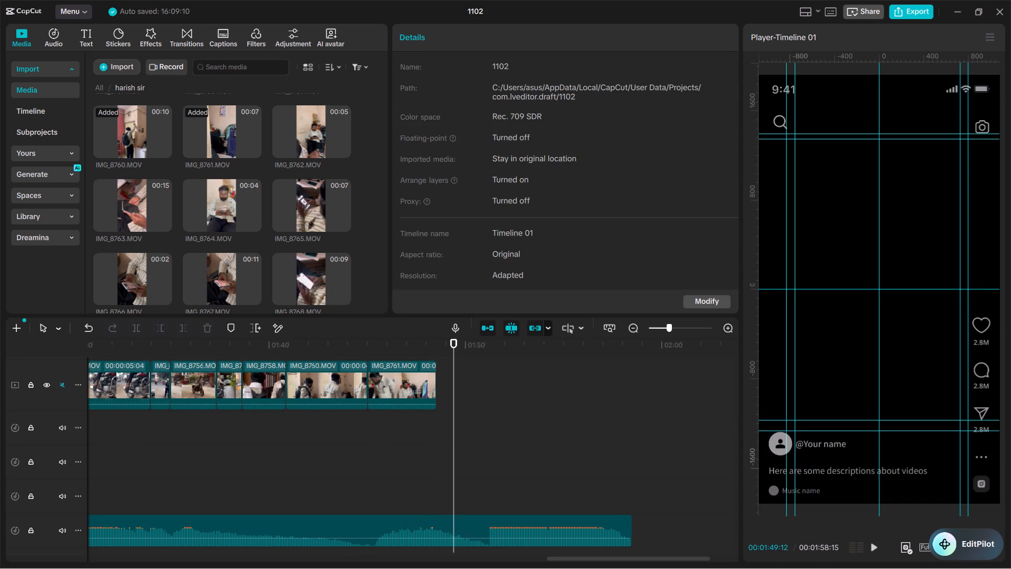
Place IMG_8762 on the main track directly after IMG_8761.
left_click(307, 135)
left_click_drag(307, 135, 462, 366)
Play IMG_8762 and cut off its beginning up to 00:01:50:07.
key("space")
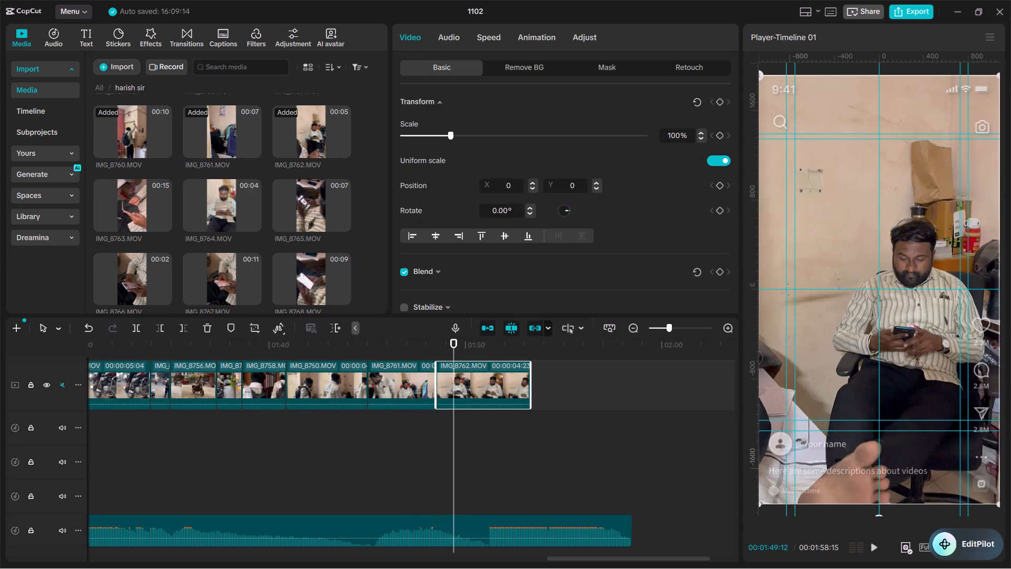
key("space")
key("space")
key("space")
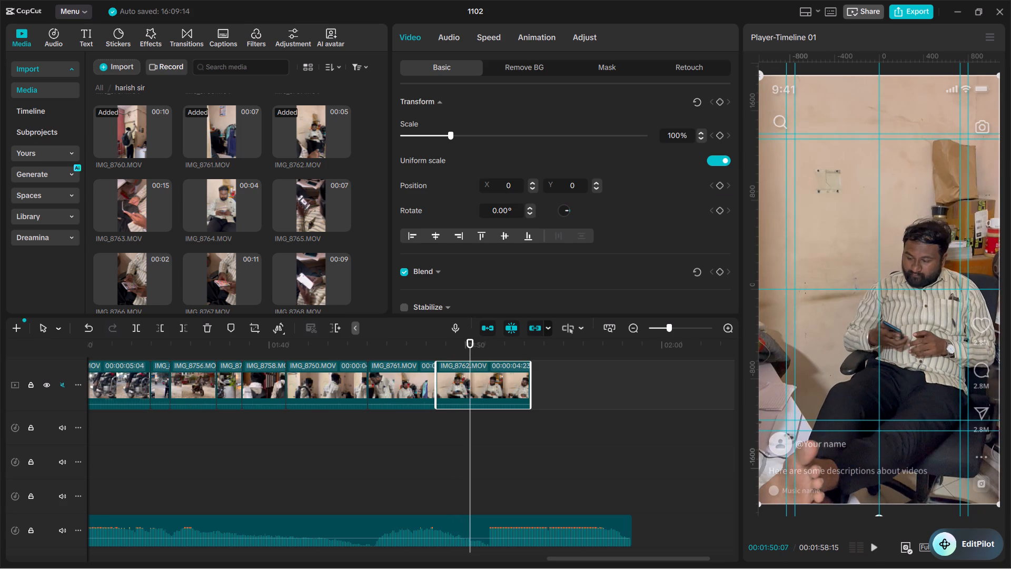
key("q")
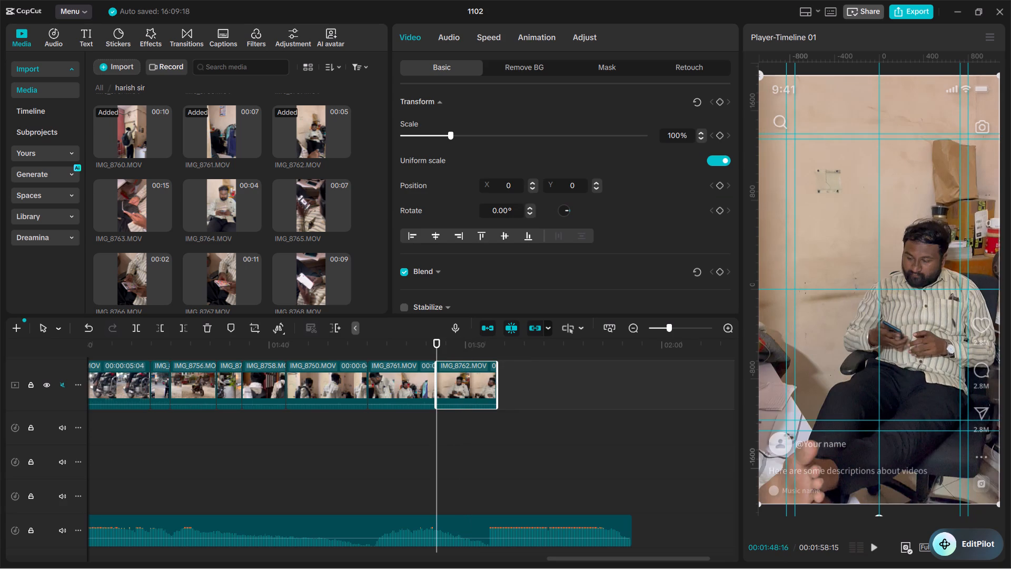
Play IMG_8762 on the main track and trim off its end after 00:01:51:09.
key("space")
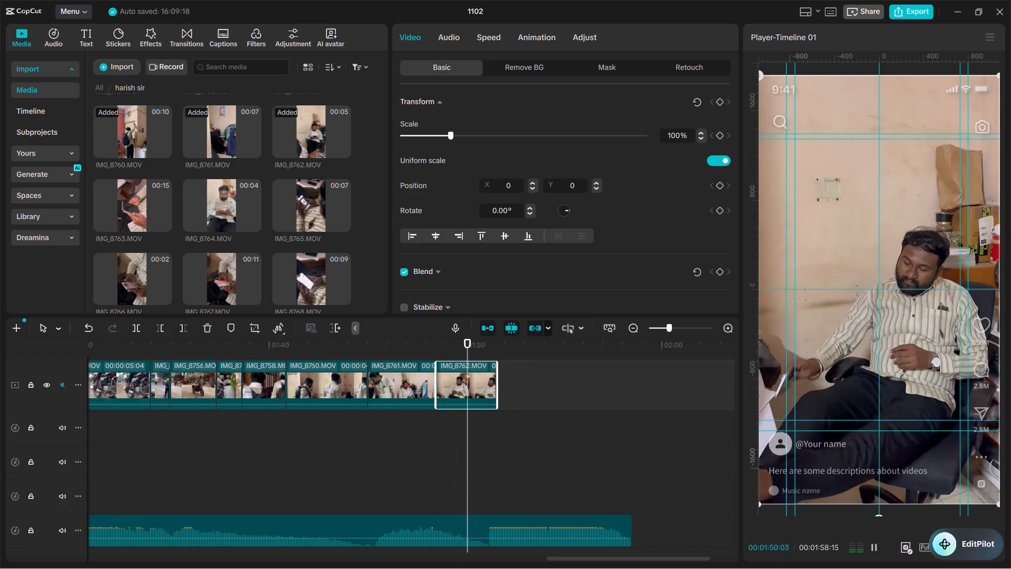
key("space")
key("space")
key("space")
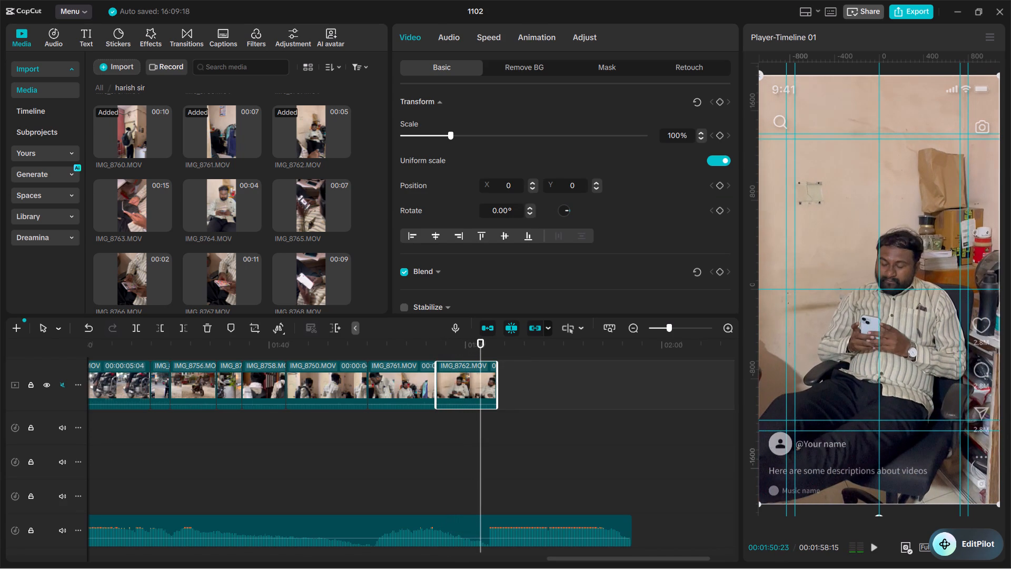
key("space")
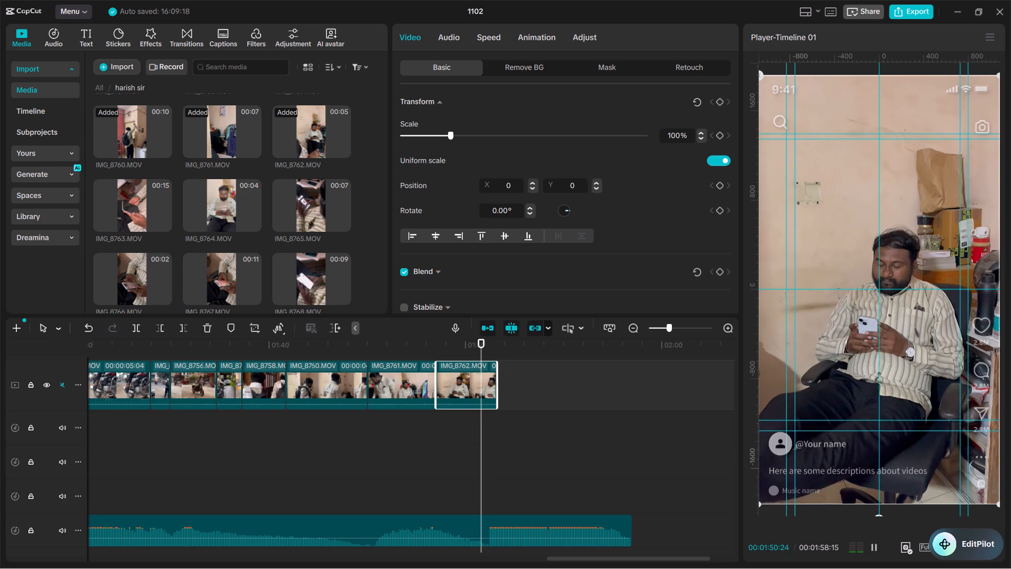
key("space")
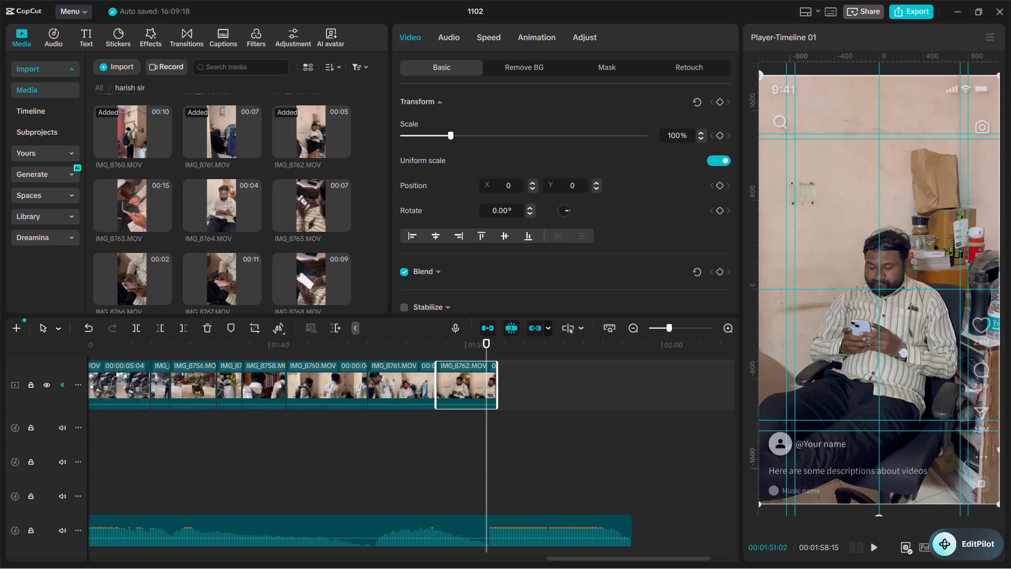
key("space")
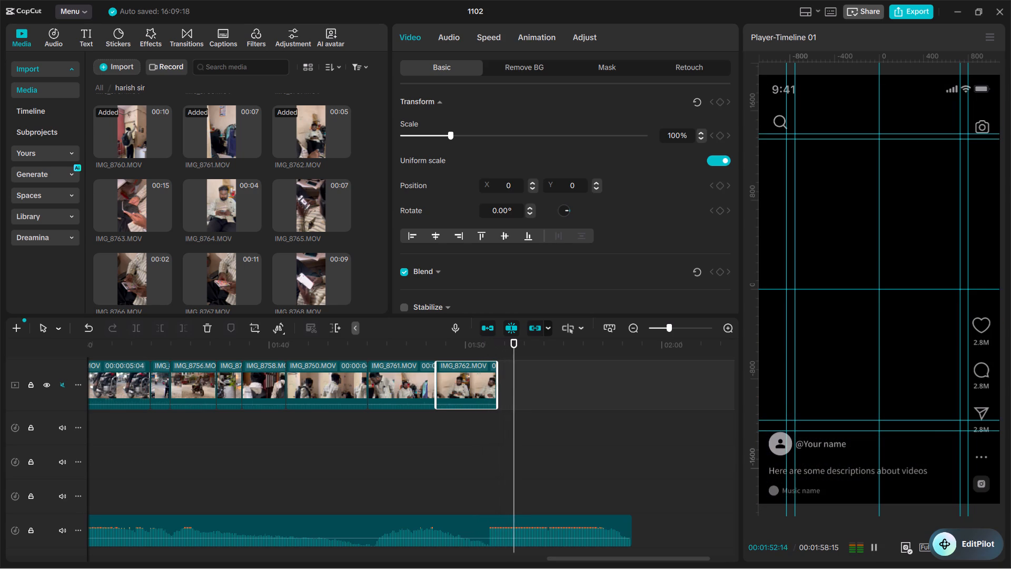
left_click_drag(526, 346, 435, 340)
key("space")
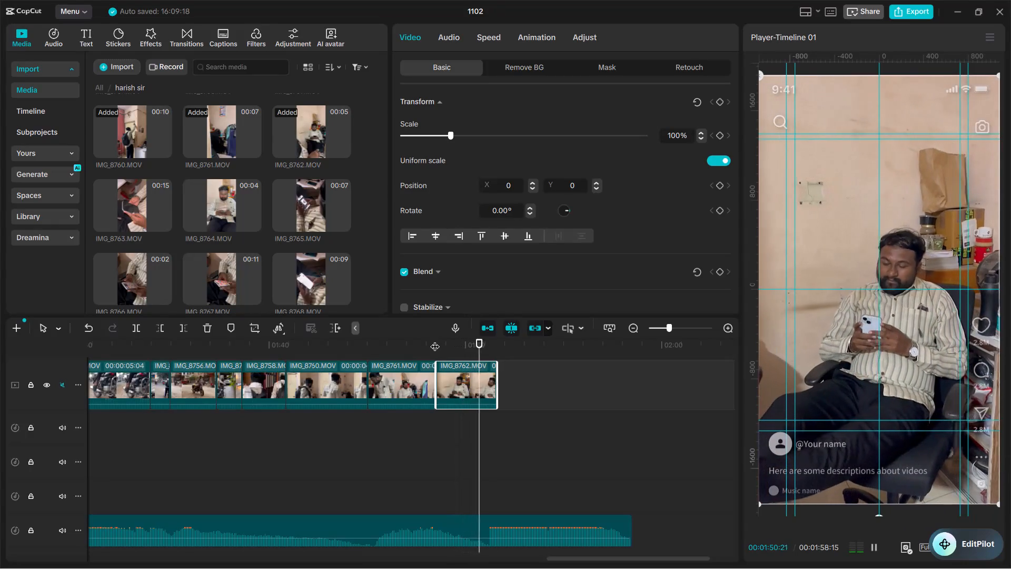
key("space")
key("space")
key("space")
key("w")
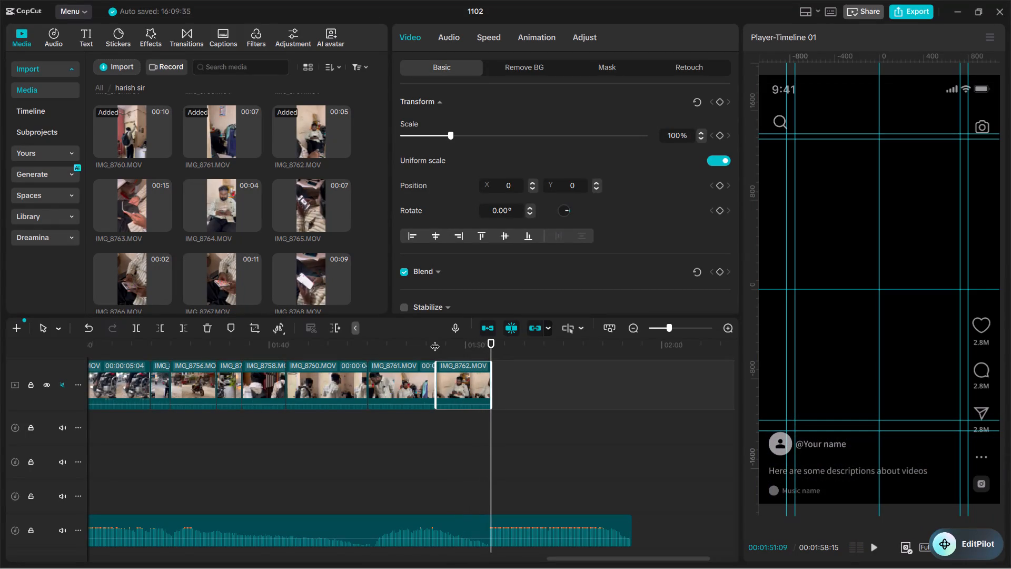
key("space")
key("space")
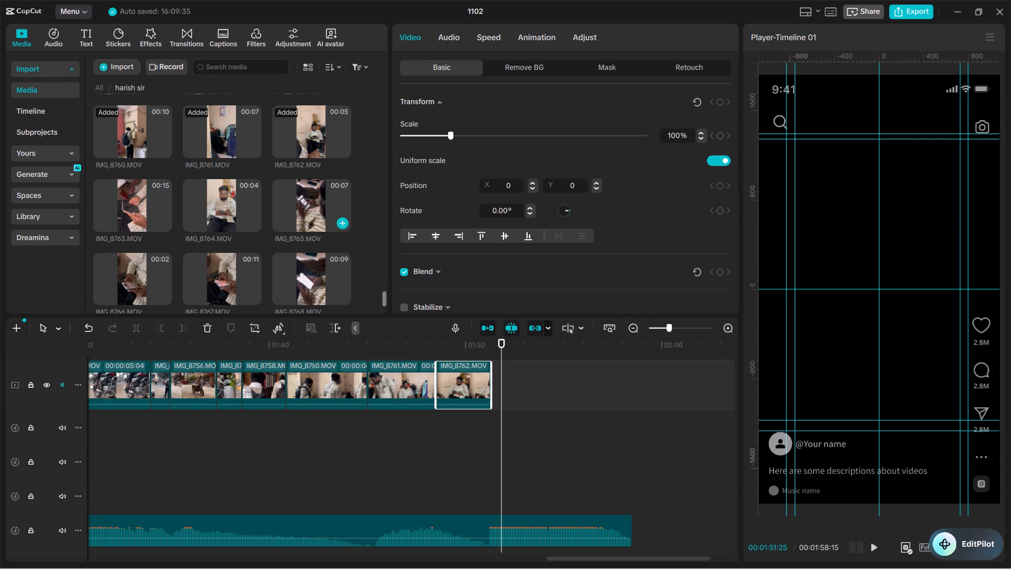
Preview IMG_8769 and IMG_8770 in the media library and place IMG_8770 on the main track directly after IMG_8762.
scroll(322, 222, "down", 1)
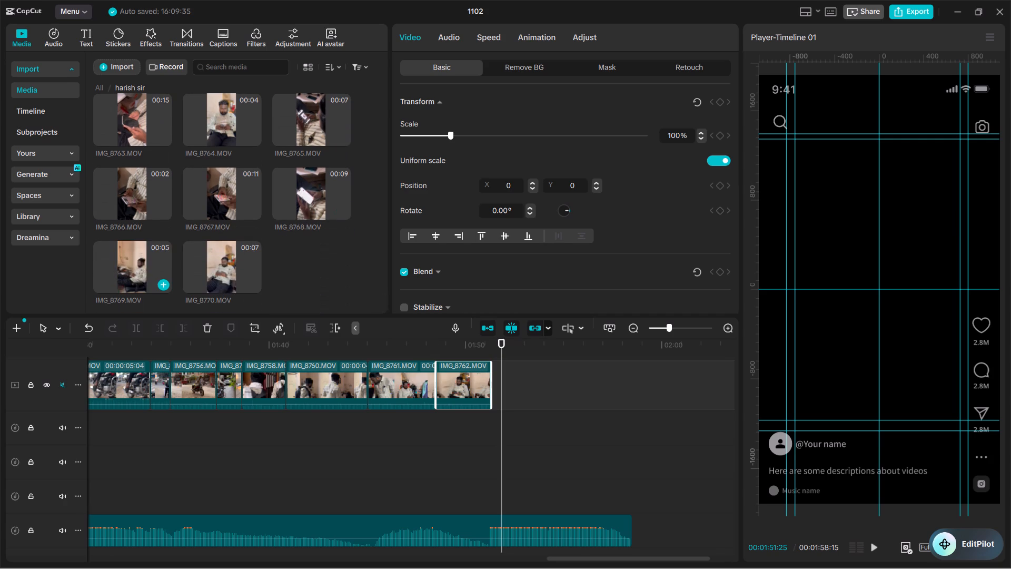
left_click(136, 269)
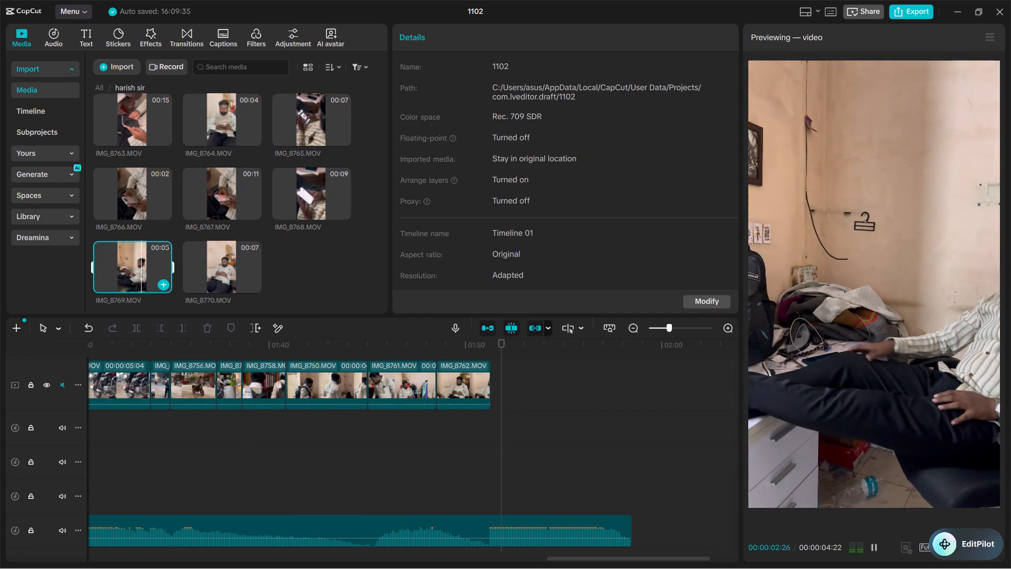
left_click(227, 271)
left_click(227, 271)
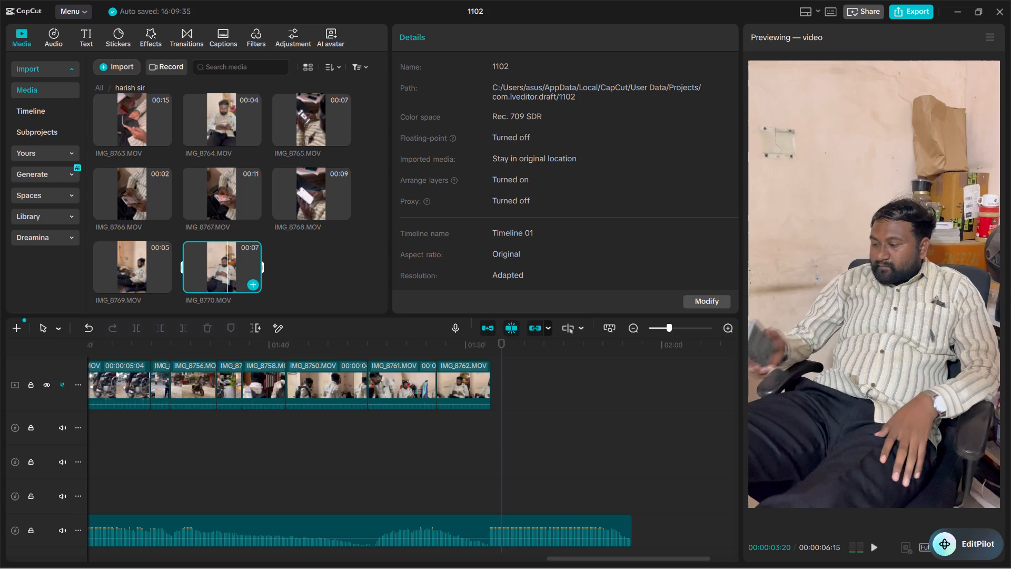
left_click_drag(213, 271, 514, 347)
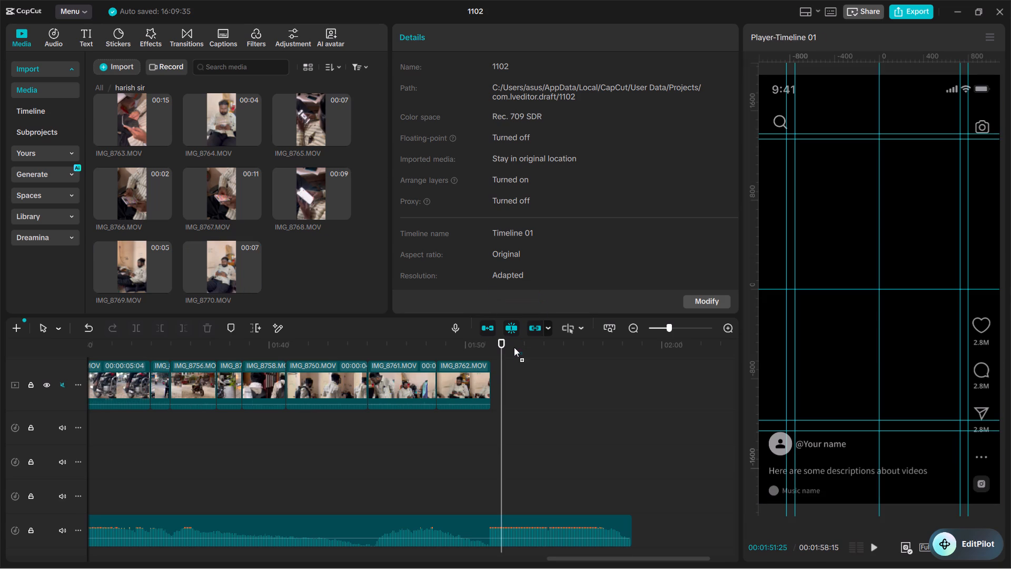
left_click_drag(514, 347, 501, 376)
Play from IMG_8762 through IMG_8770 and trim off the end of the music after 00:01:57:22.
left_click_drag(507, 348, 450, 352)
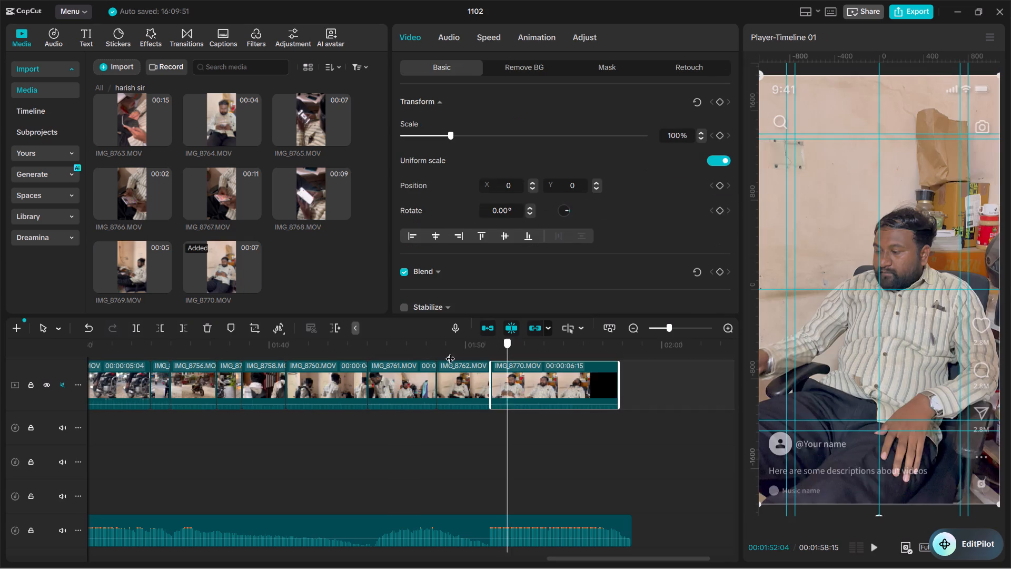
left_click_drag(450, 352, 440, 354)
key("space")
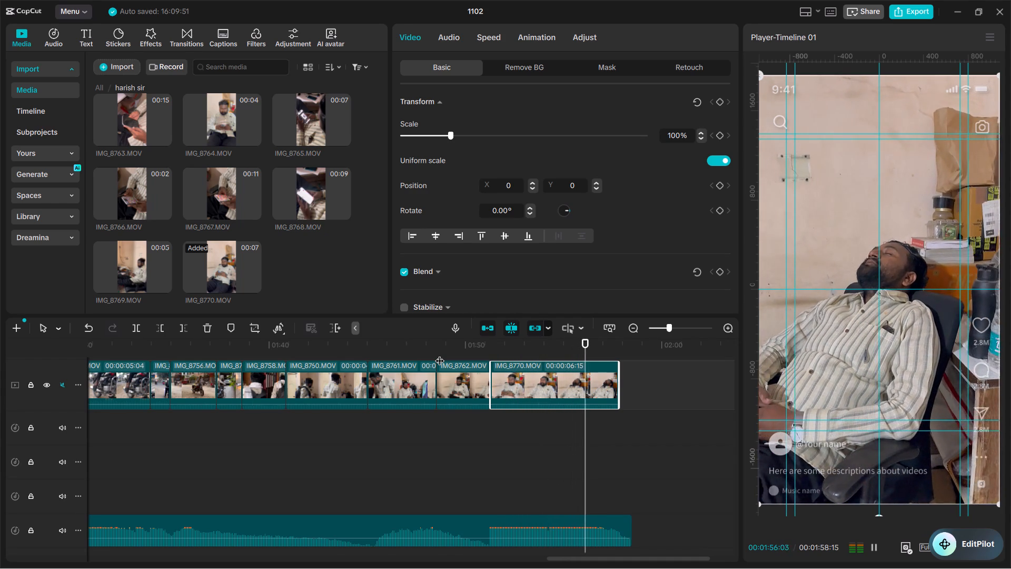
key("space")
key("space")
key("space")
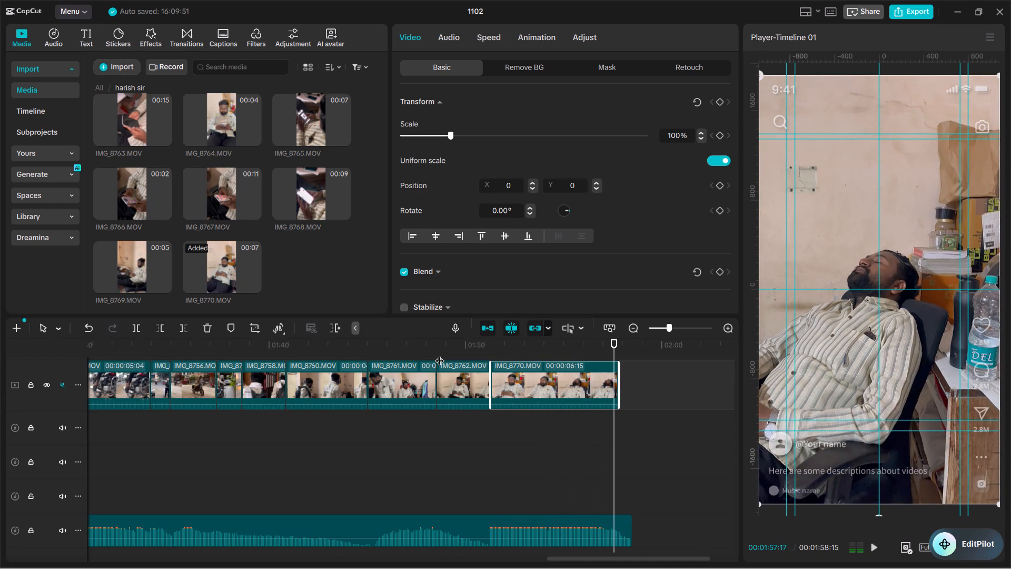
key("space")
key("space")
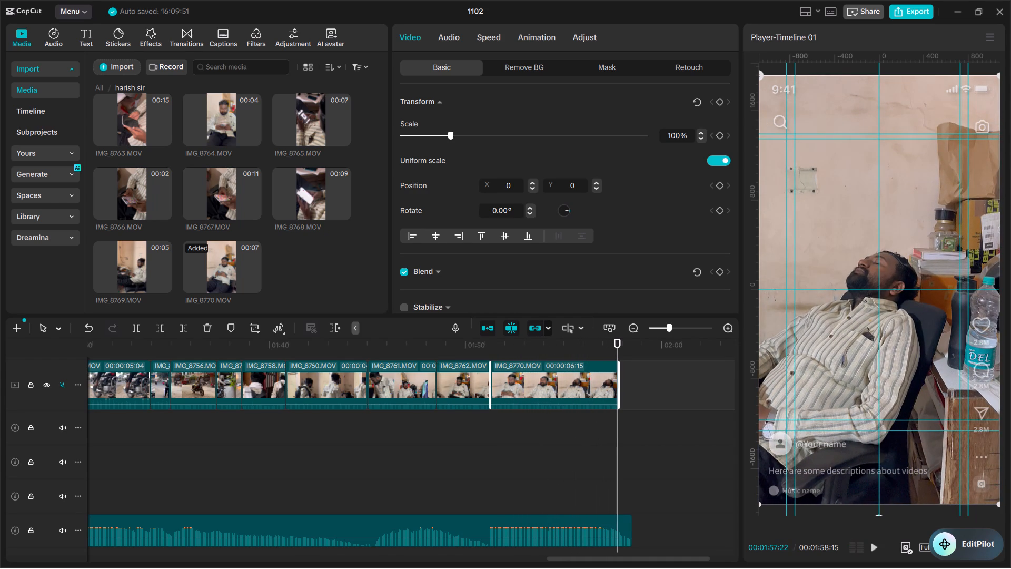
left_click(597, 530)
key("w")
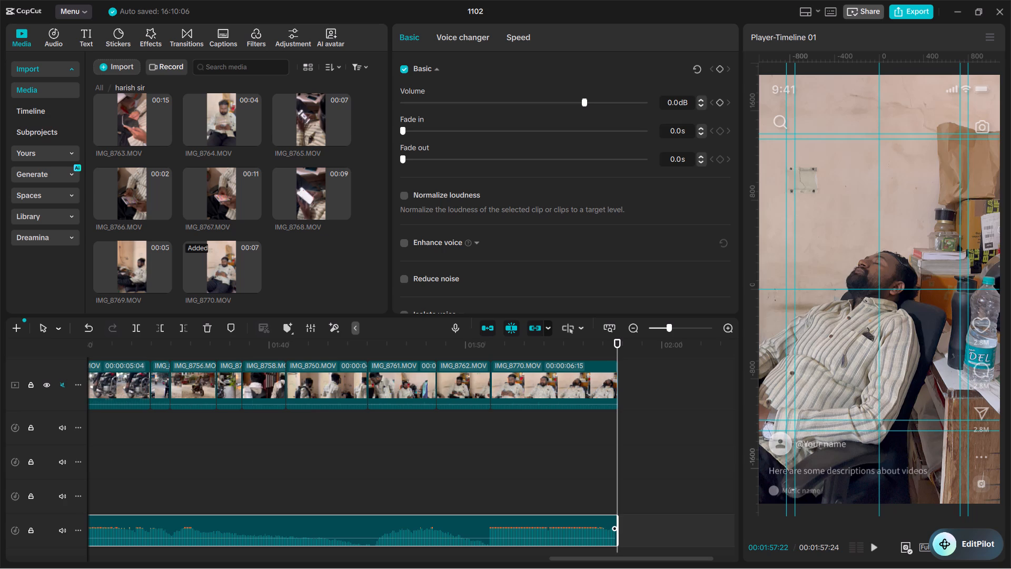
Give the music clip a 5.4 s fade-out and play the ending to hear it.
left_click_drag(612, 527, 506, 526)
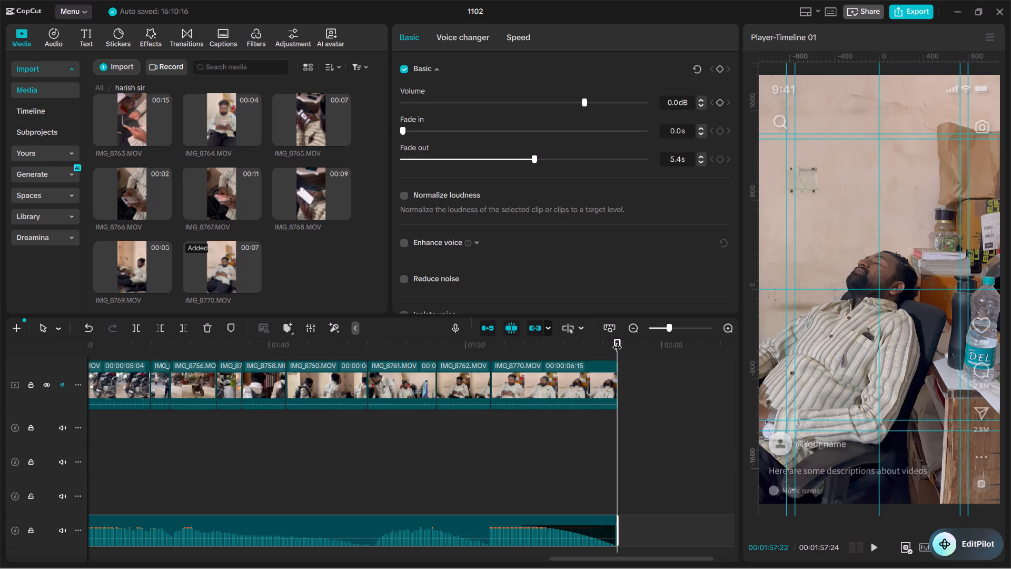
left_click_drag(616, 340, 568, 341)
key("space")
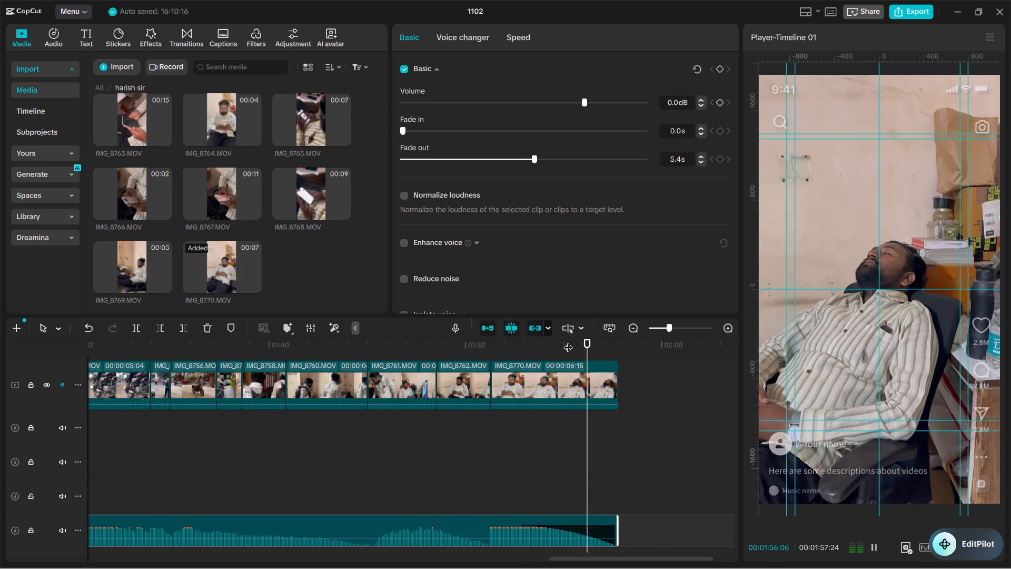
key("space")
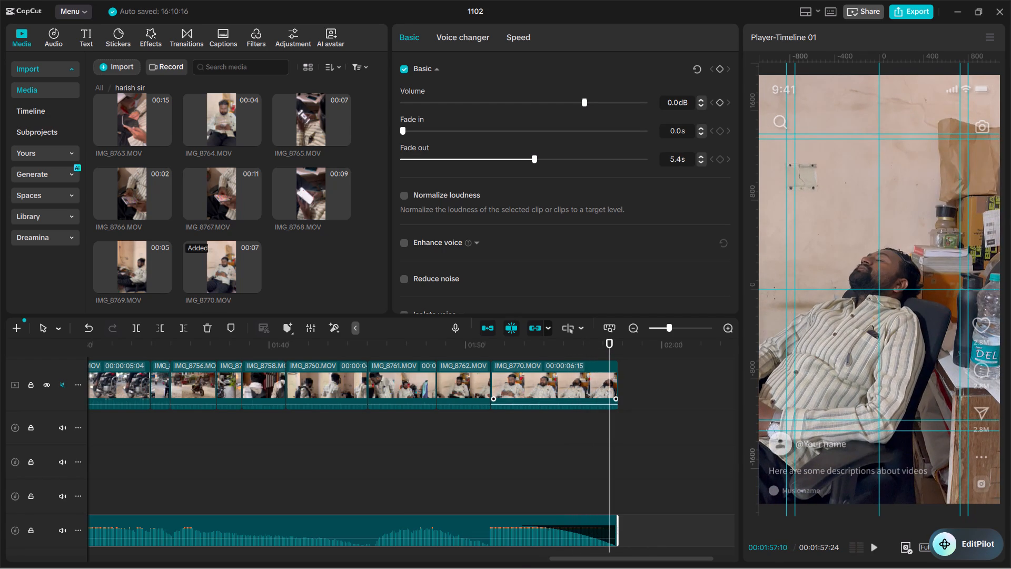
Apply the Fade Out exit animation to IMG_8770 and set its duration to 1.3 s.
left_click(605, 383)
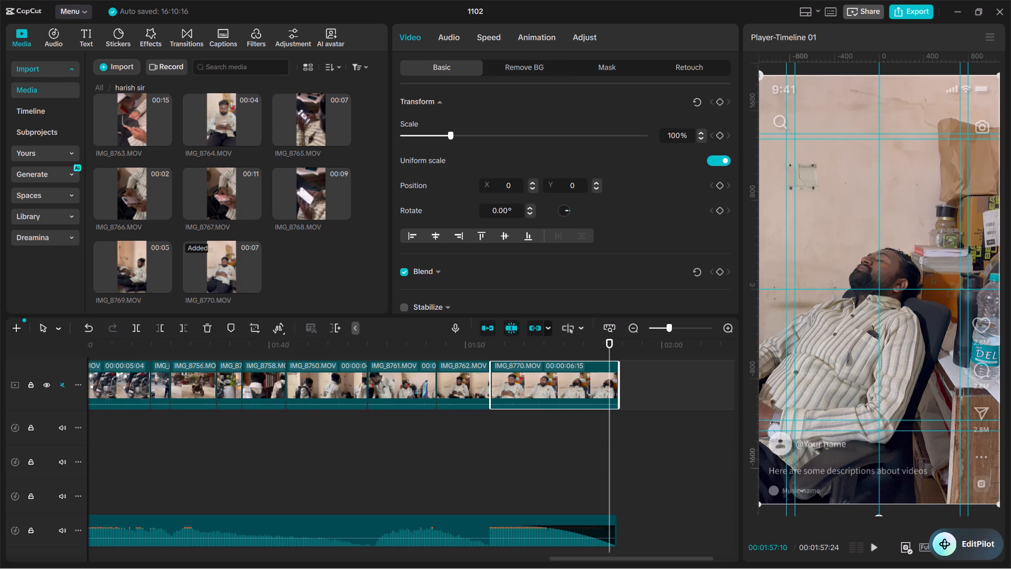
left_click(527, 35)
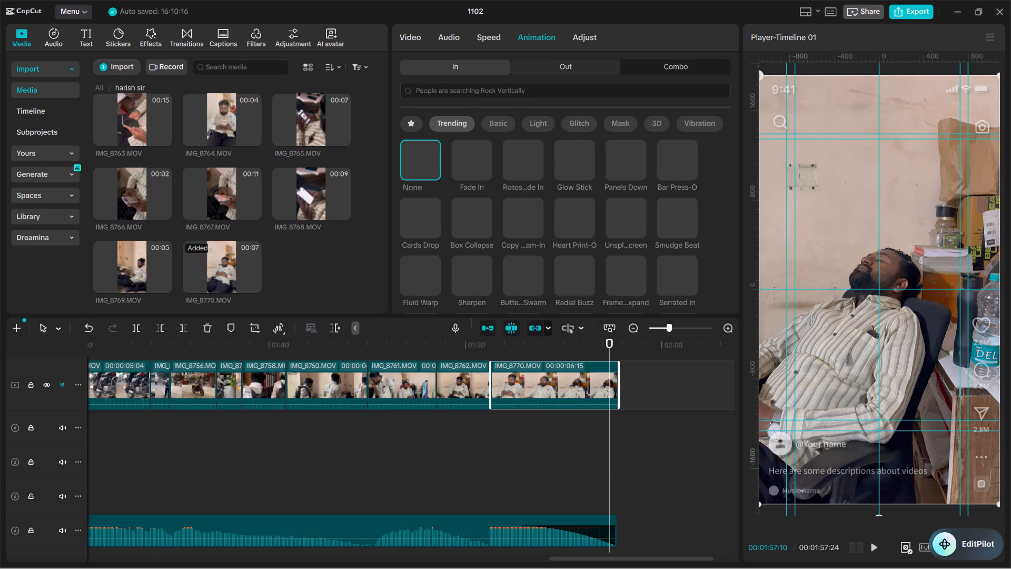
left_click(578, 61)
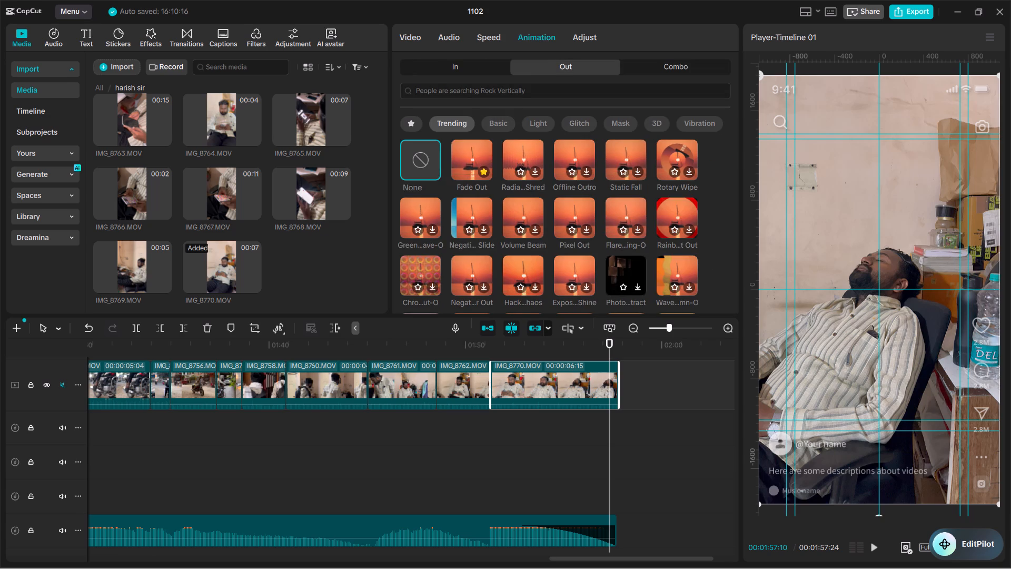
left_click(479, 155)
left_click(479, 155)
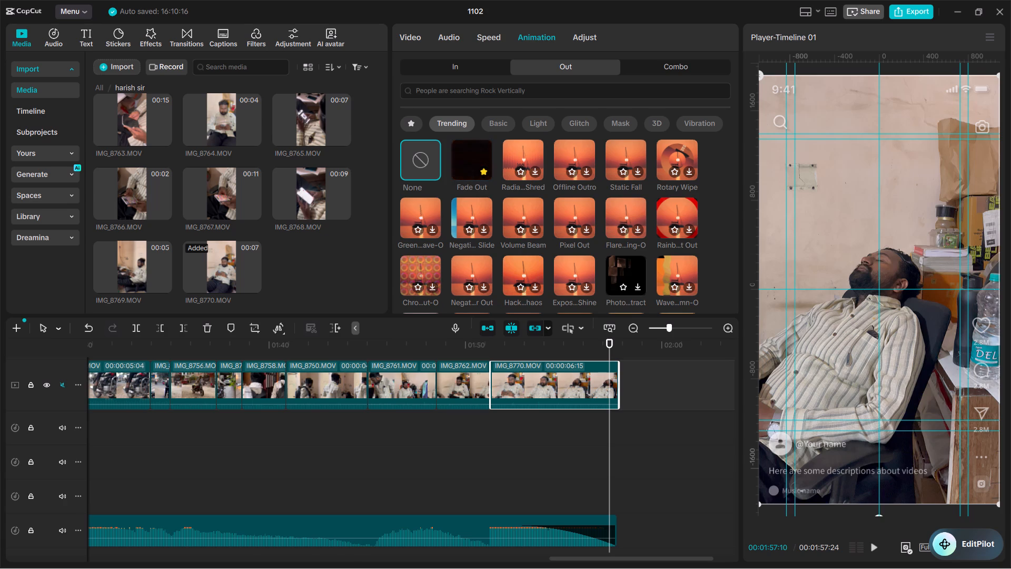
left_click_drag(659, 309, 638, 309)
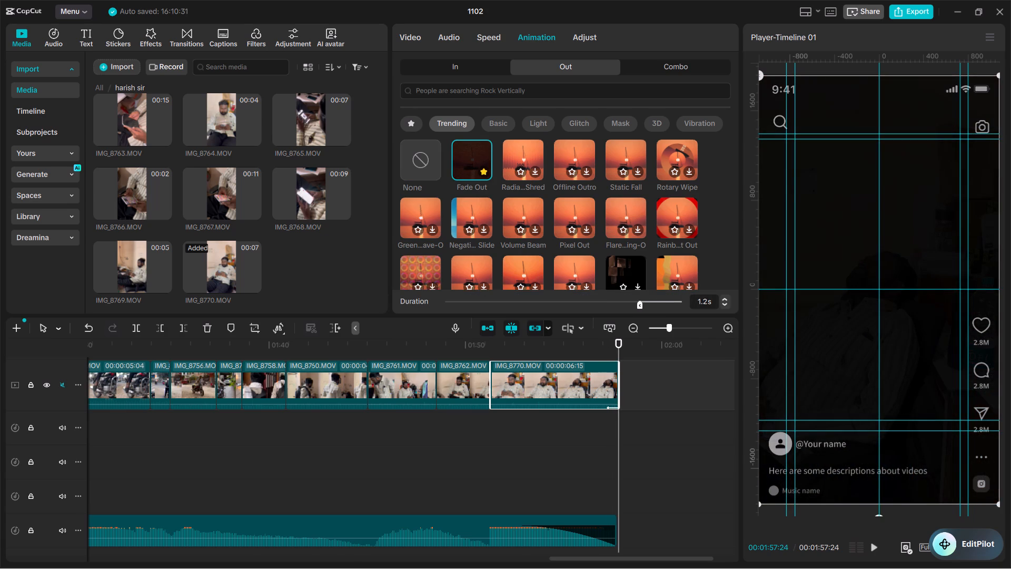
left_click_drag(638, 309, 634, 309)
Play the closing shots, including the fade-out and the cuts from IMG_8760 through IMG_8770.
left_click_drag(623, 349, 363, 360)
key("space")
left_click_drag(539, 339, 344, 353)
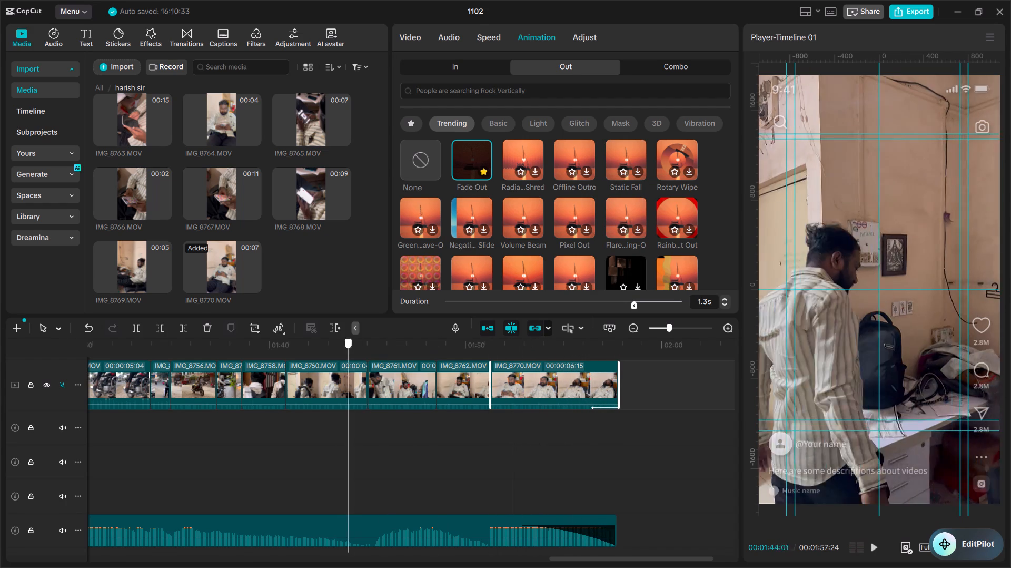
key("space")
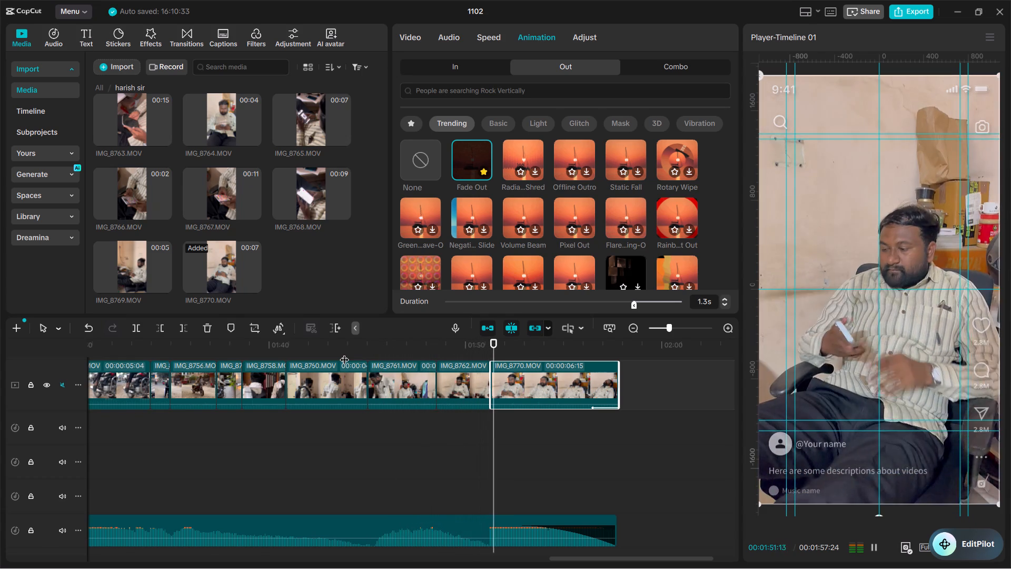
key("space")
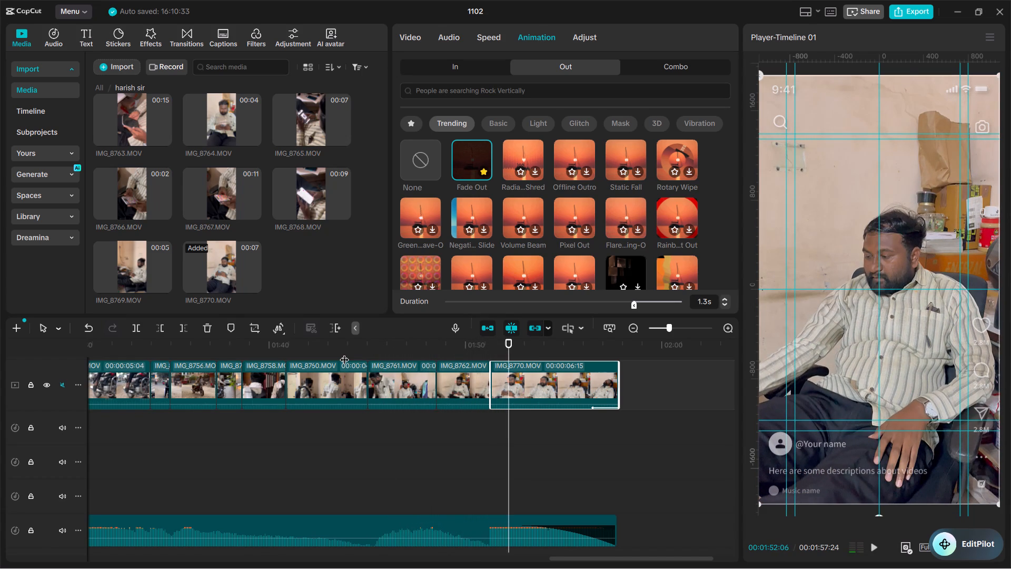
key("space")
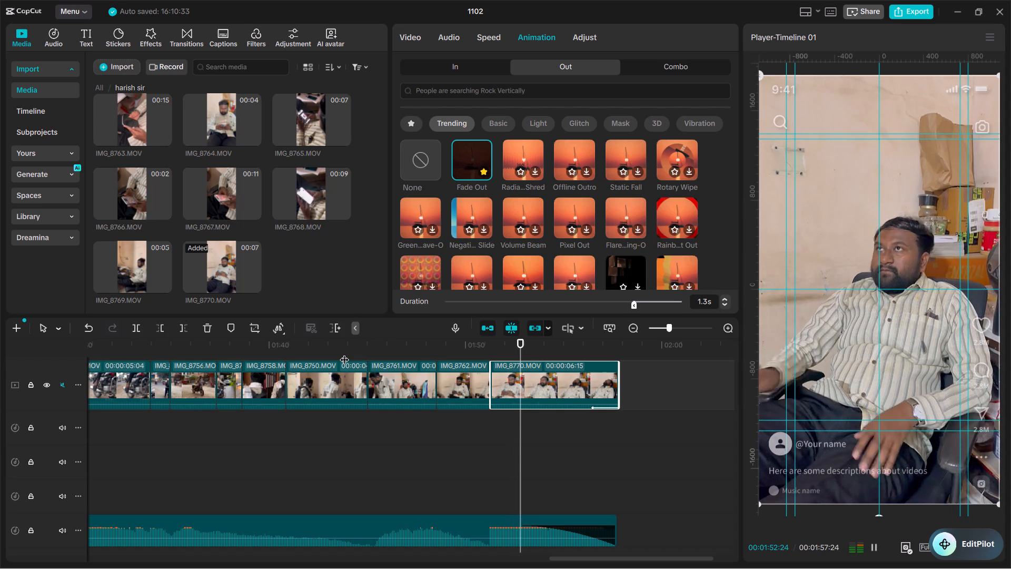
key("space")
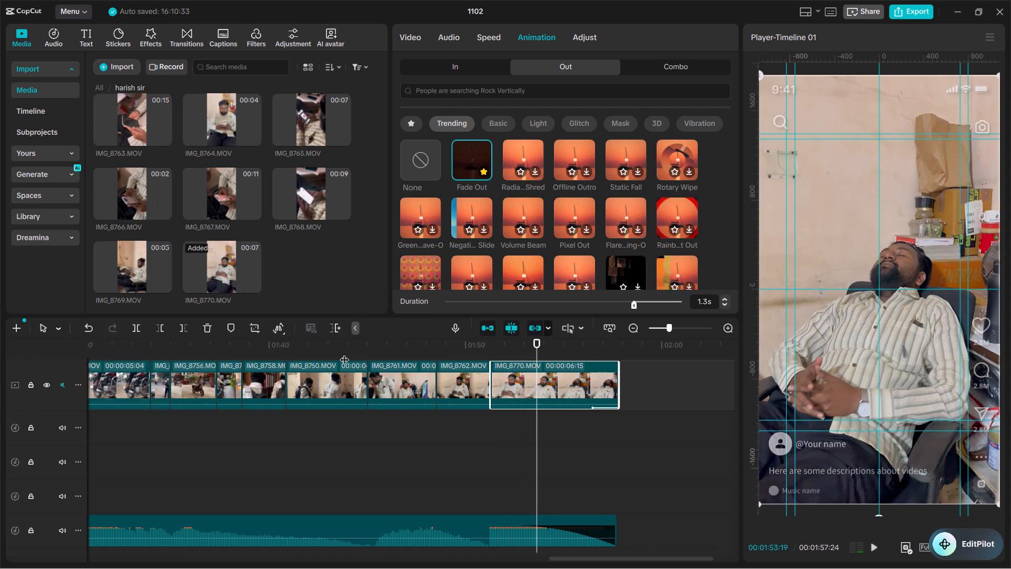
Step back frame by frame through IMG_8770 to inspect it up to its cut with IMG_8762.
key("Left")
key("Left")
key("Left")
key("Left")
key("Left")
key("Left")
key("Left")
key("Left")
key("Left")
key("Left")
key("Left")
key("Left")
key("Left")
key("Left")
key("Left")
key("Left")
key("Left")
key("Left")
key("Left")
key("Left")
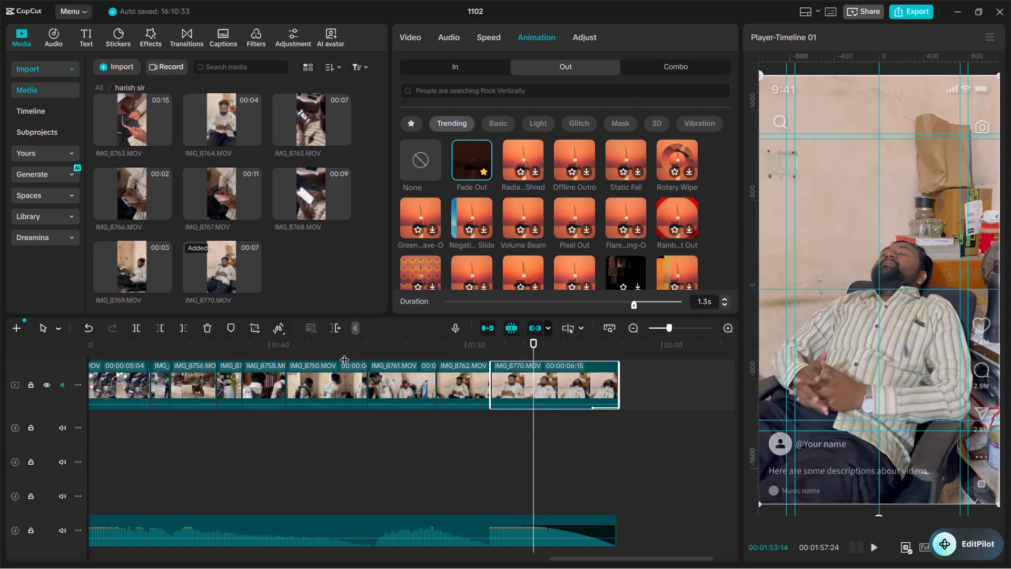
key("Left")
key("Left")
key("Left")
key("Left")
key("Left")
key("Left")
key("Left")
key("Left")
key("Left")
key("Left")
key("Left")
key("Left")
key("Left")
key("Left")
key("Left")
key("Left")
key("Left")
key("Left")
key("Left")
key("Left")
key("Left")
key("Left")
key("Left")
key("Left")
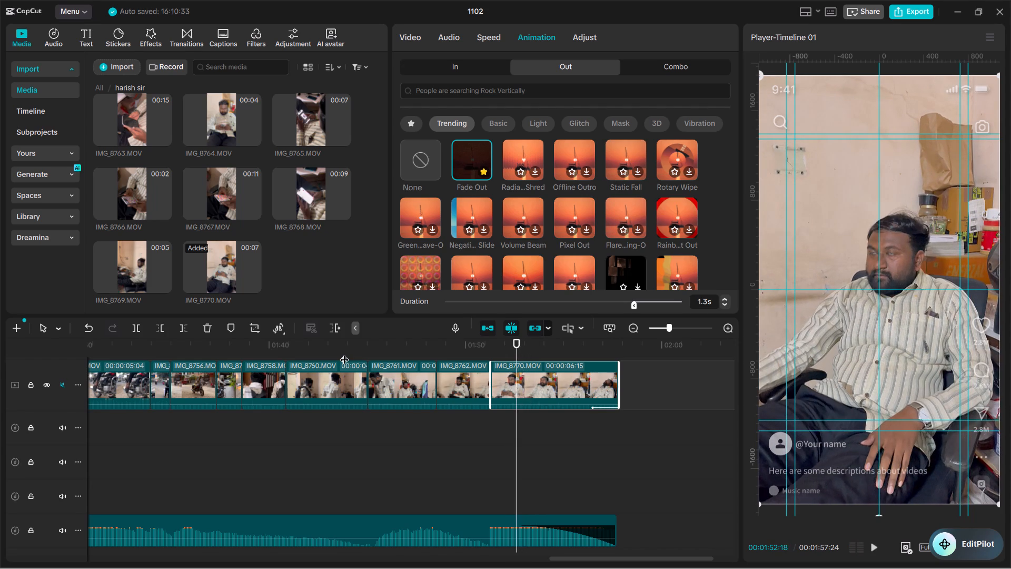
key("Left")
key("Left")
key("Left")
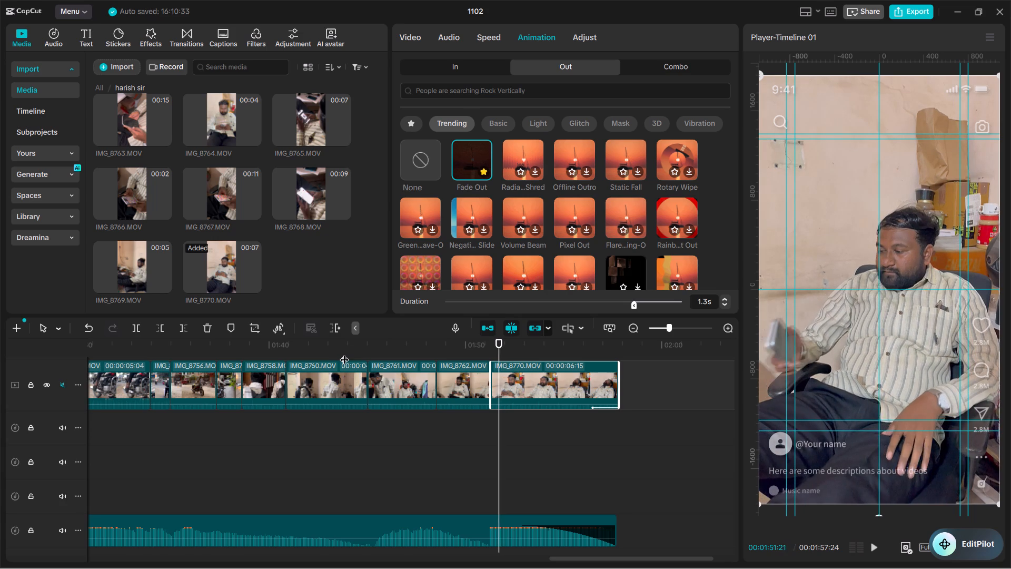
key("Left")
key("Left")
key("Left")
key("Left")
key("Left")
key("Left")
key("Left")
key("Left")
key("Left")
key("Left")
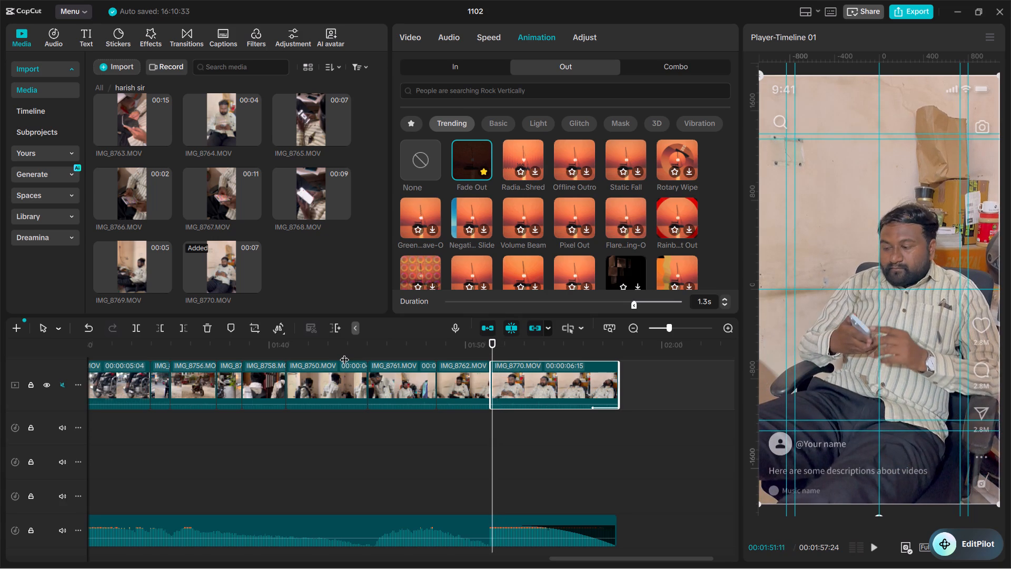
key("Left")
key("Left")
key("Left")
key("Left")
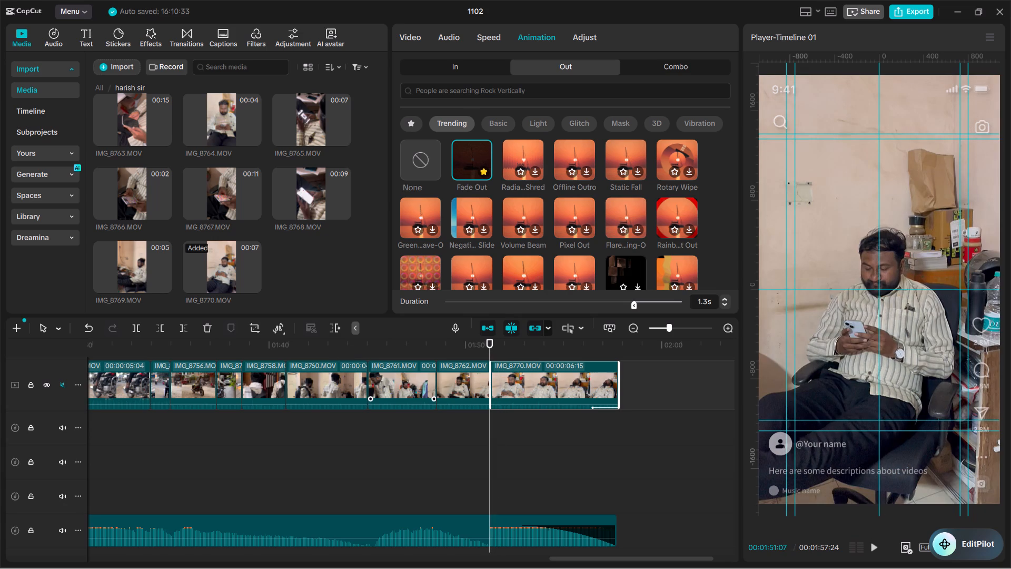
Replay the closing shots from IMG_8762 through IMG_8770 to check the cut and the final fade-out.
left_click_drag(488, 379, 477, 384)
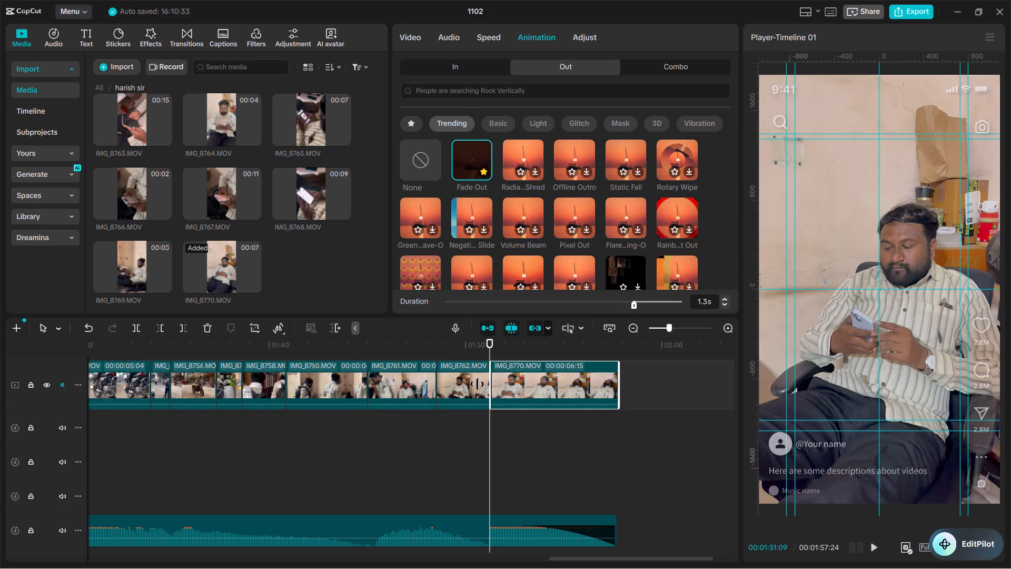
left_click_drag(477, 384, 471, 387)
key("space")
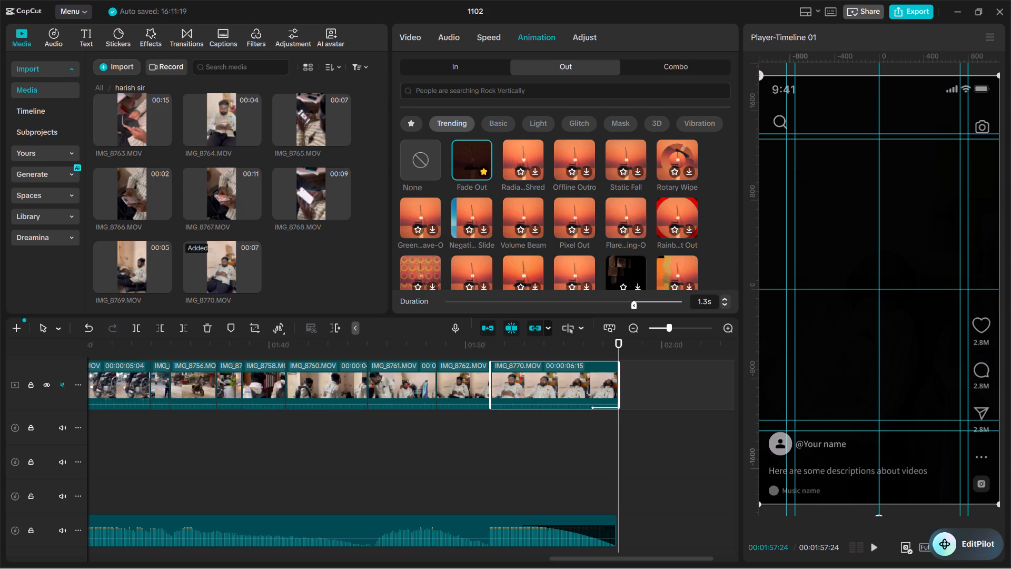
left_click_drag(582, 349, 165, 382)
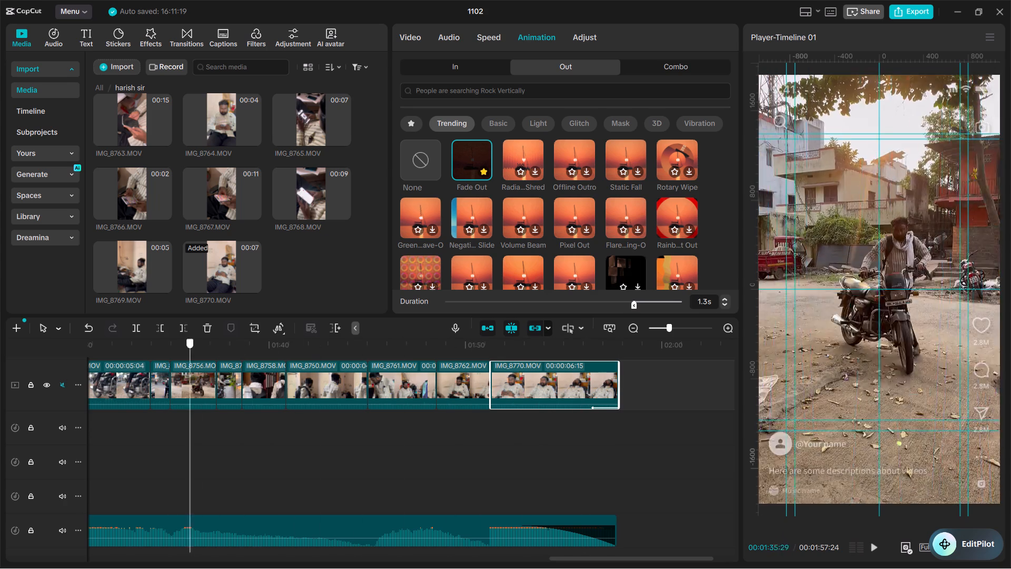
left_click_drag(165, 382, 569, 415)
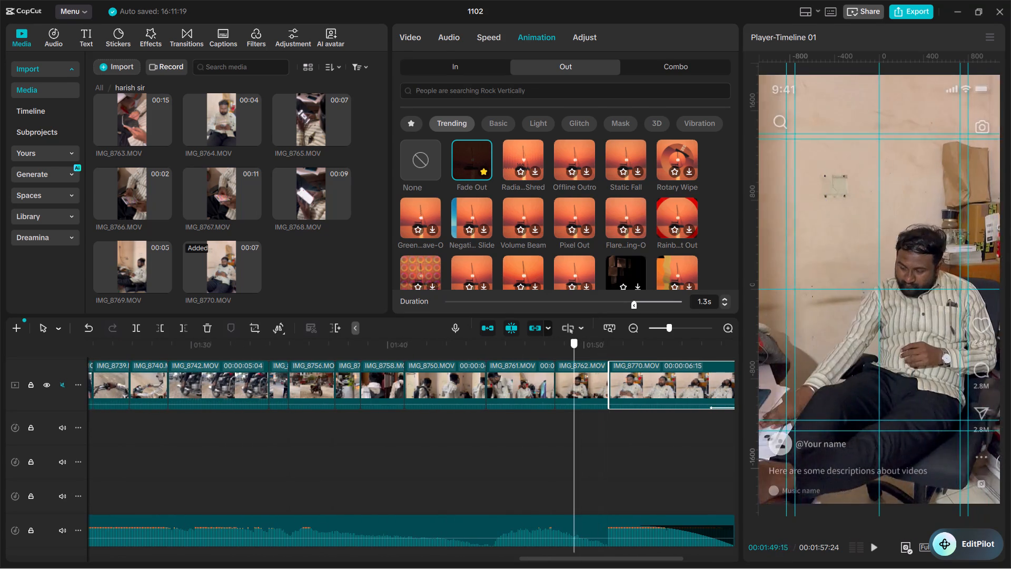
left_click_drag(569, 415, 562, 416)
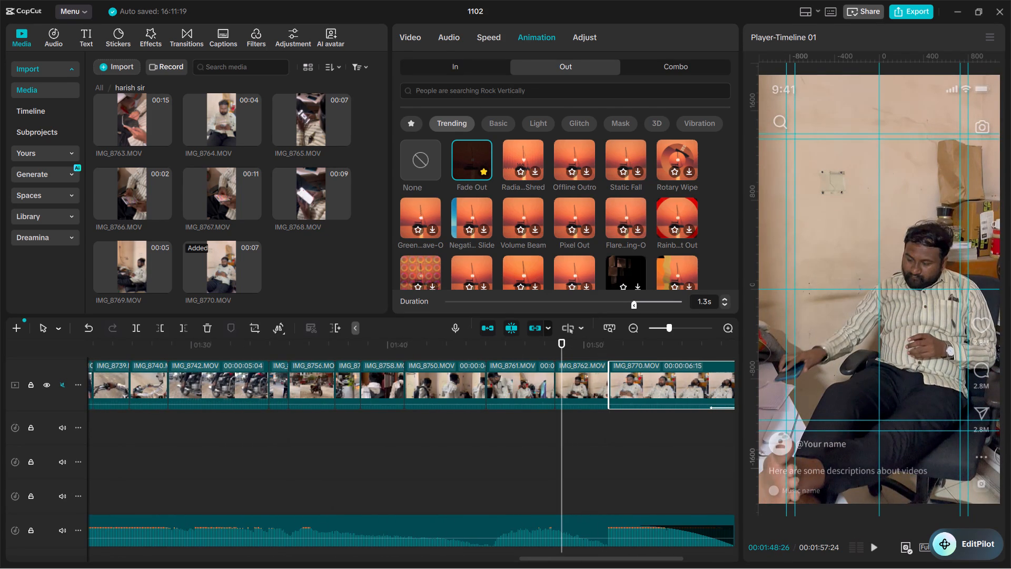
key("space")
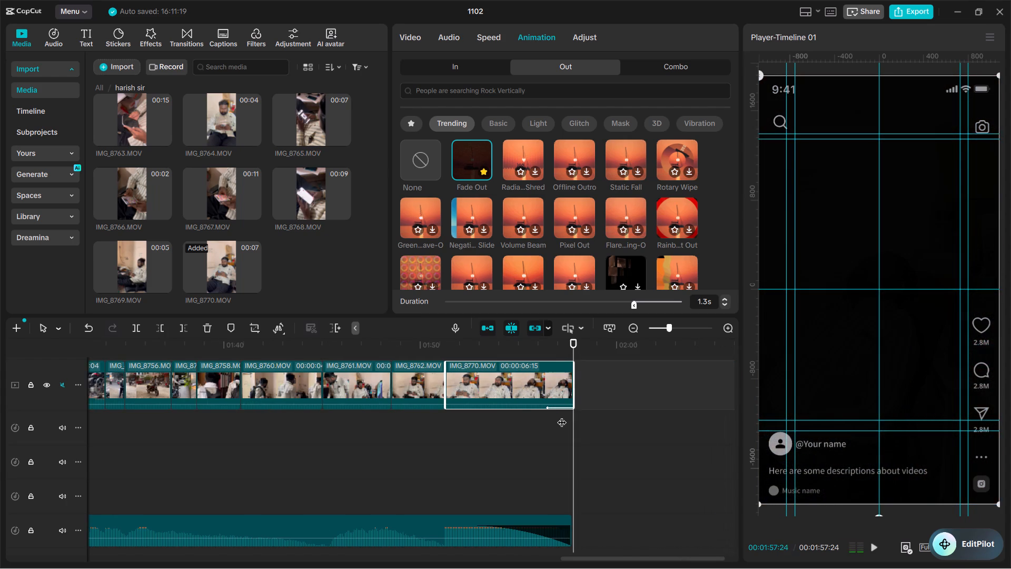
Play from around IMG_8697 onward and give the videoplayback music clip ending near 00:01:07 a 6.2 s fade-out.
left_click_drag(571, 340, 522, 361)
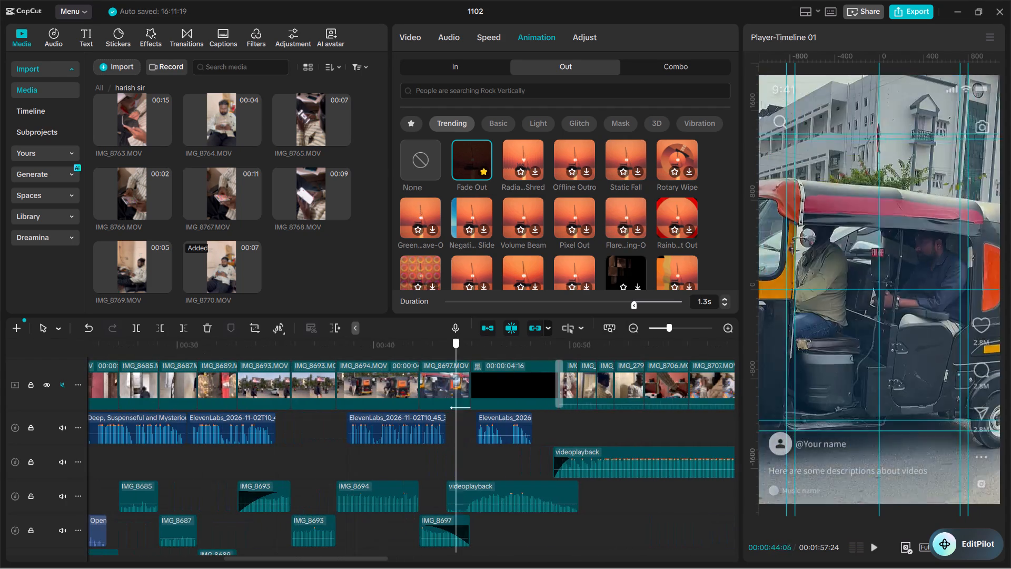
left_click_drag(522, 361, 507, 382)
key("space")
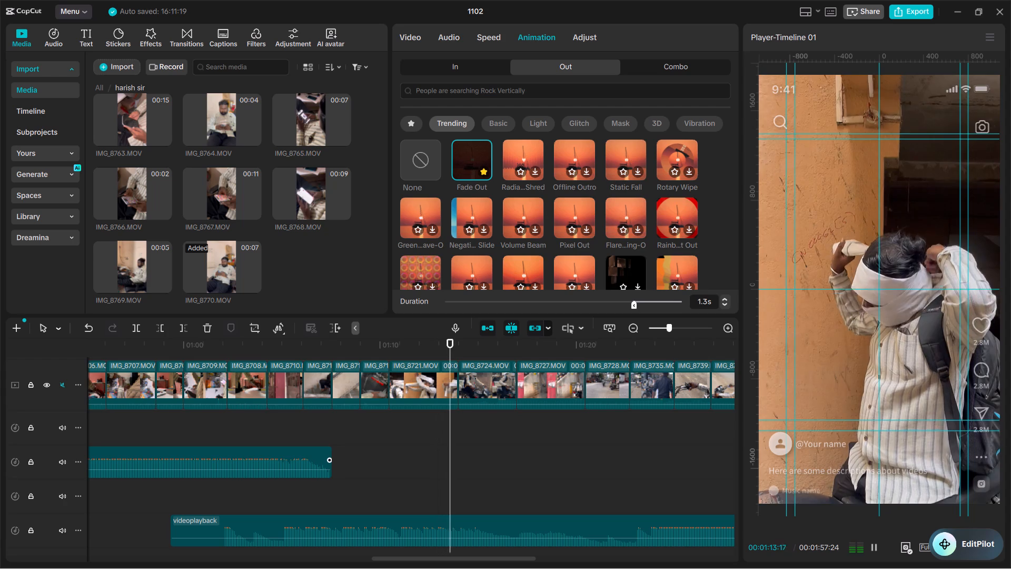
left_click_drag(328, 462, 206, 445)
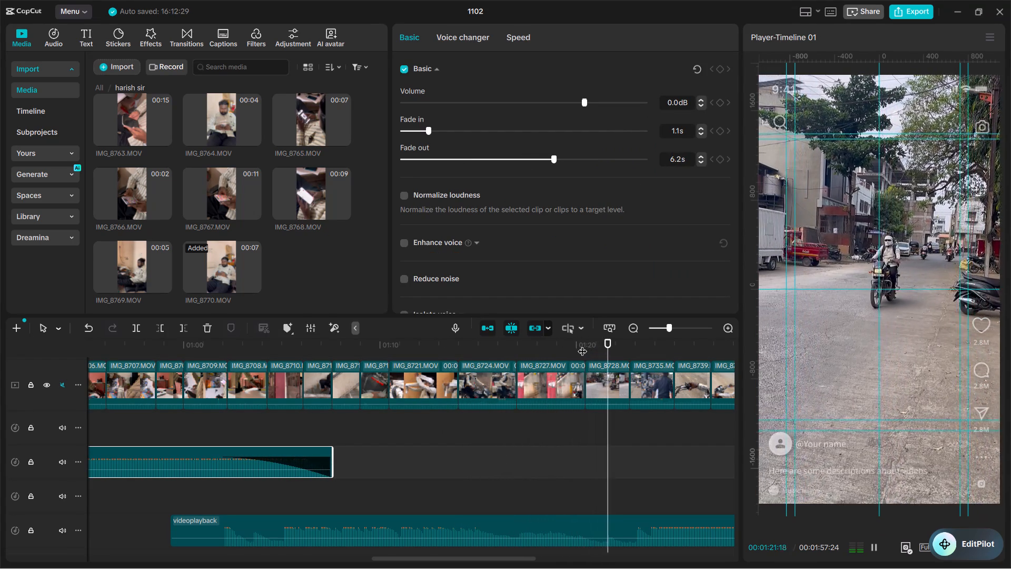
Play the washbasin mirror shots after the black clip and stop at 00:00:53:17, where he raises the bottle.
left_click_drag(582, 345, 970, 342)
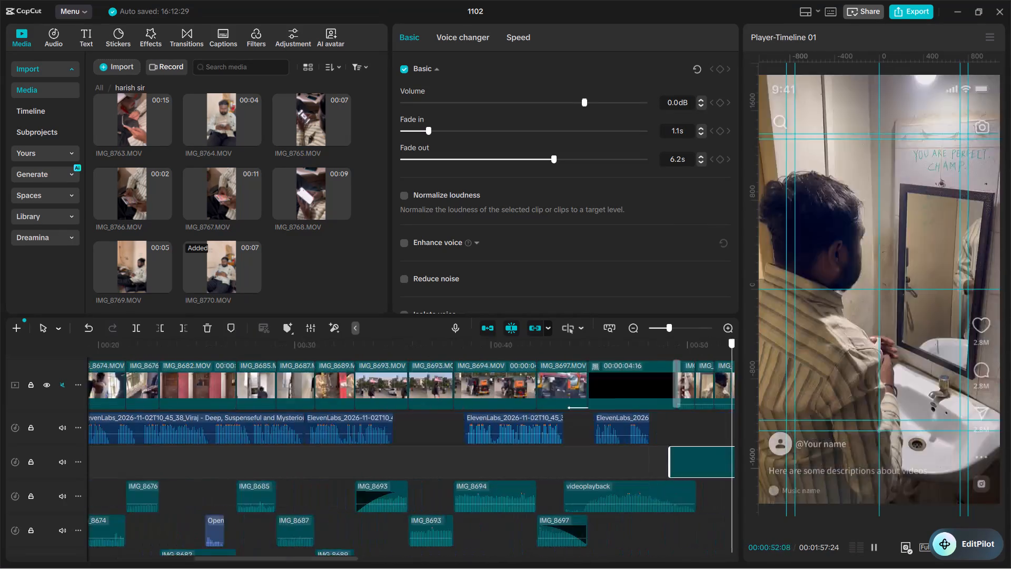
left_click_drag(970, 342, 361, 458)
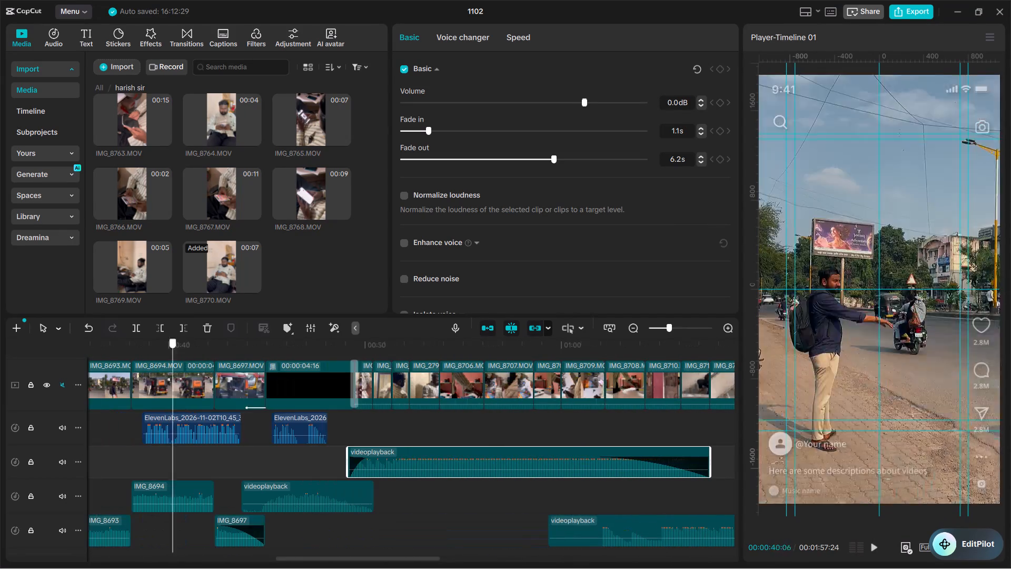
left_click_drag(361, 458, 375, 437)
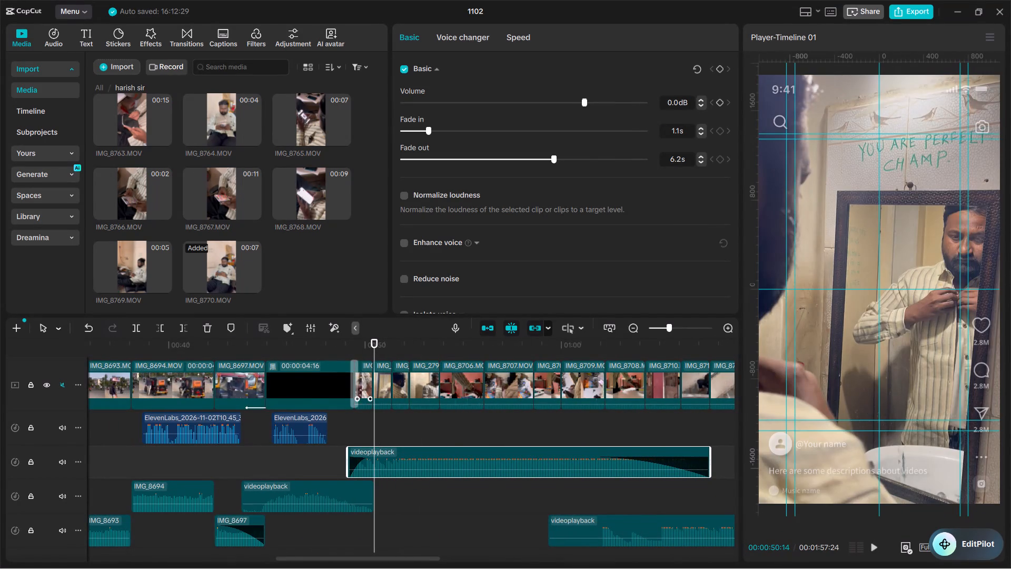
left_click_drag(366, 345, 351, 345)
key("space")
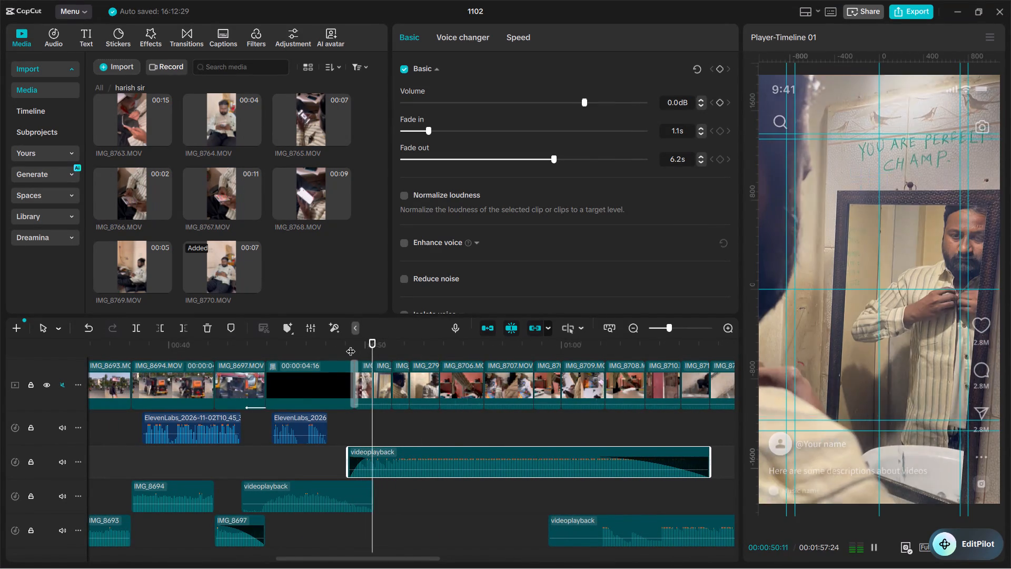
key("space")
key("space")
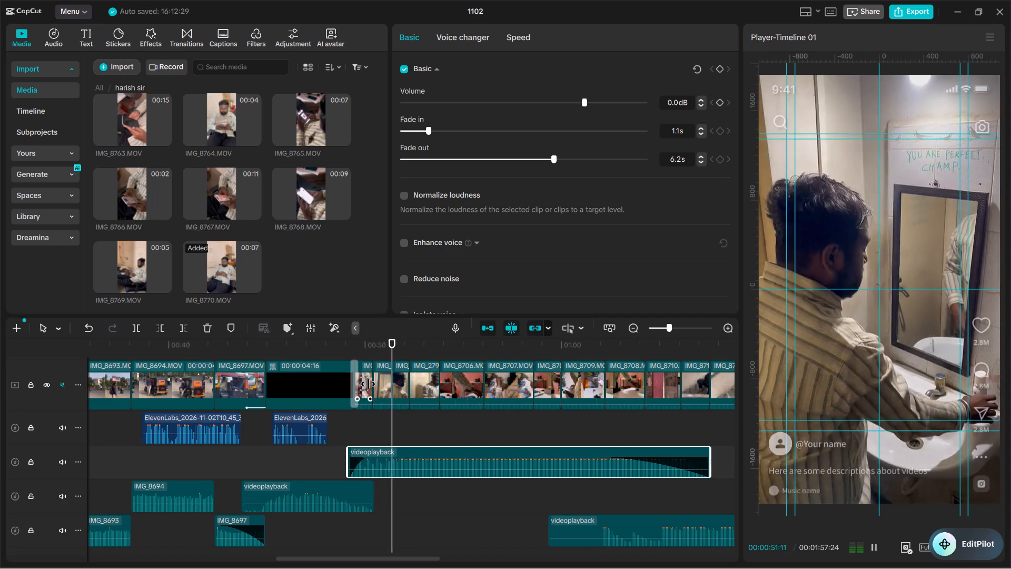
key("space")
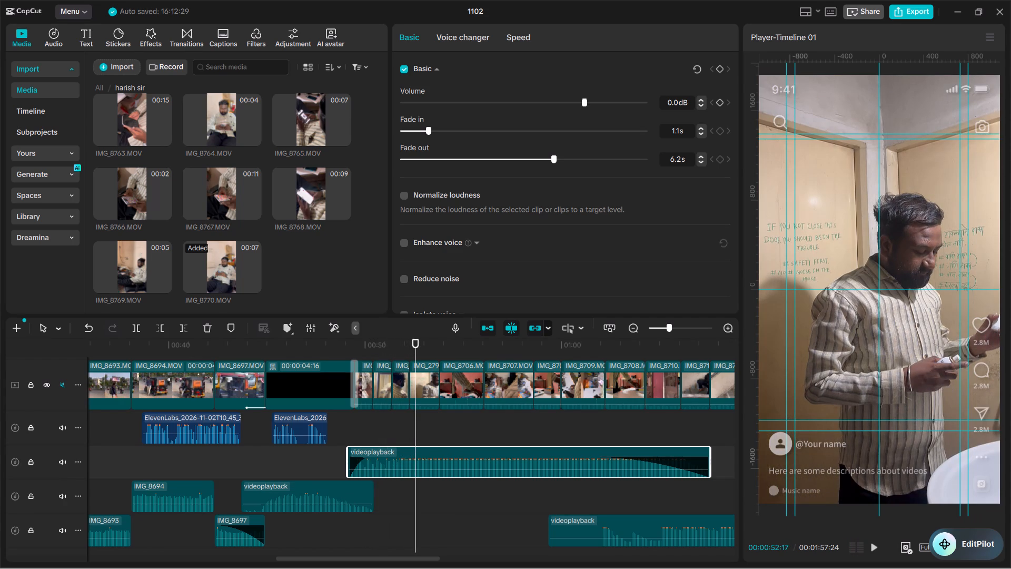
left_click_drag(417, 342, 383, 351)
key("space")
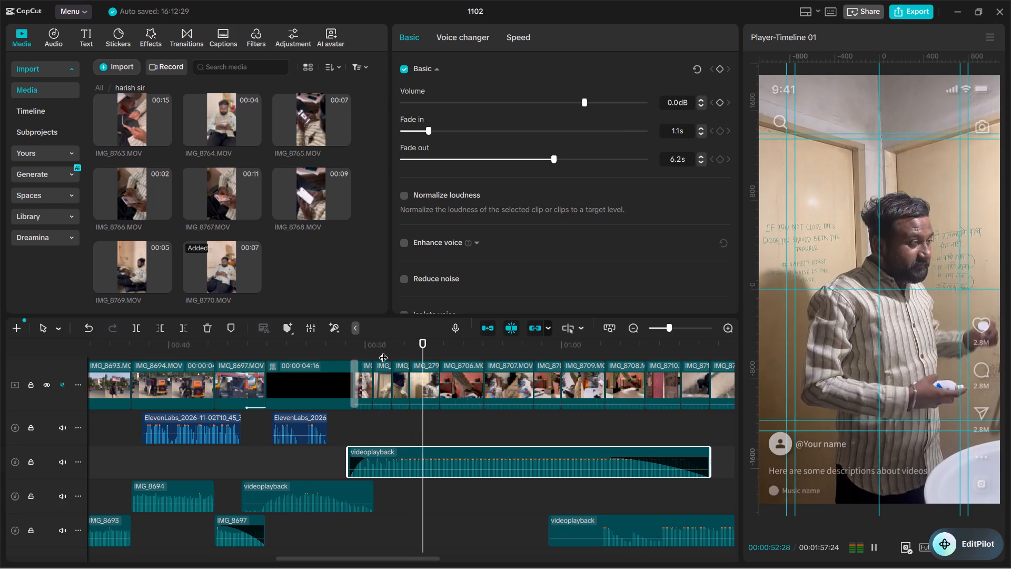
key("space")
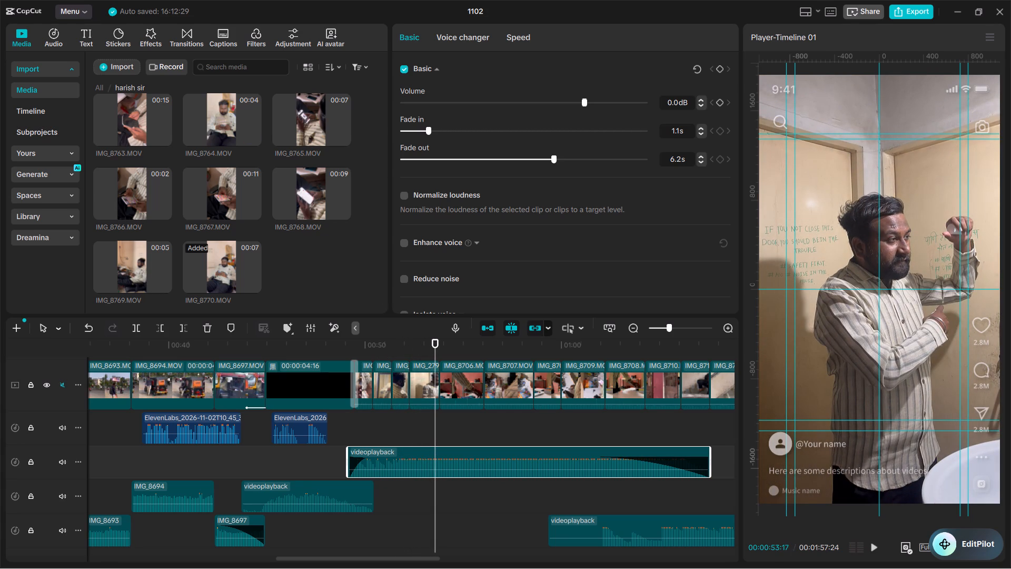
Search the sound effects library for "spray".
left_click(51, 40)
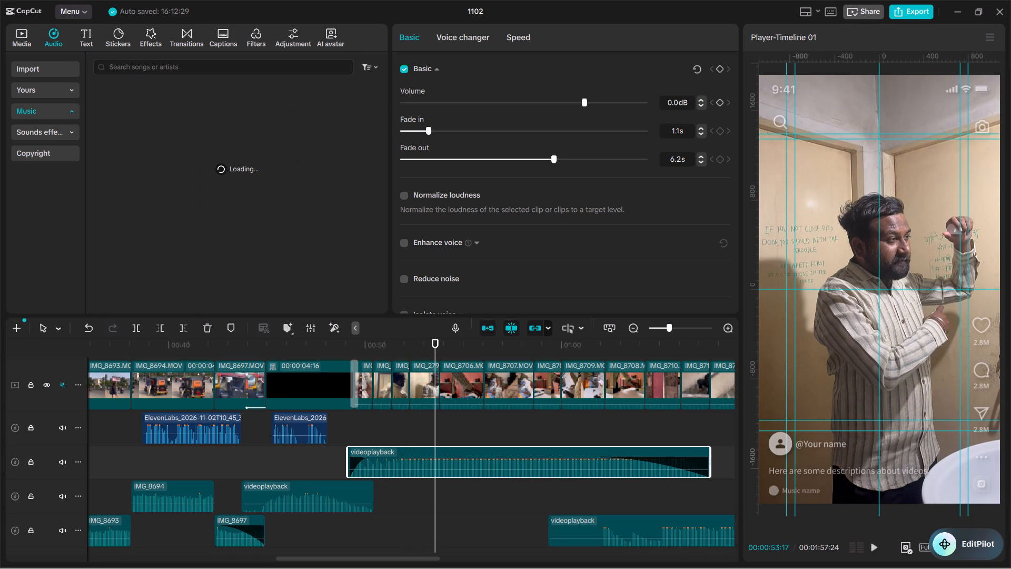
left_click(43, 131)
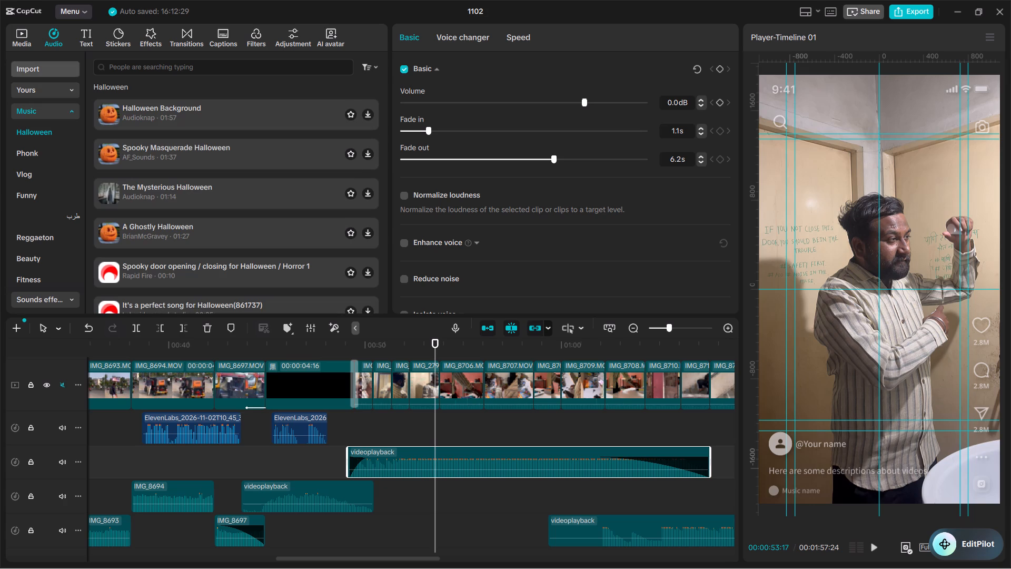
scroll(60, 212, "down", 1)
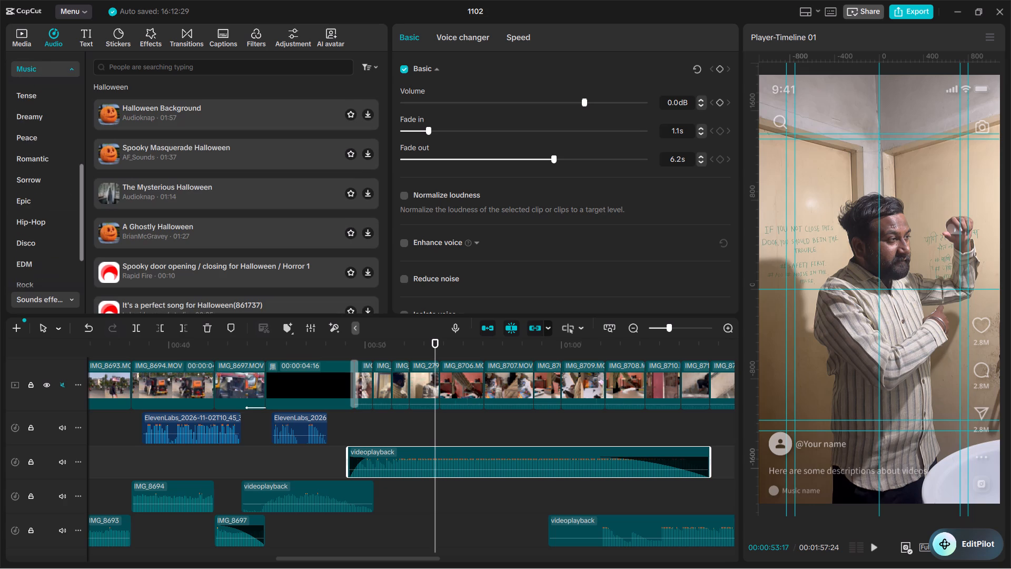
left_click(47, 302)
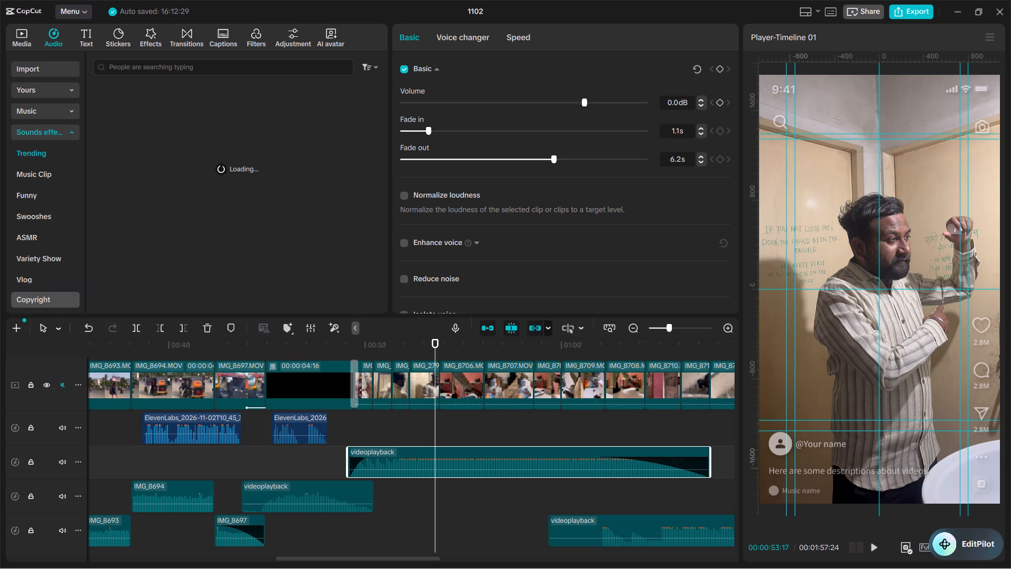
left_click(139, 72)
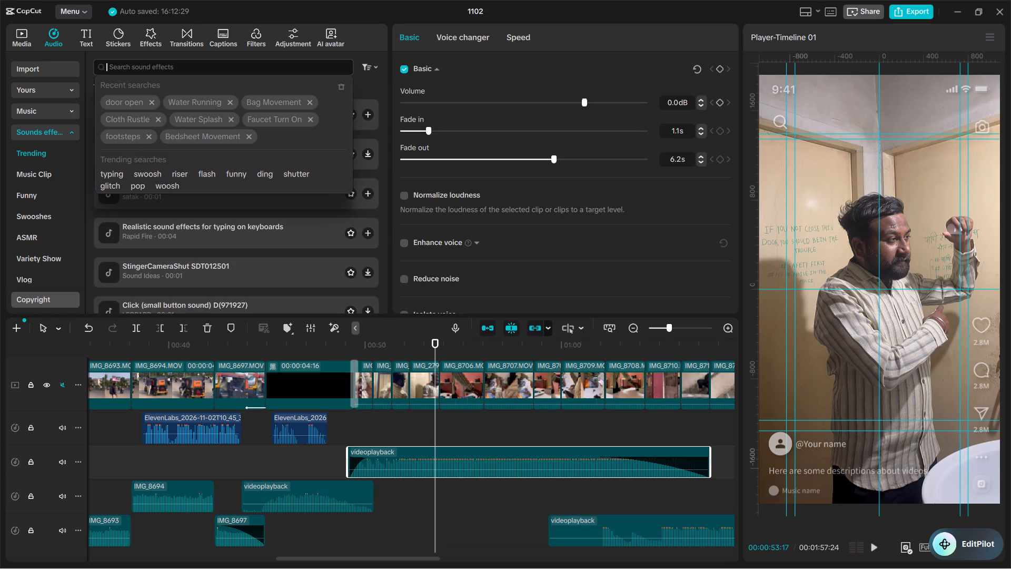
type("spra")
key("y")
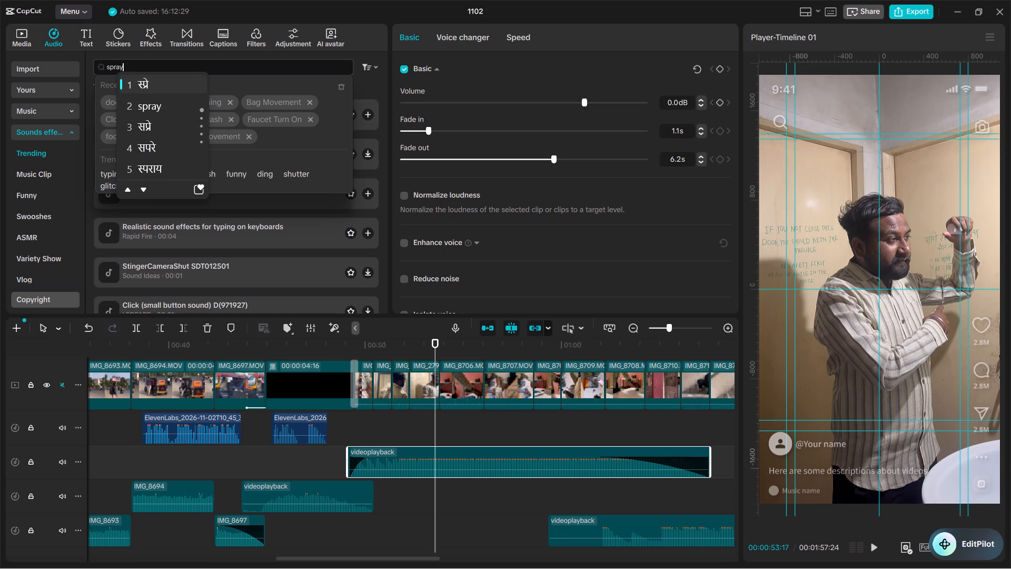
left_click(149, 105)
key("super+space")
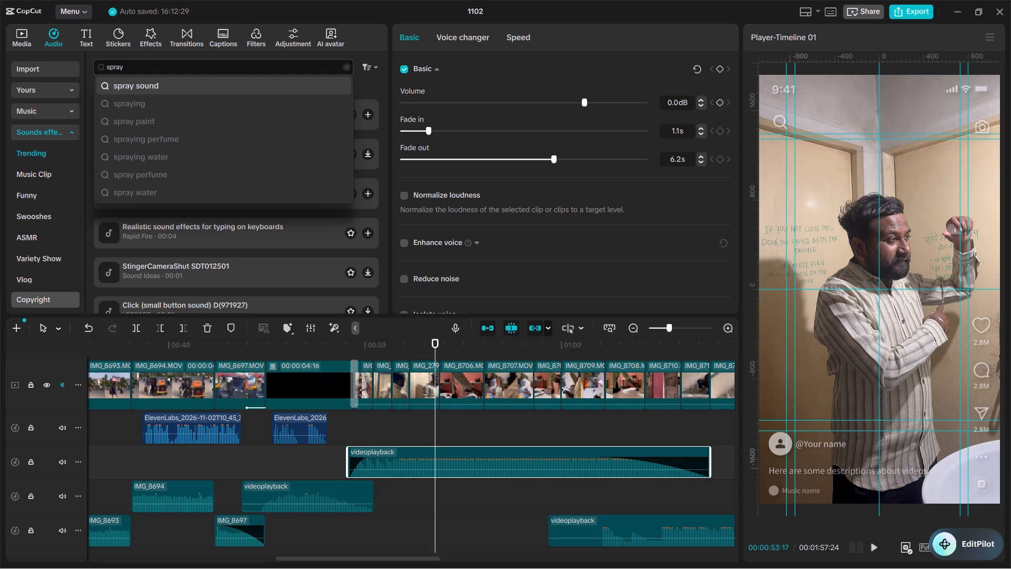
key("Return")
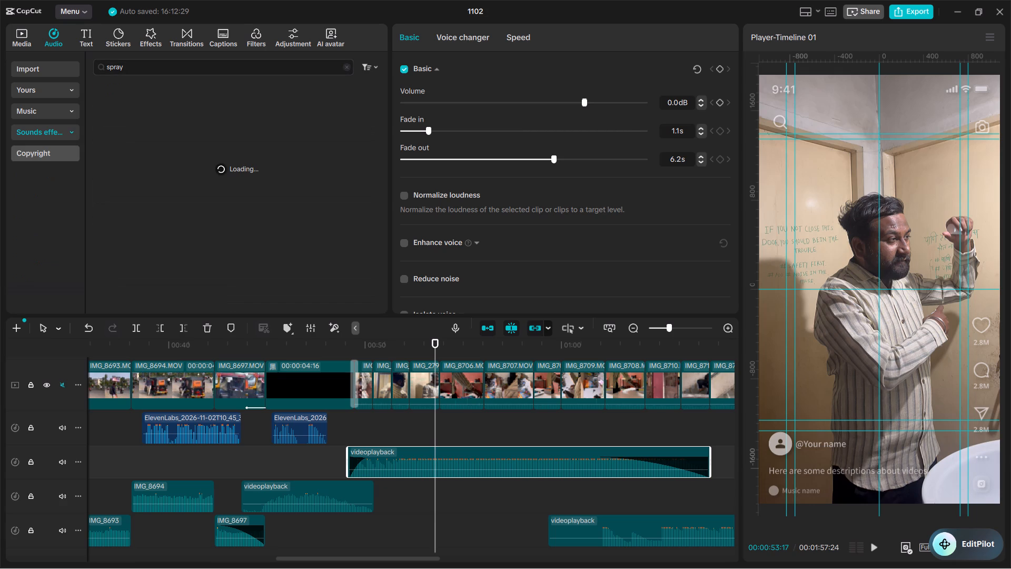
Audition the spray sound effects in the search results to find one that suits the mirror shot.
left_click(188, 101)
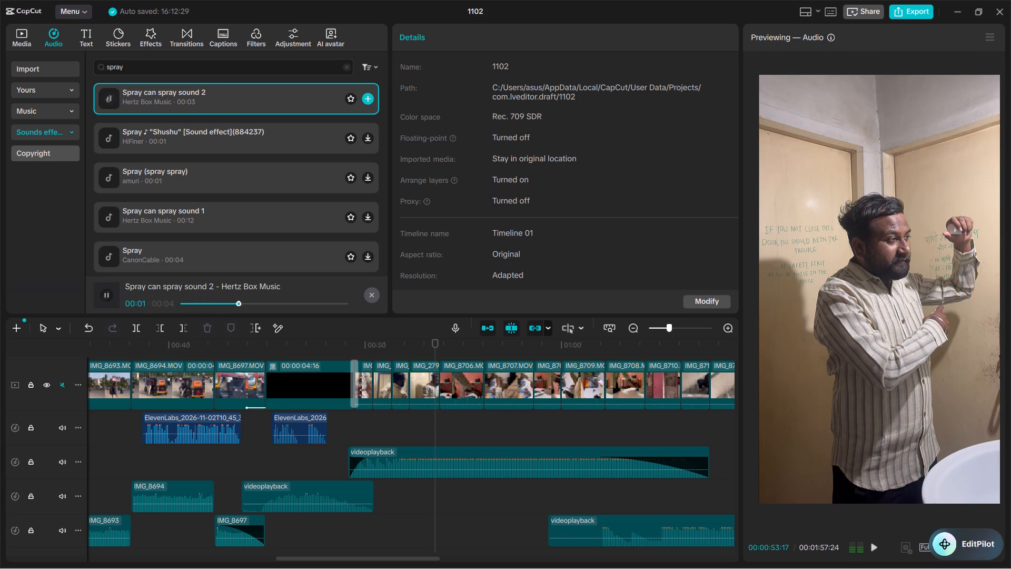
left_click(227, 141)
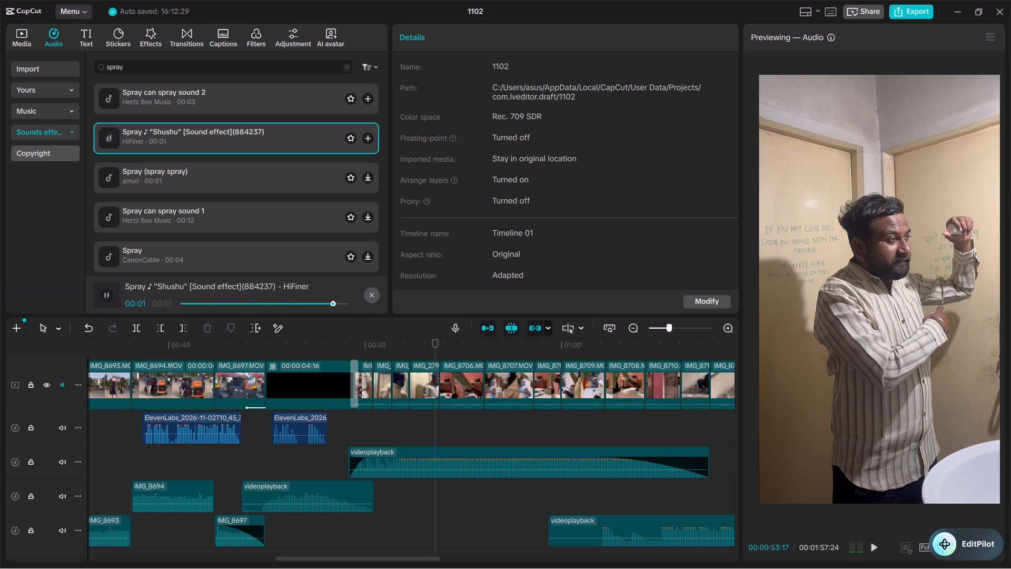
left_click(209, 175)
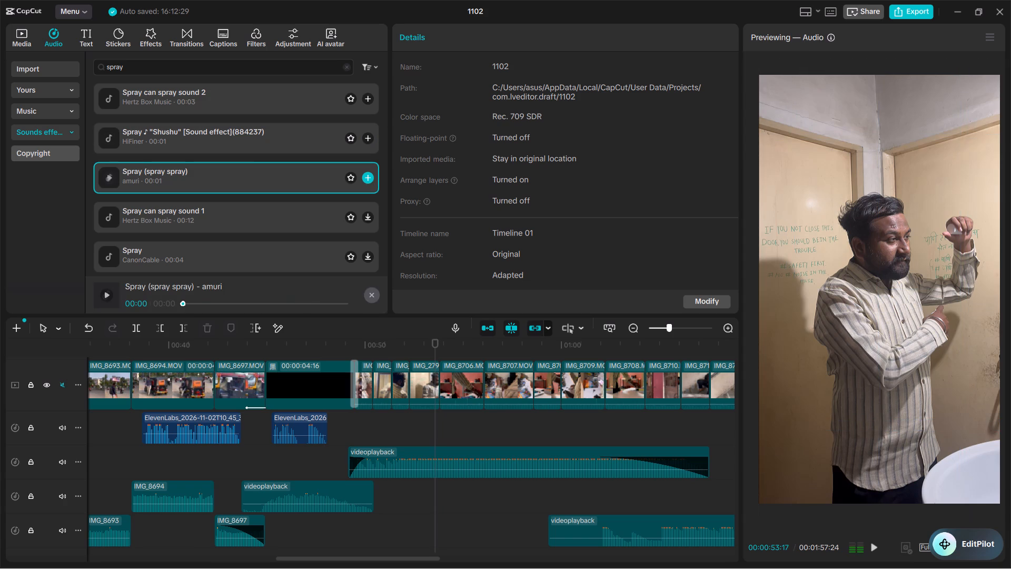
left_click(209, 174)
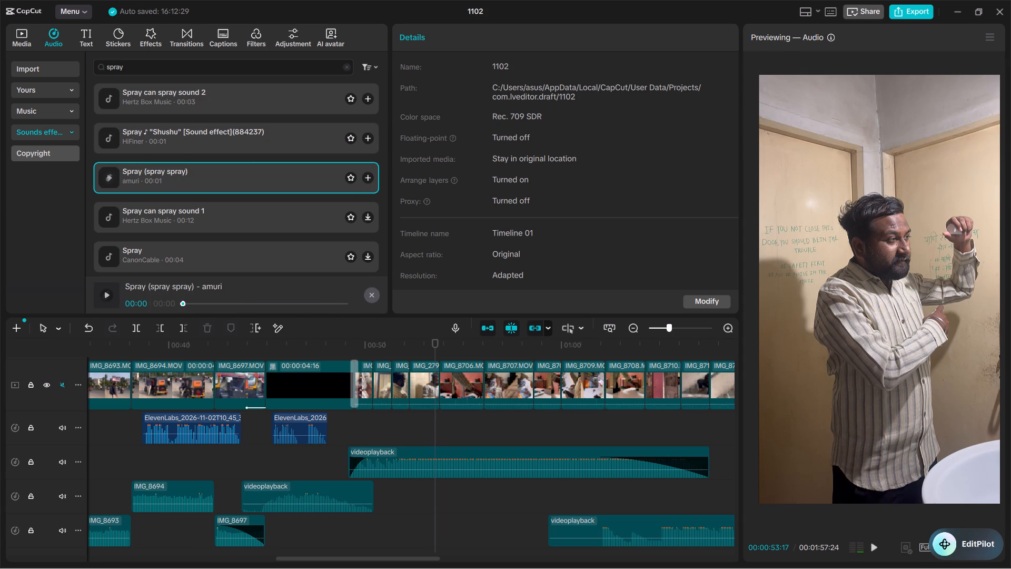
left_click(205, 210)
left_click(205, 255)
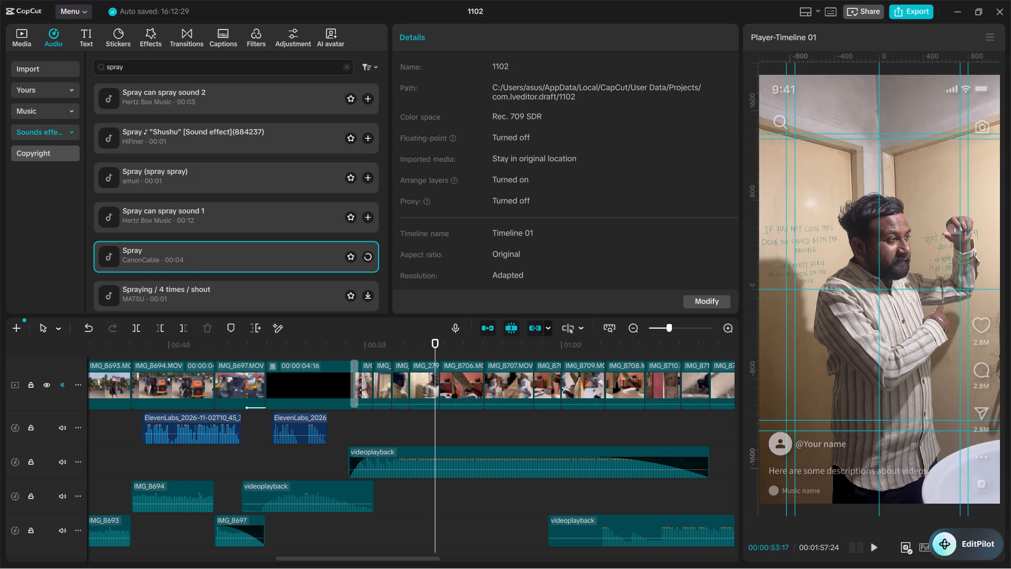
left_click(245, 172)
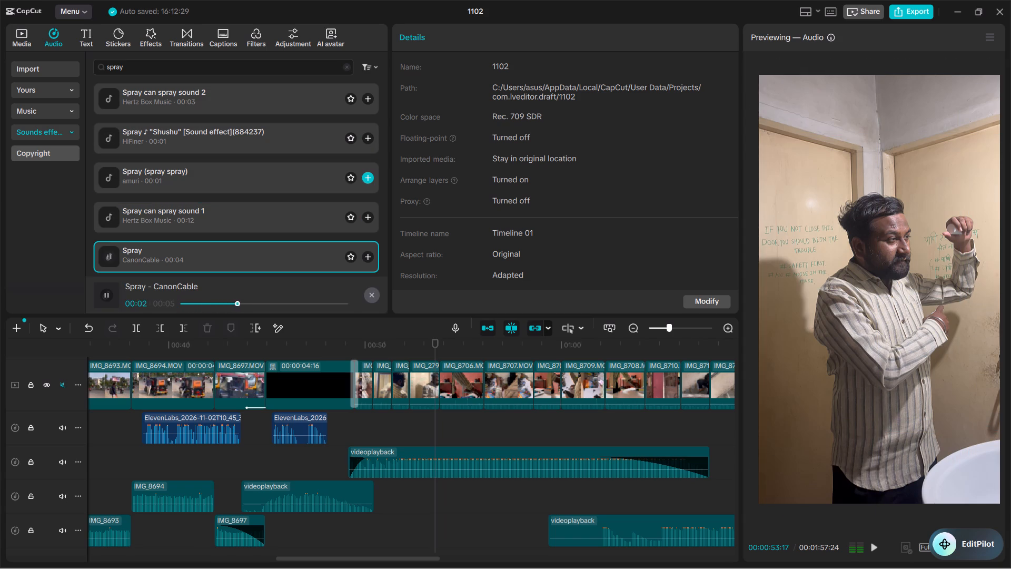
left_click(247, 142)
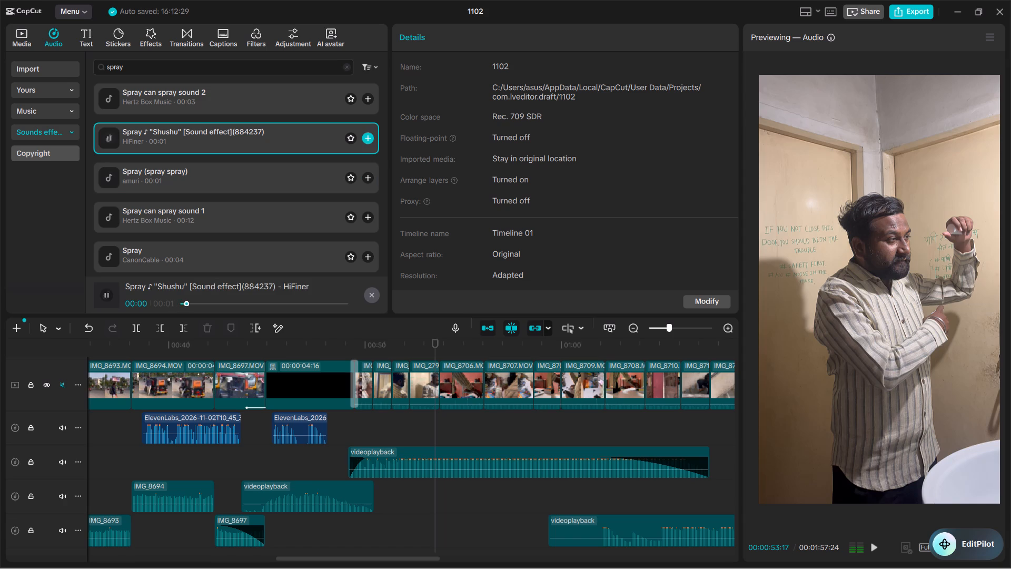
Add the Spray "Shushu" effect to the voice-over track under the mirror shot near 00:00:53, set its volume to -6.4 dB and play it.
left_click_drag(245, 144, 332, 353)
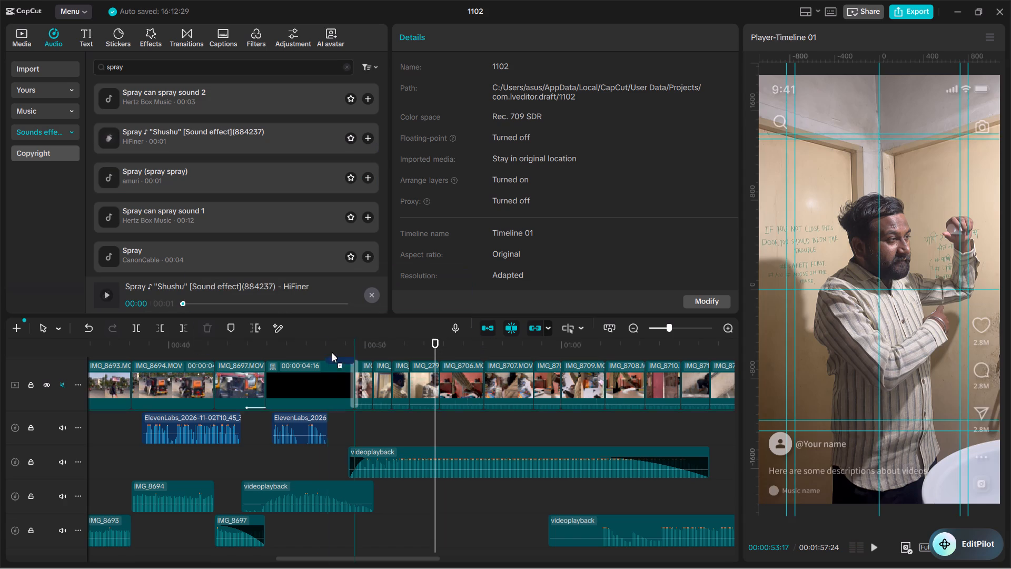
left_click_drag(332, 353, 409, 427)
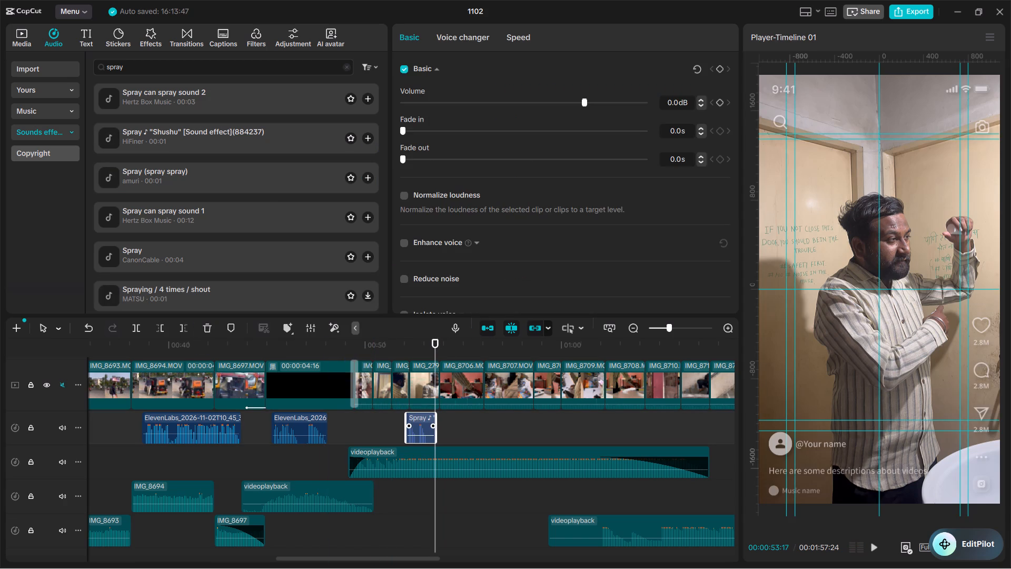
left_click_drag(420, 424, 435, 427)
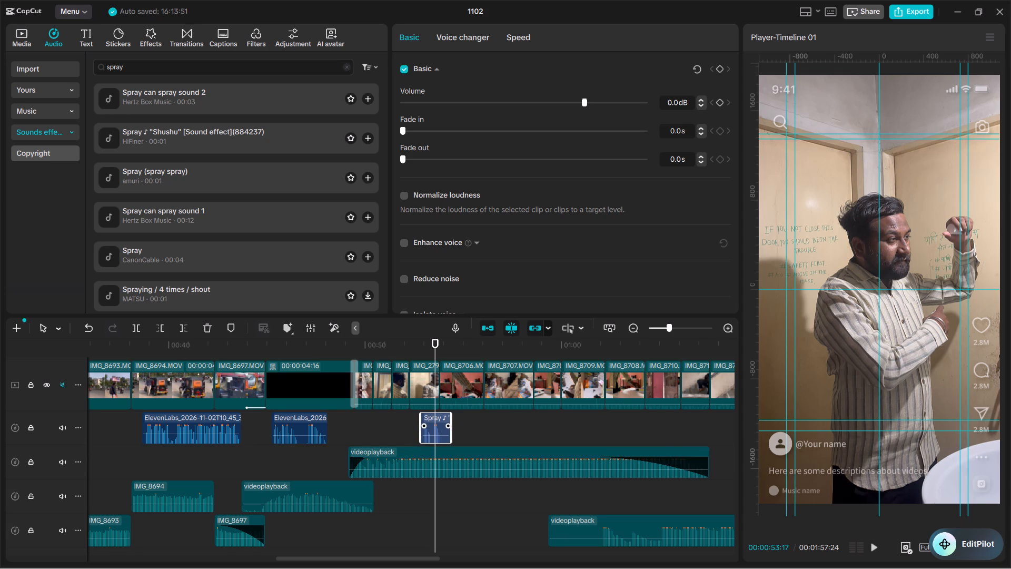
left_click_drag(582, 104, 562, 107)
left_click_drag(434, 345, 386, 350)
key("space")
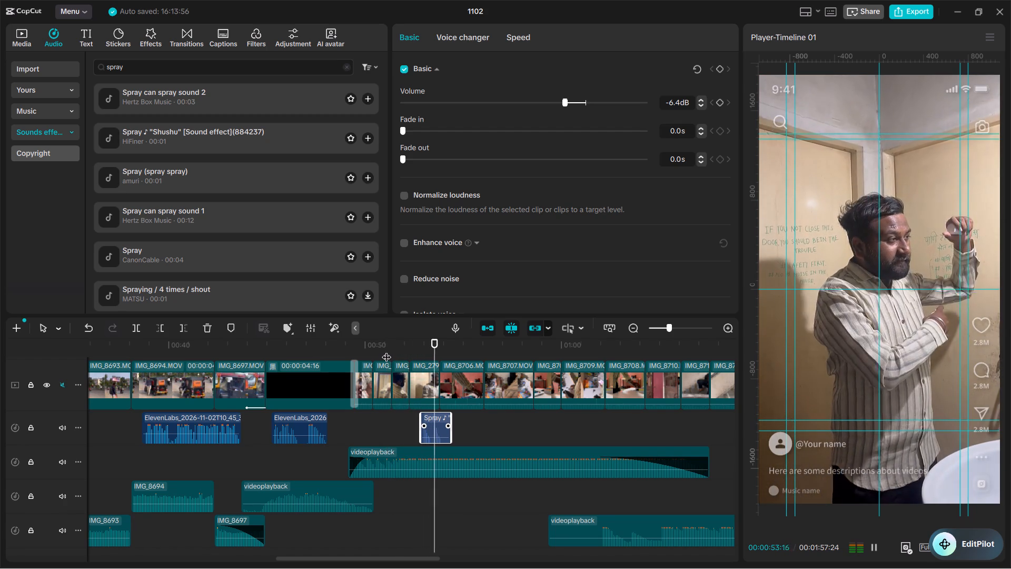
key("space")
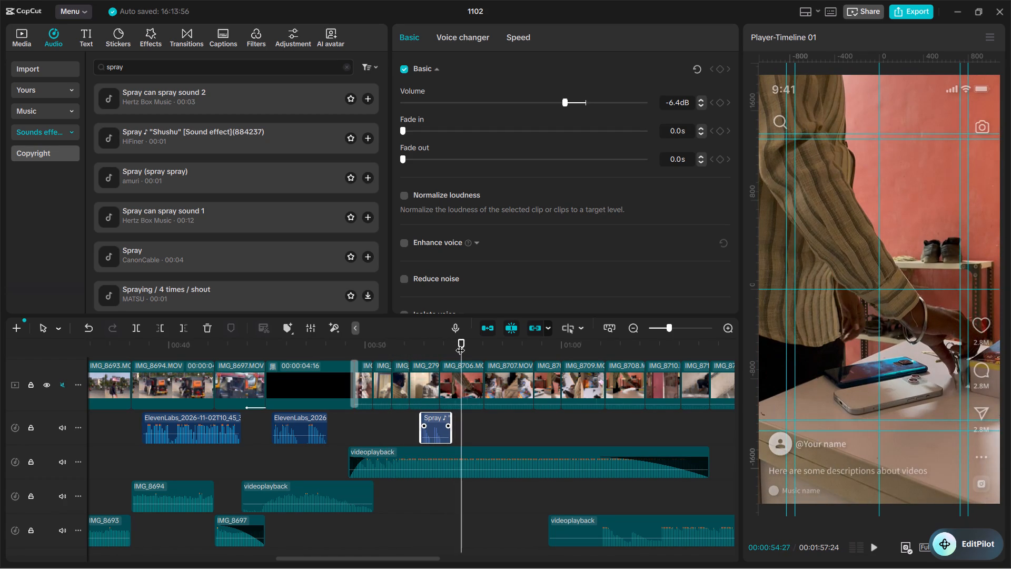
Shift the spray effect earlier to the start of the mirror shot, lower its volume to -19.1 dB and replay it.
left_click_drag(438, 430, 432, 430)
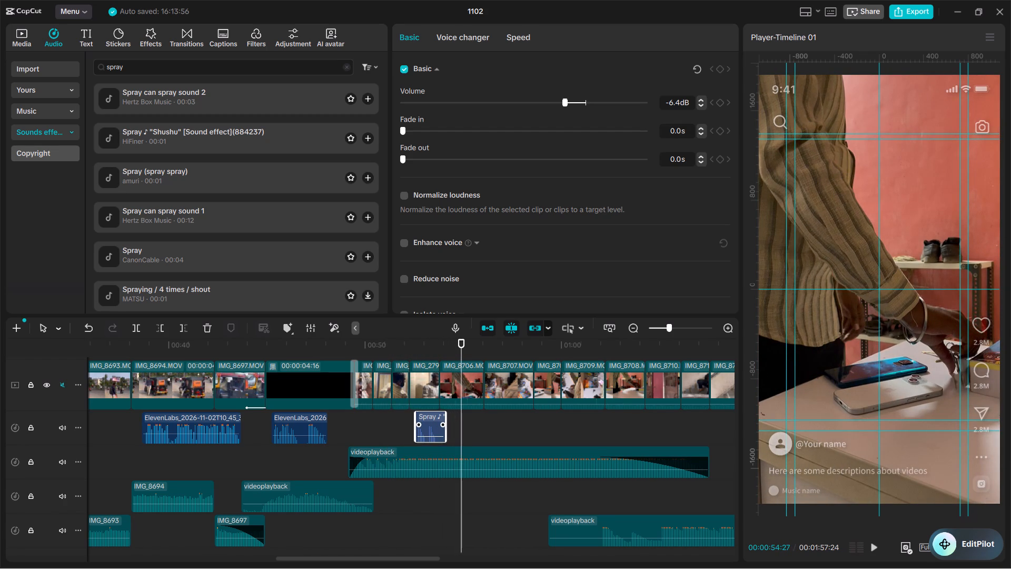
left_click_drag(432, 430, 428, 429)
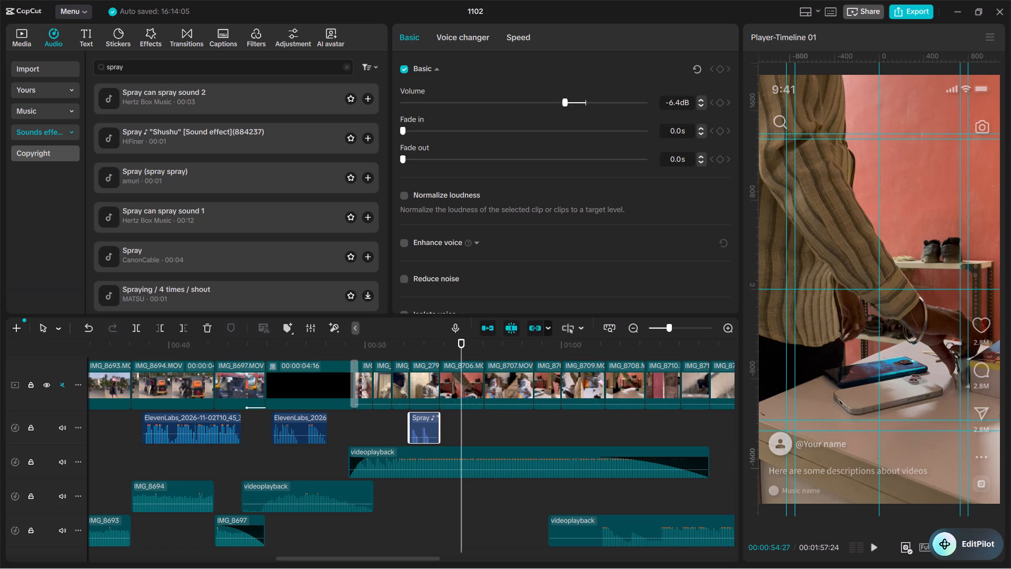
left_click_drag(568, 101, 524, 109)
left_click_drag(455, 339, 406, 344)
key("space")
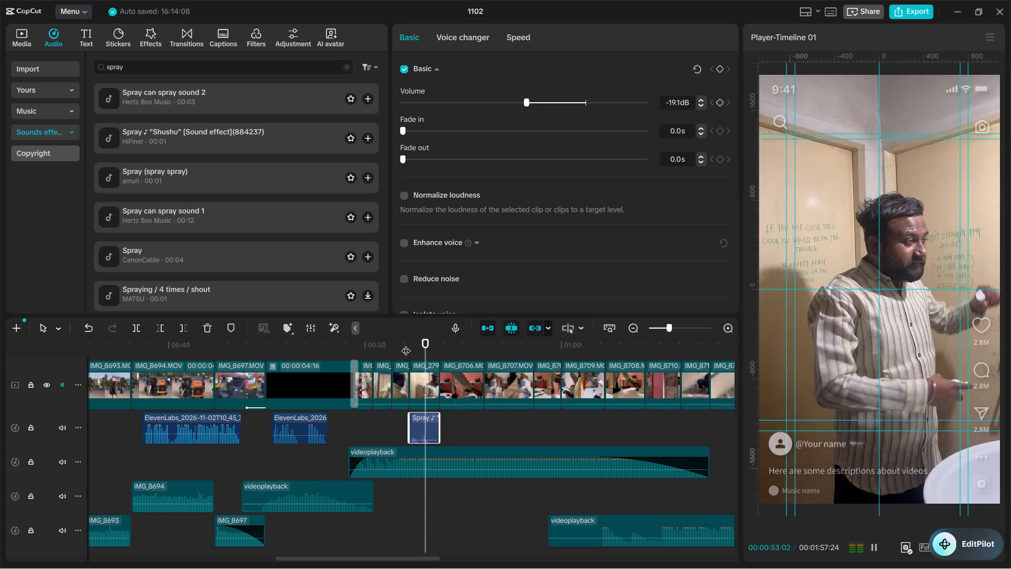
key("space")
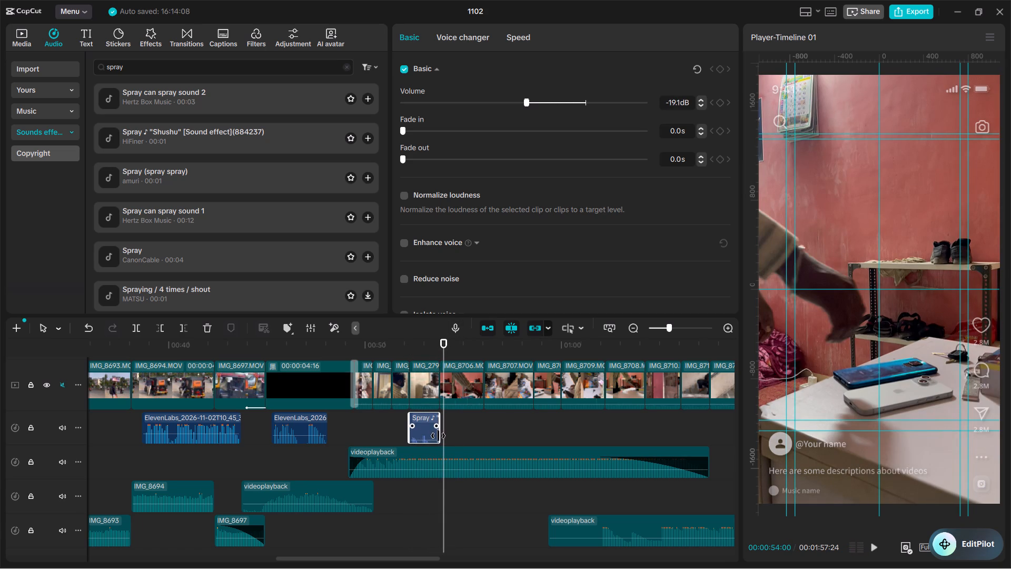
Trim the spray effect's end to about half its length, move it to the mirror shot's end just before IMG_8706, and replay.
left_click_drag(440, 436, 421, 434)
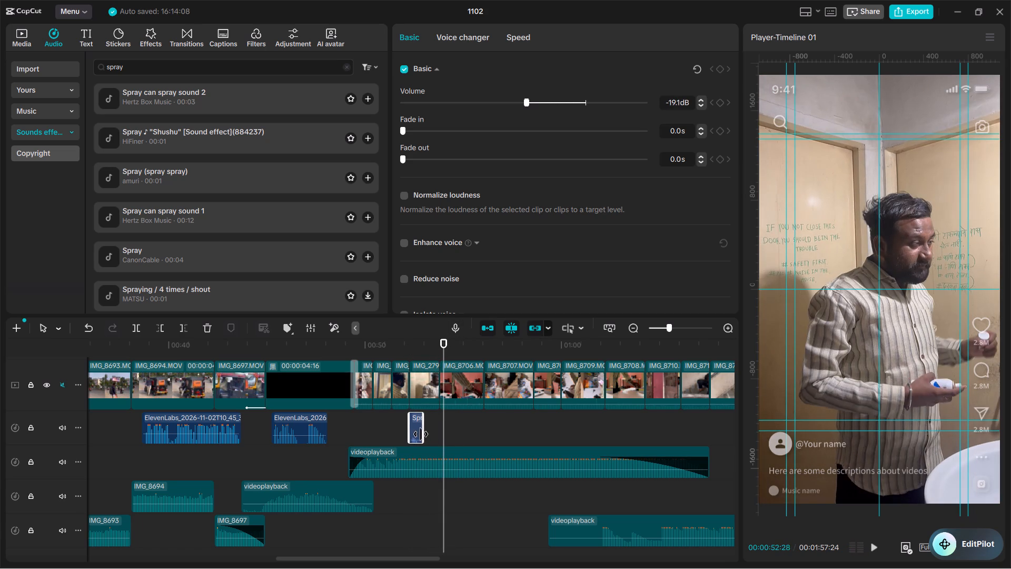
left_click_drag(421, 434, 419, 435)
left_click_drag(414, 433, 425, 433)
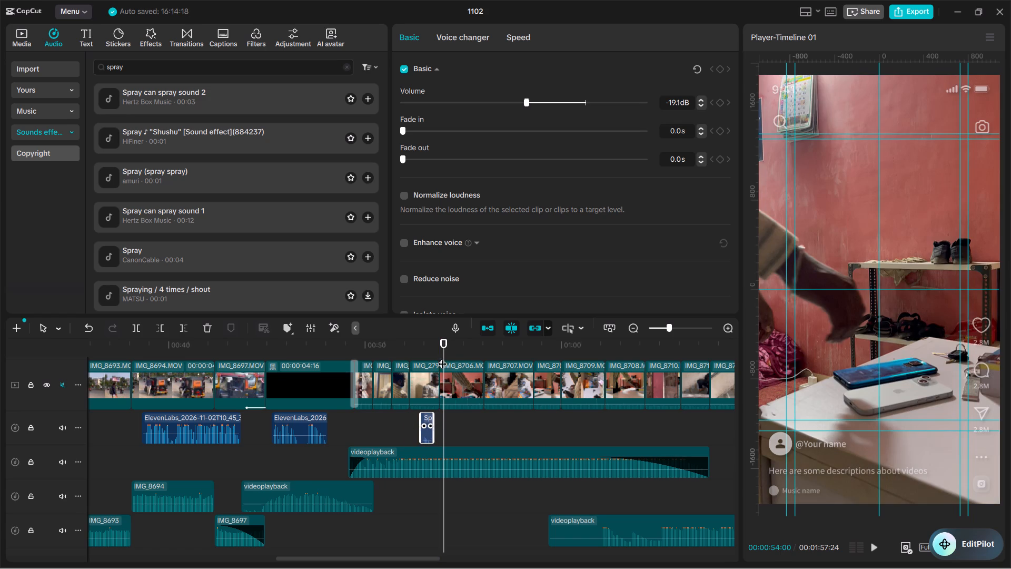
left_click_drag(440, 352, 424, 352)
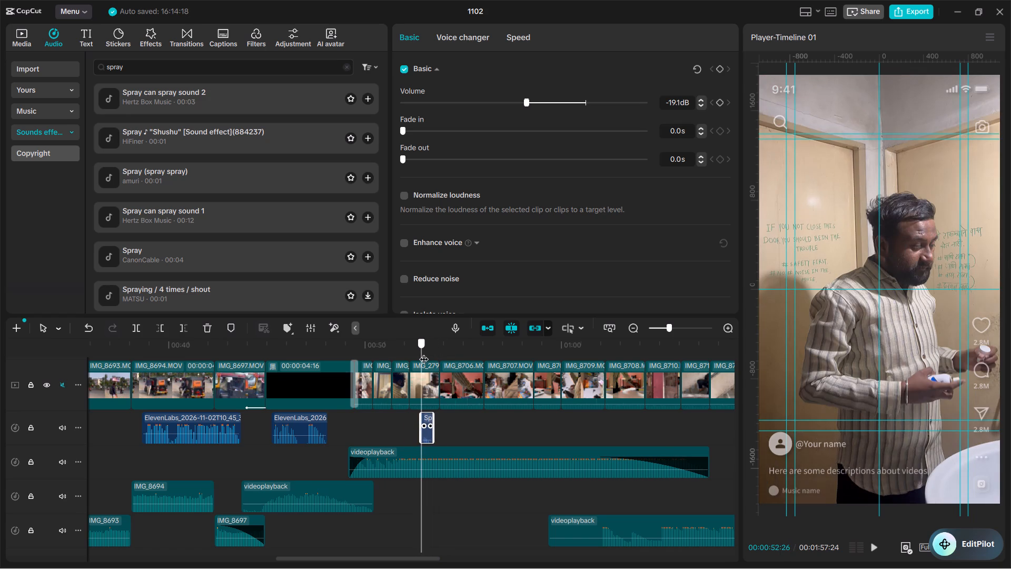
left_click_drag(424, 352, 437, 353)
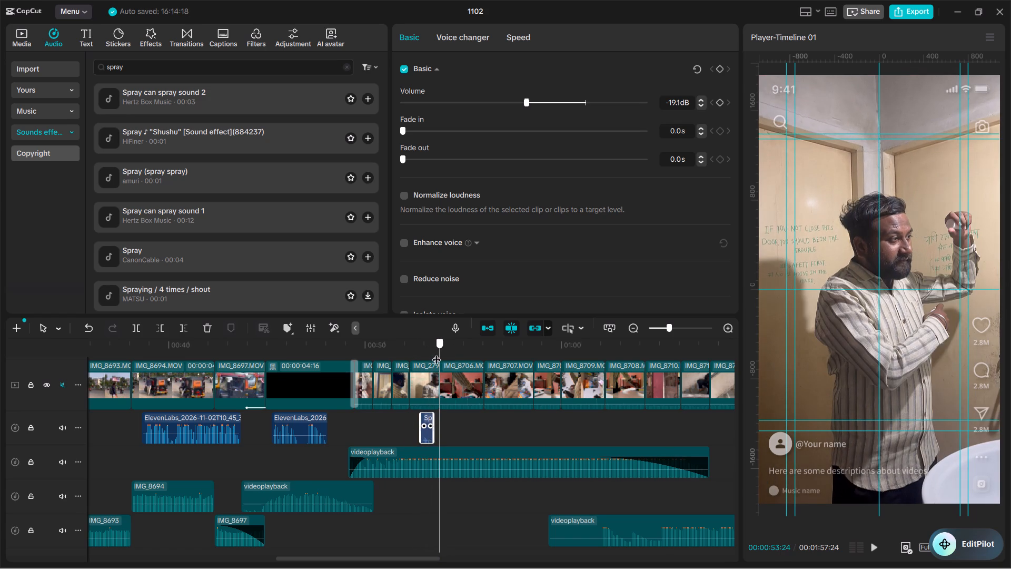
left_click_drag(437, 353, 424, 358)
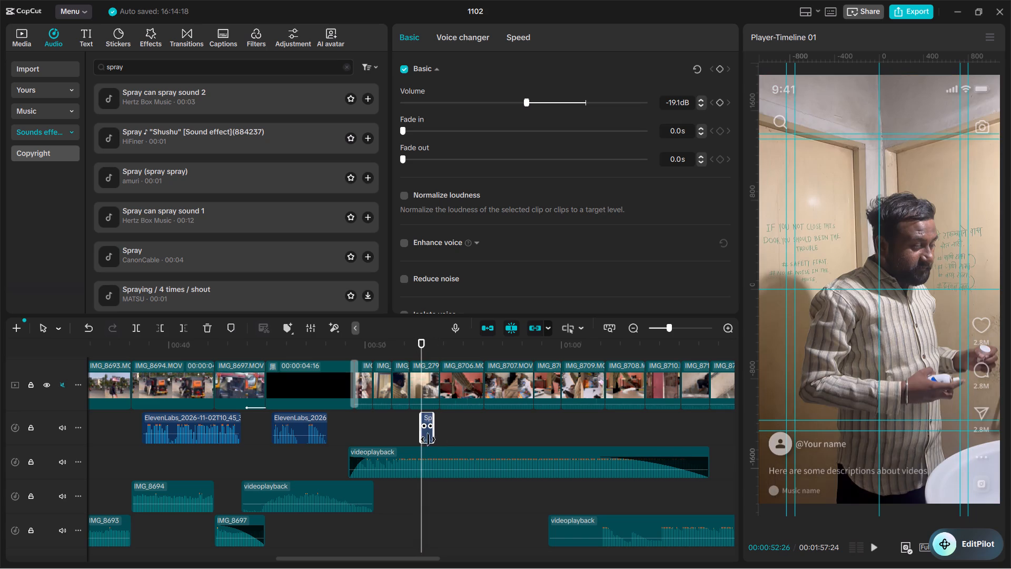
left_click_drag(428, 435, 437, 435)
key("space")
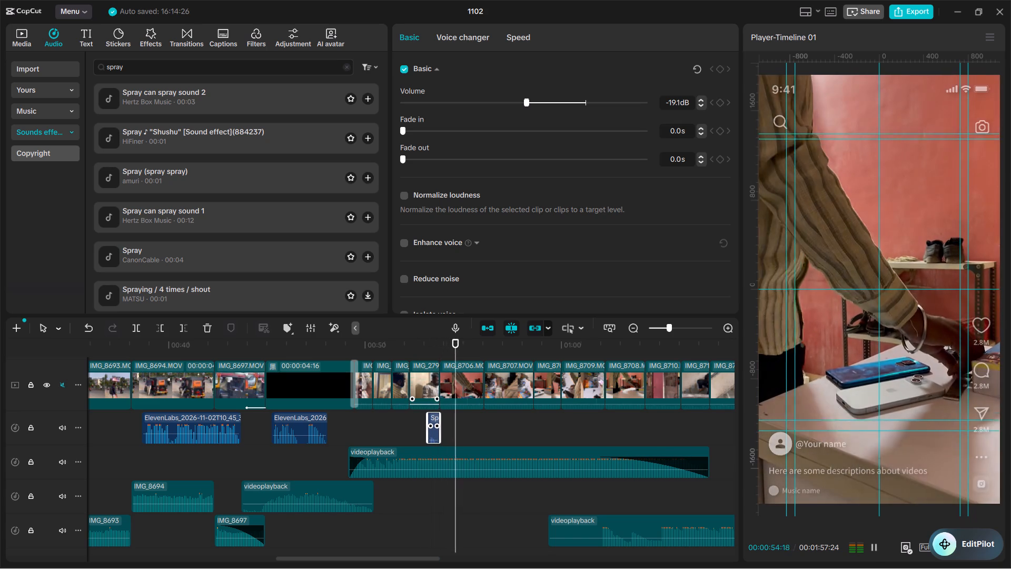
key("space")
left_click_drag(441, 436, 435, 435)
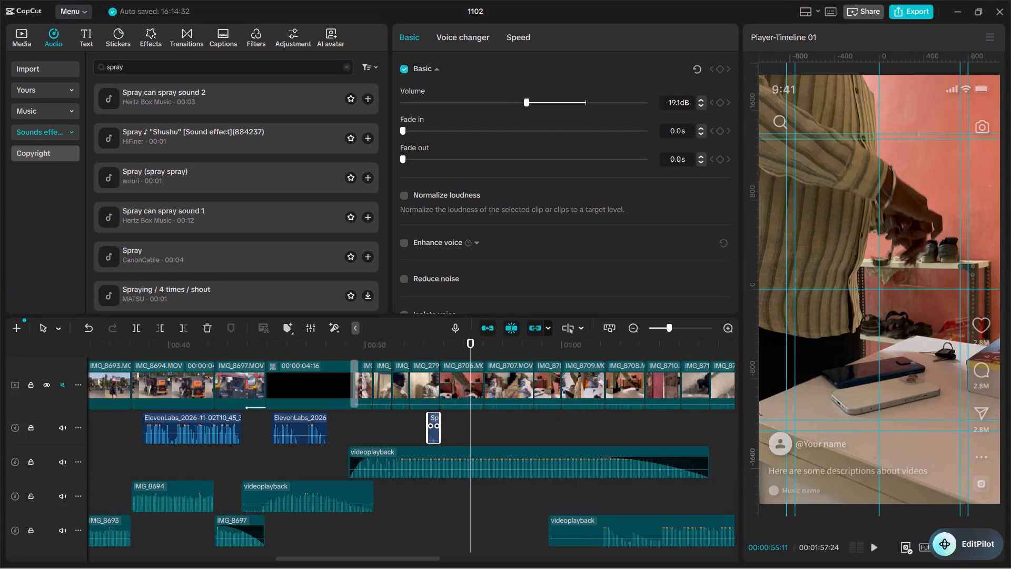
Lower the spray effect's volume to -21.2 dB and play on into the IMG_8707 shot.
left_click_drag(529, 103, 522, 105)
left_click_drag(522, 105, 518, 106)
left_click_drag(416, 347, 369, 352)
key("space")
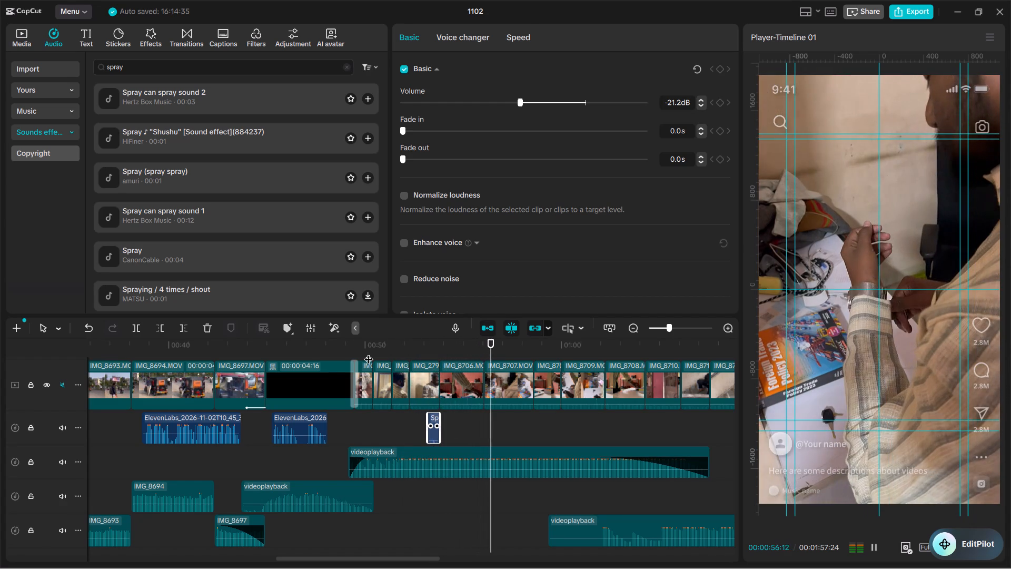
key("space")
Extract the audio from the IMG_8706 clip onto the track beside the spray effect and play it back.
right_click(452, 378)
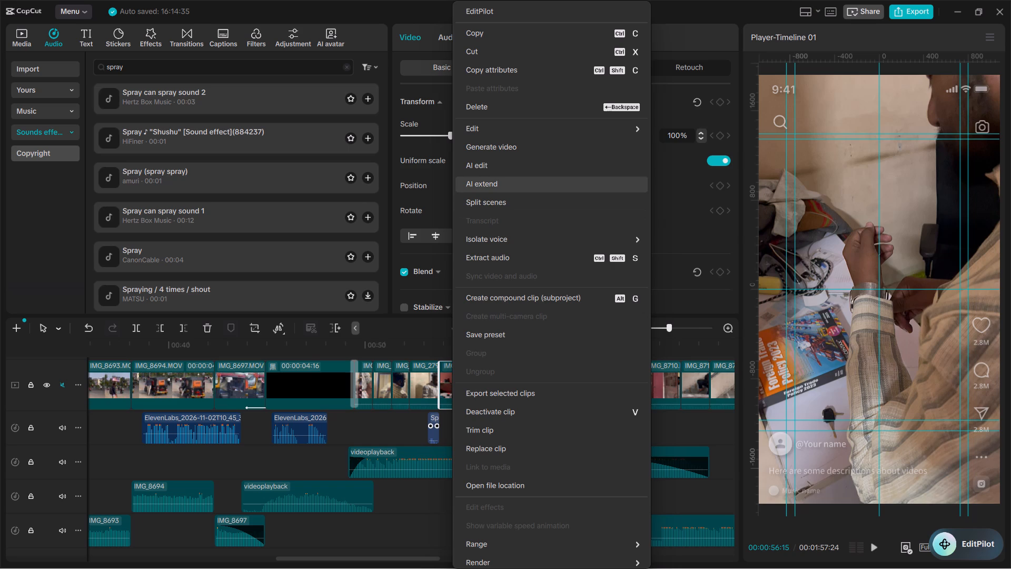
left_click(505, 266)
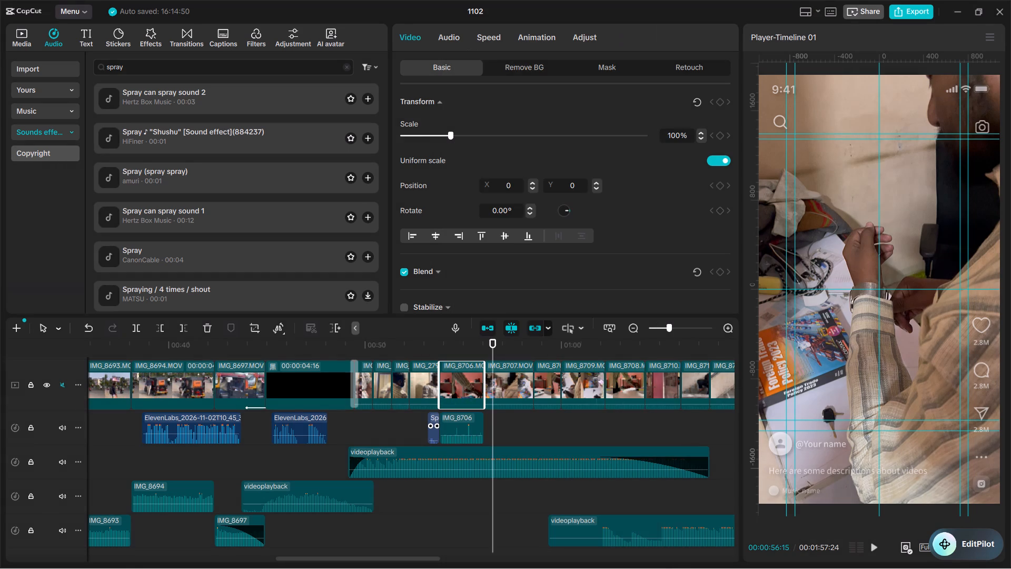
left_click(488, 328)
left_click(488, 328)
left_click_drag(488, 356, 439, 357)
key("space")
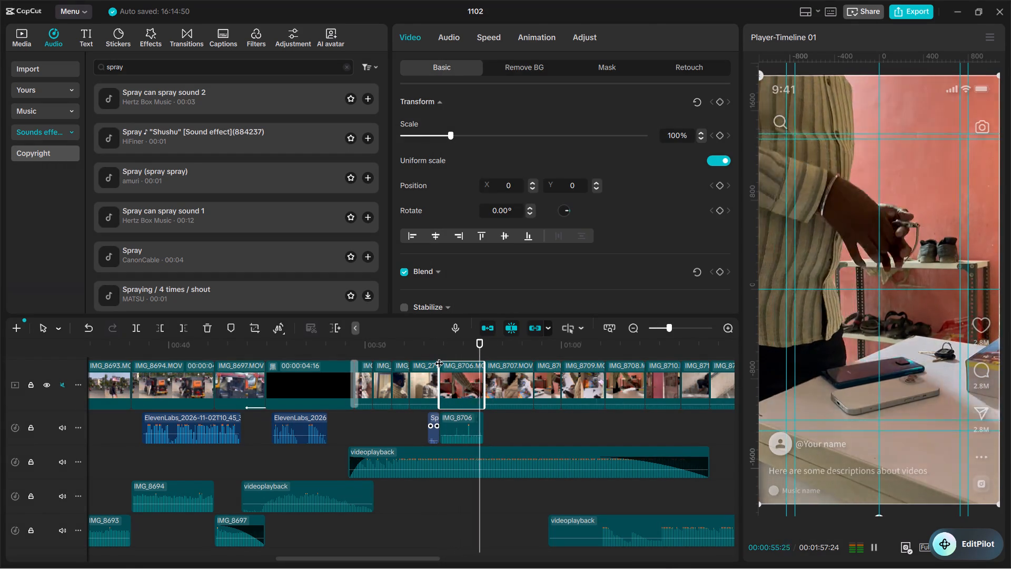
key("space")
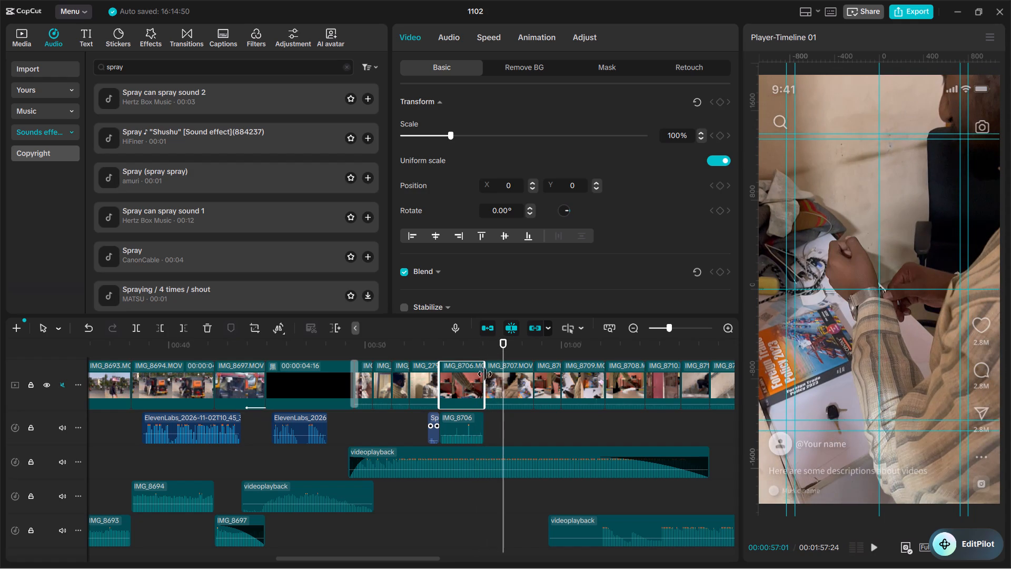
Extract the audio from the IMG_8707 clip and play on into the short clip that follows it.
right_click(501, 378)
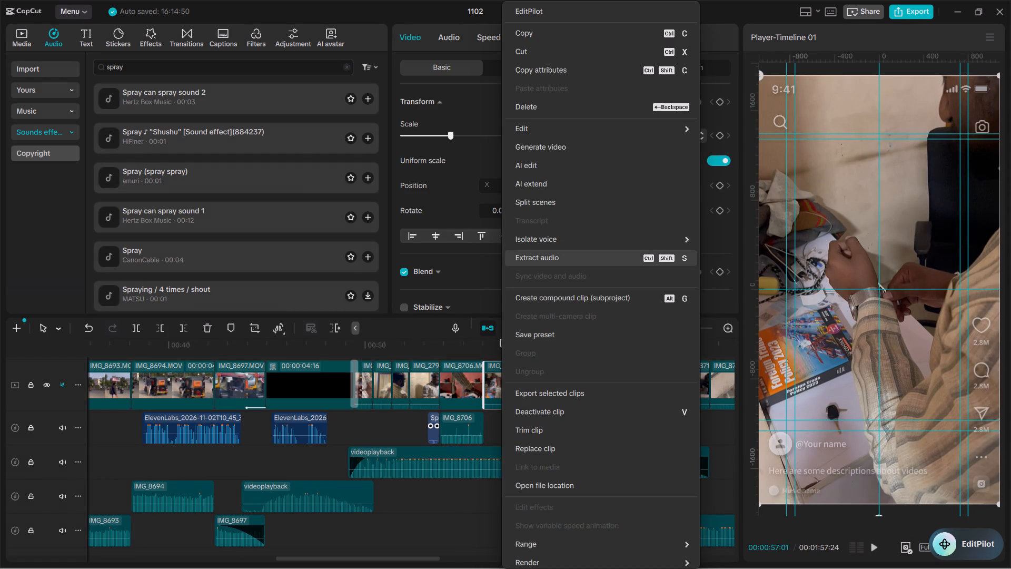
left_click(558, 253)
key("space")
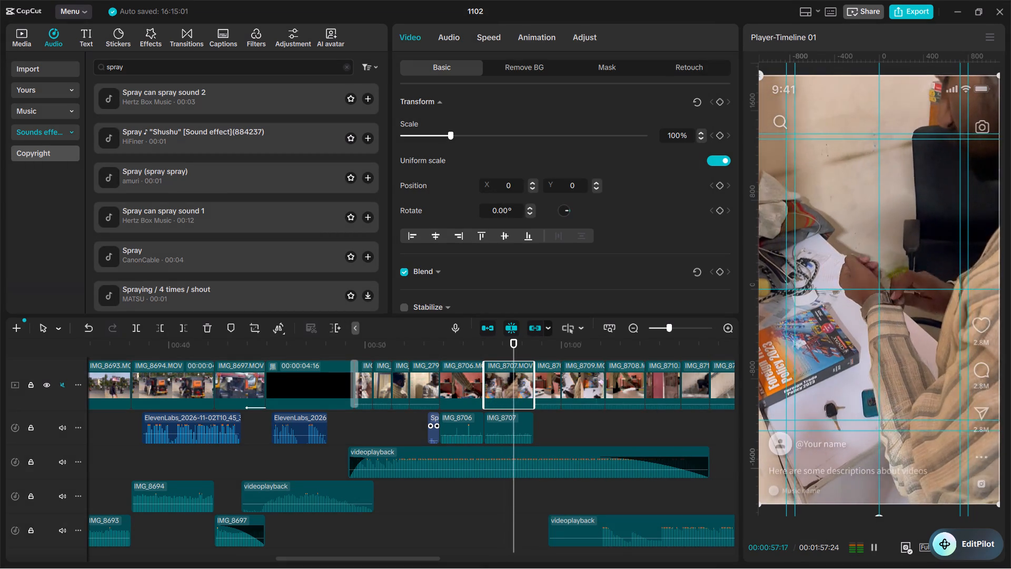
key("space")
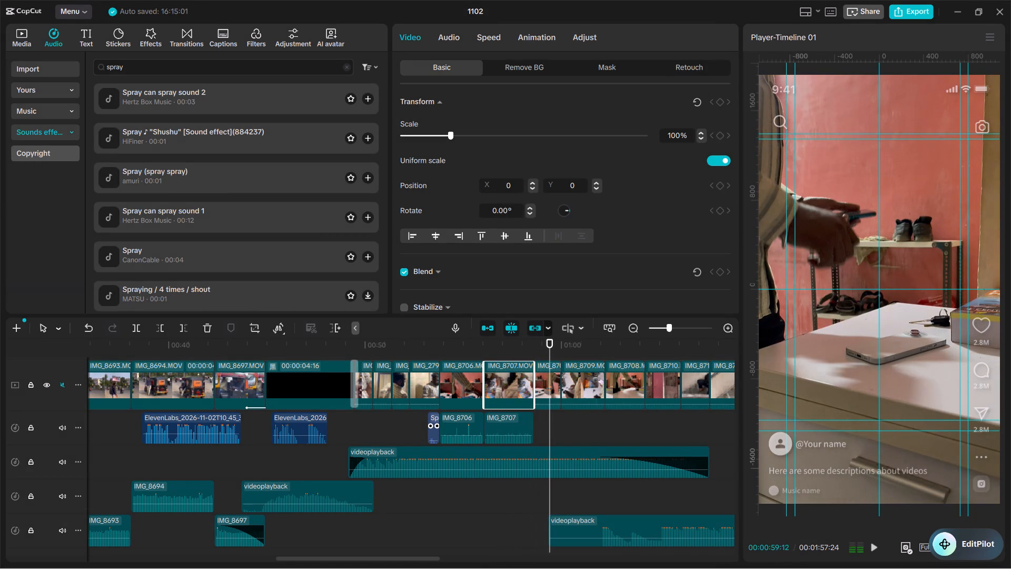
Extract the audio from the short clip between IMG_8707 and IMG_8709, and replay it from that clip's start.
right_click(547, 382)
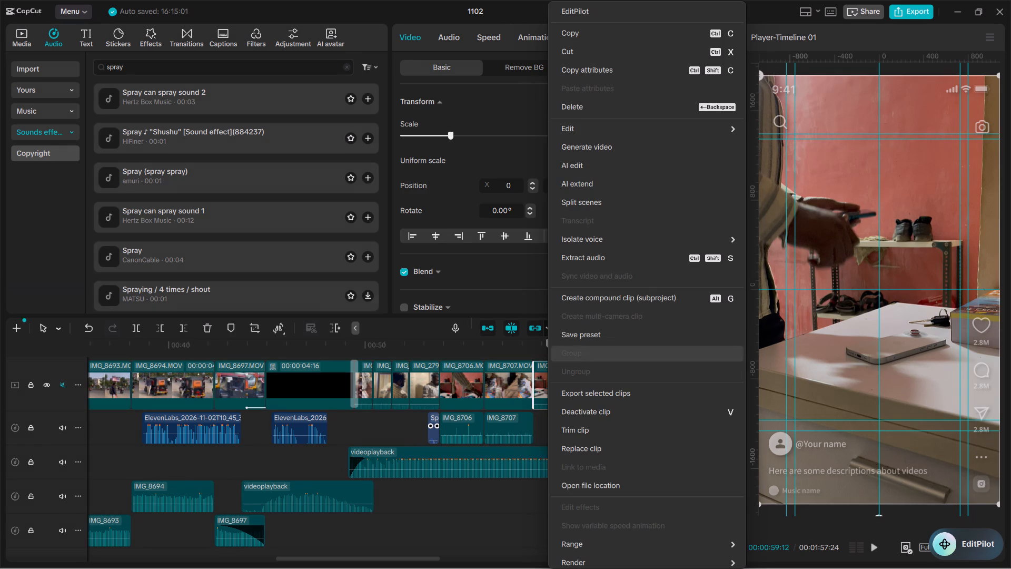
left_click(586, 256)
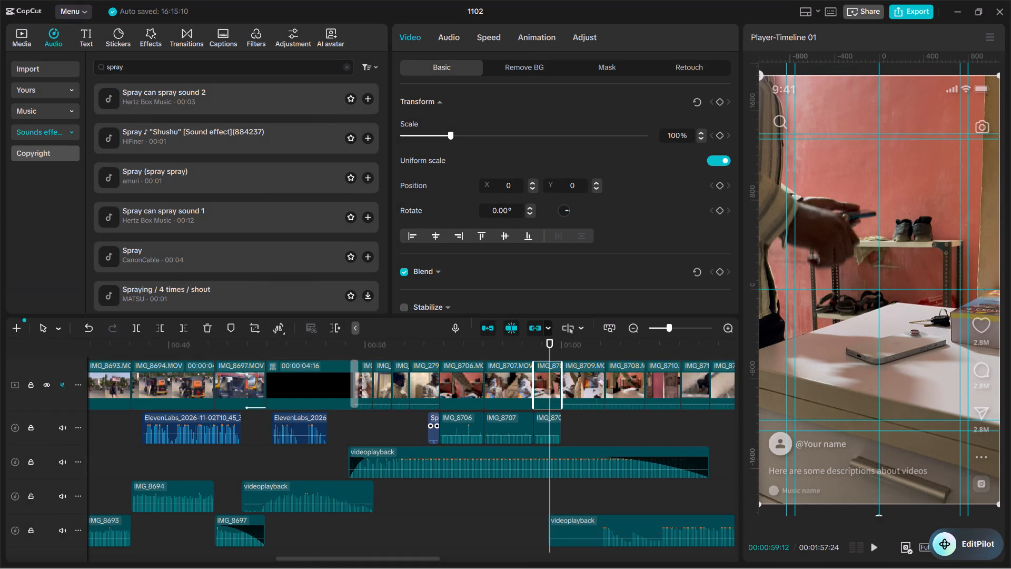
left_click(534, 340)
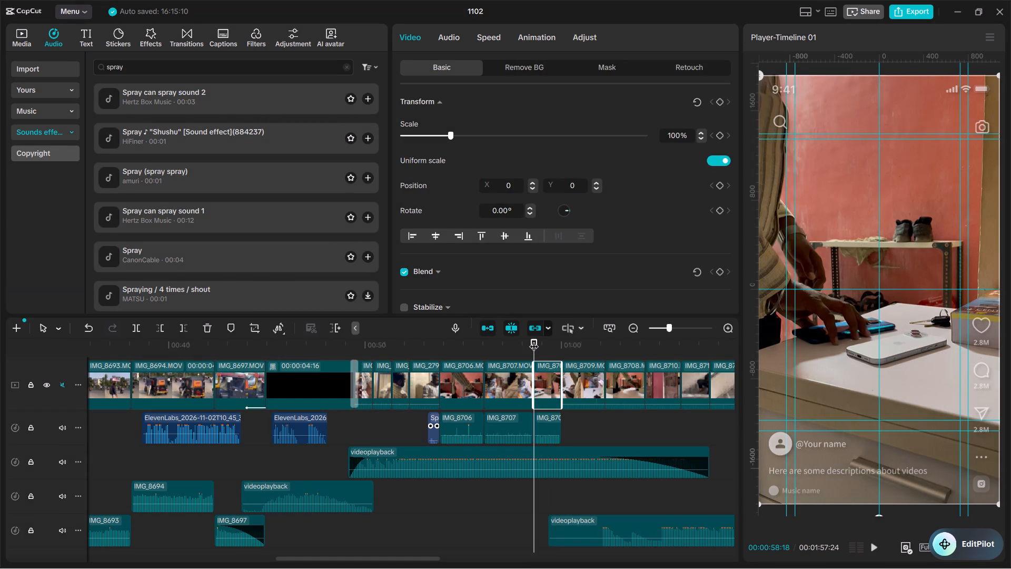
left_click(534, 340)
key("space")
key("space")
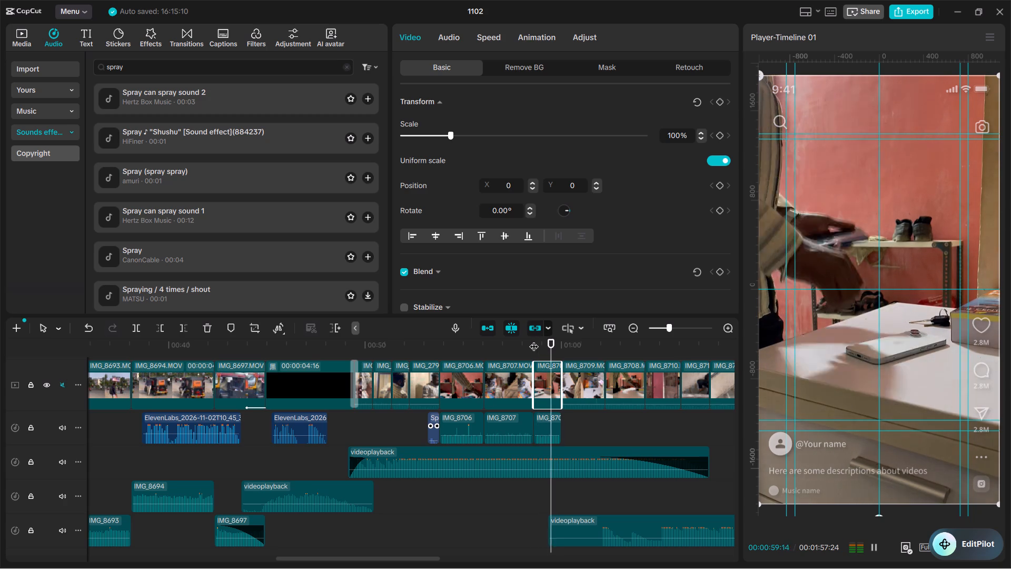
key("space")
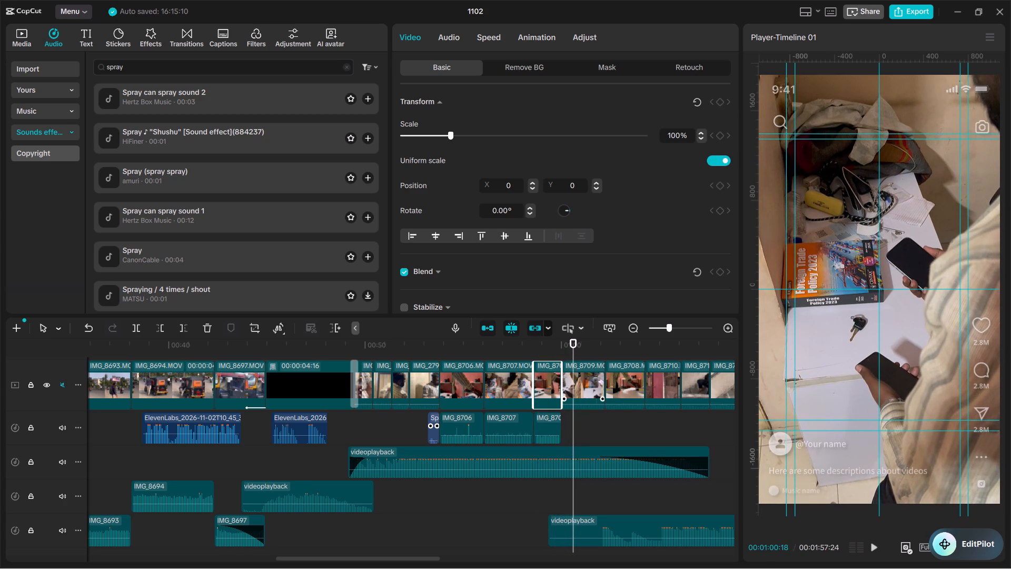
Extract the audio from the IMG_8709 clip and play on into the IMG_8708 shot.
right_click(594, 395)
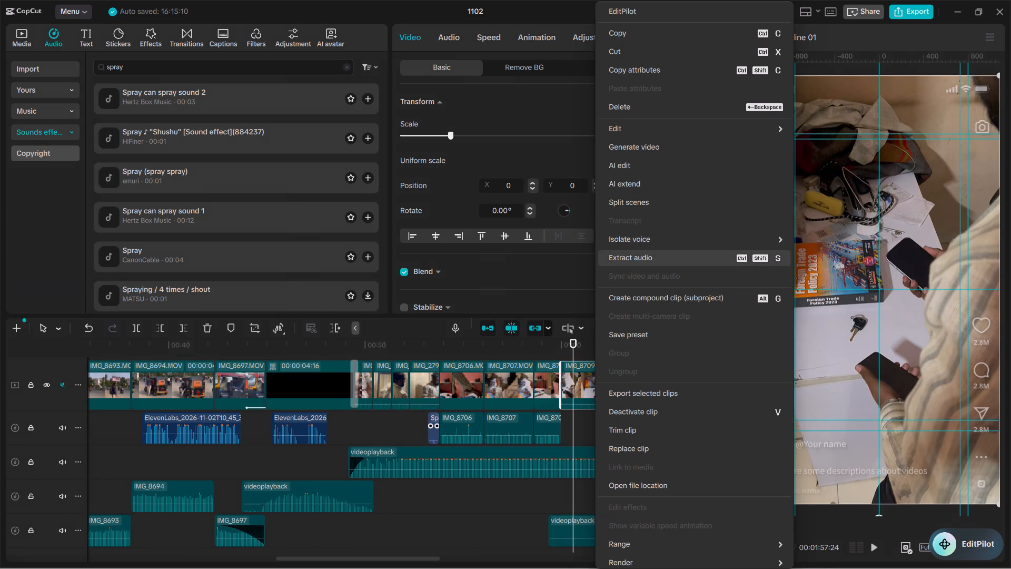
left_click(637, 255)
key("space")
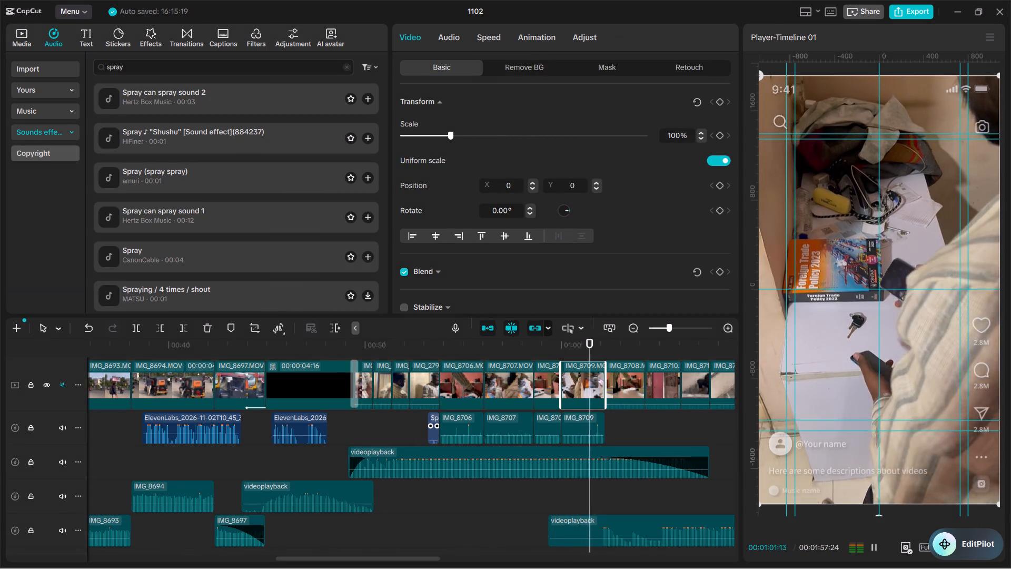
key("space")
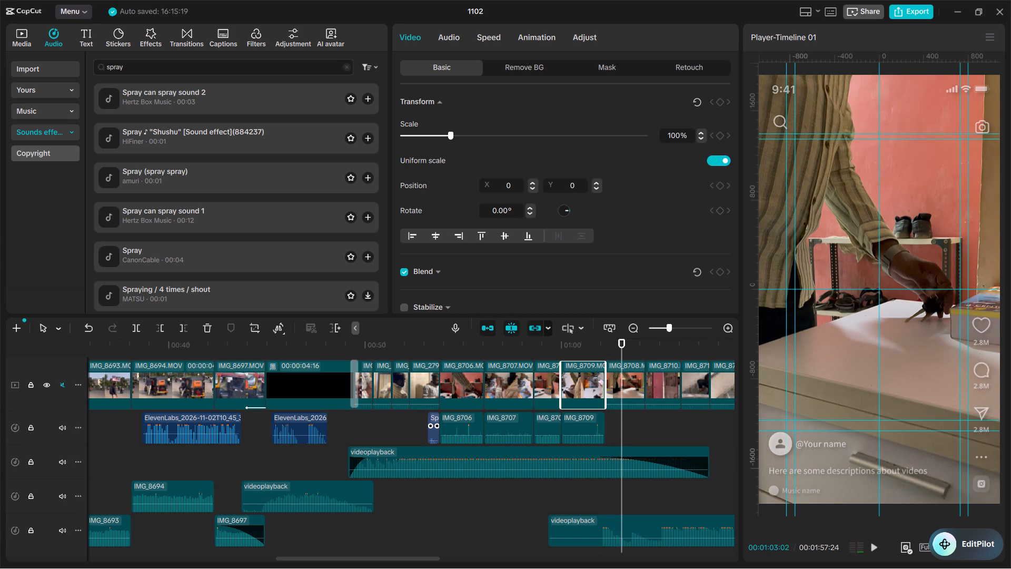
Extract the audio from the IMG_8708 clip and play on into the IMG_8710 gate shot.
right_click(626, 367)
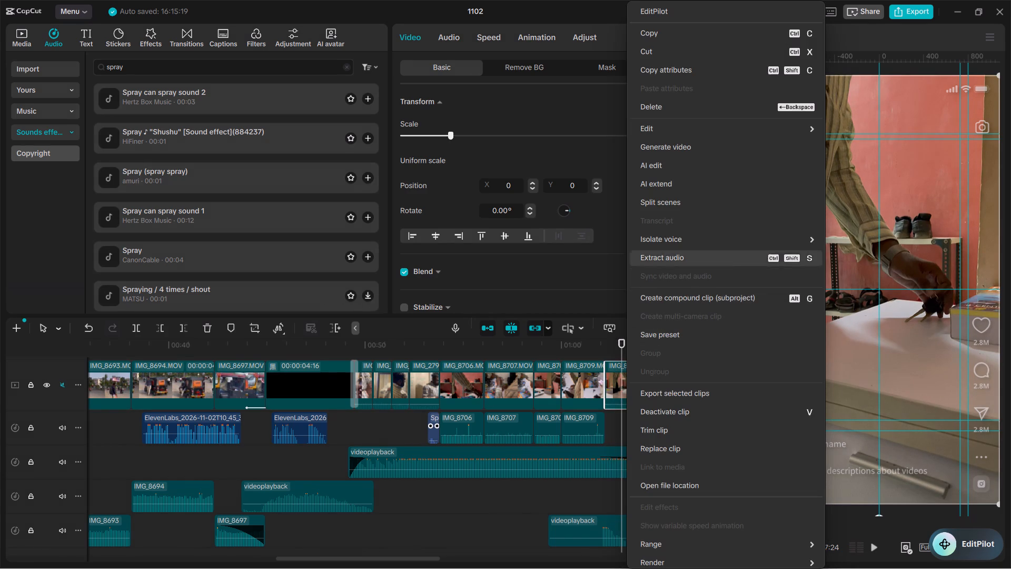
left_click(663, 262)
key("space")
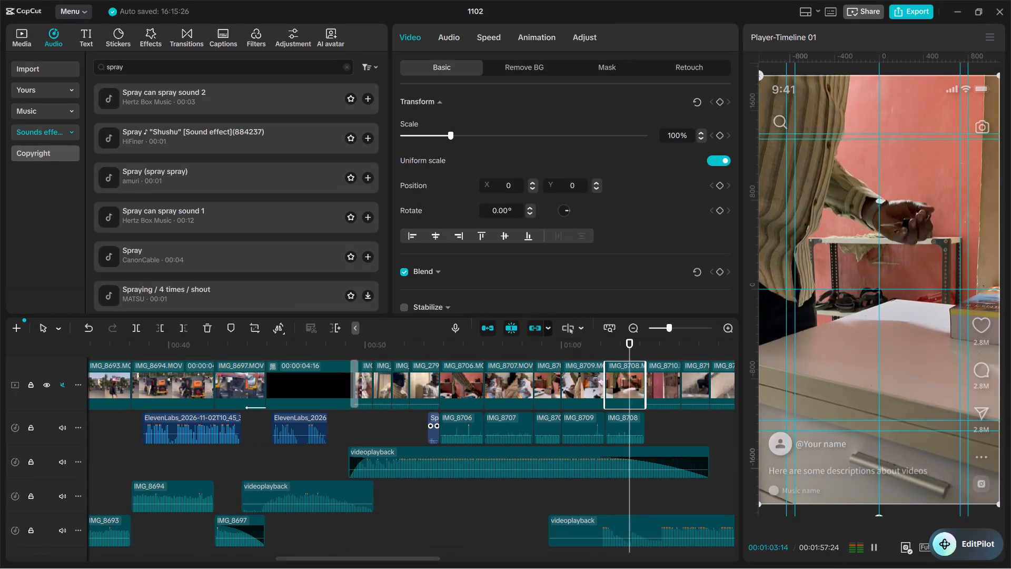
key("space")
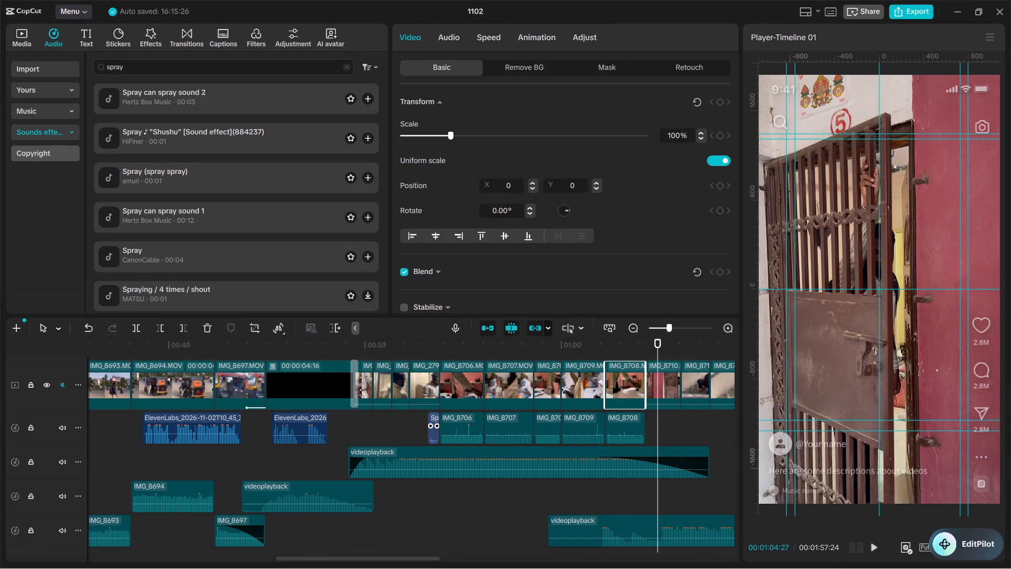
Extract the audio from the IMG_8710 gate clip and replay from just before it into the staircase shot.
right_click(673, 368)
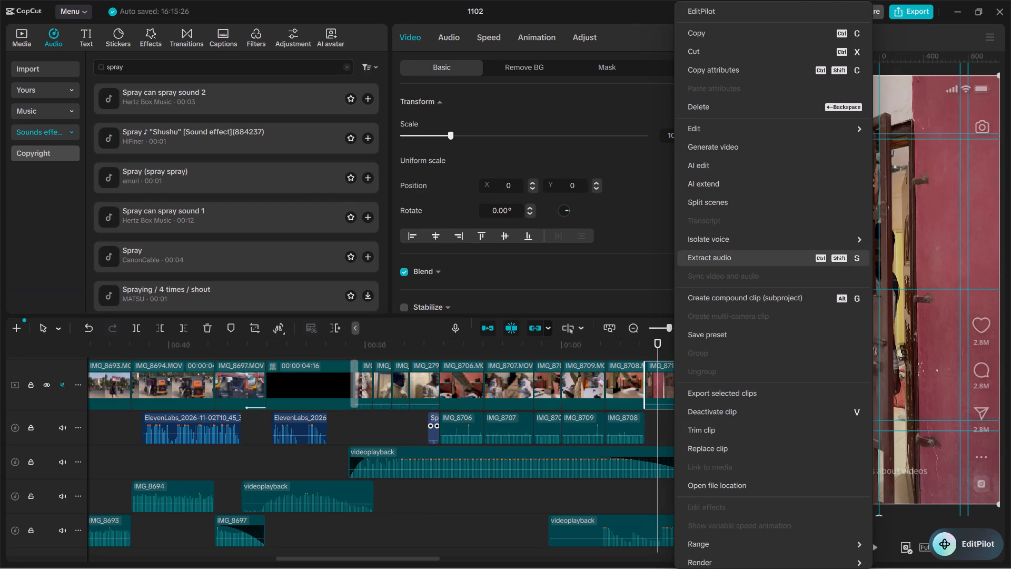
left_click(713, 267)
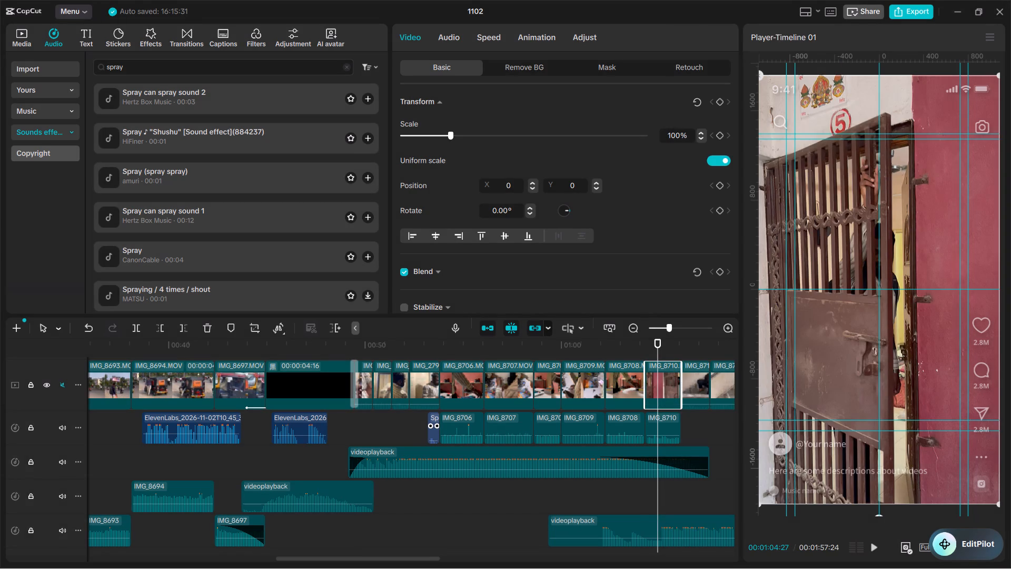
left_click(640, 342)
key("space")
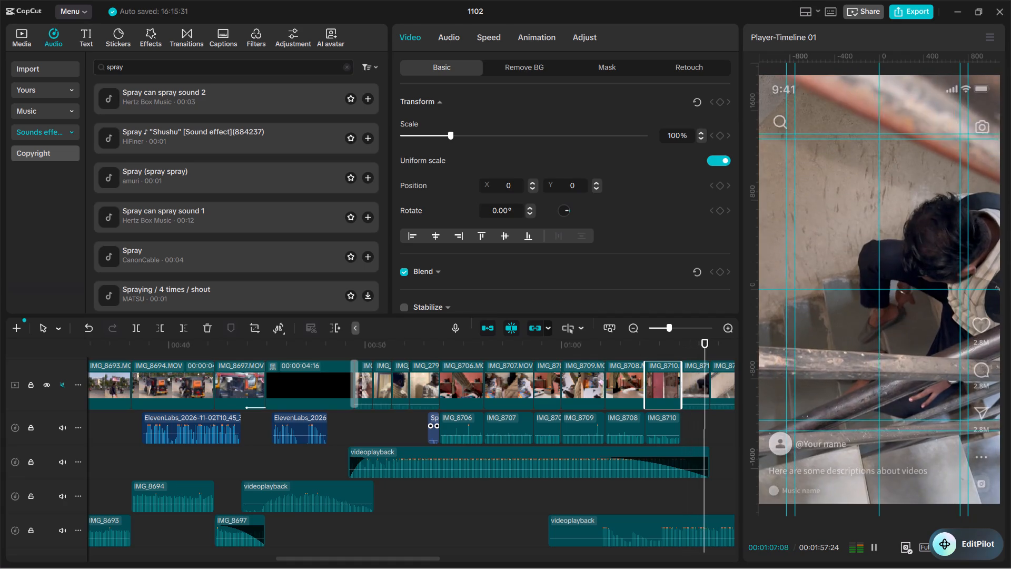
key("space")
Extract the audio from the staircase clip directly after IMG_8710 and replay from just before that clip.
right_click(695, 375)
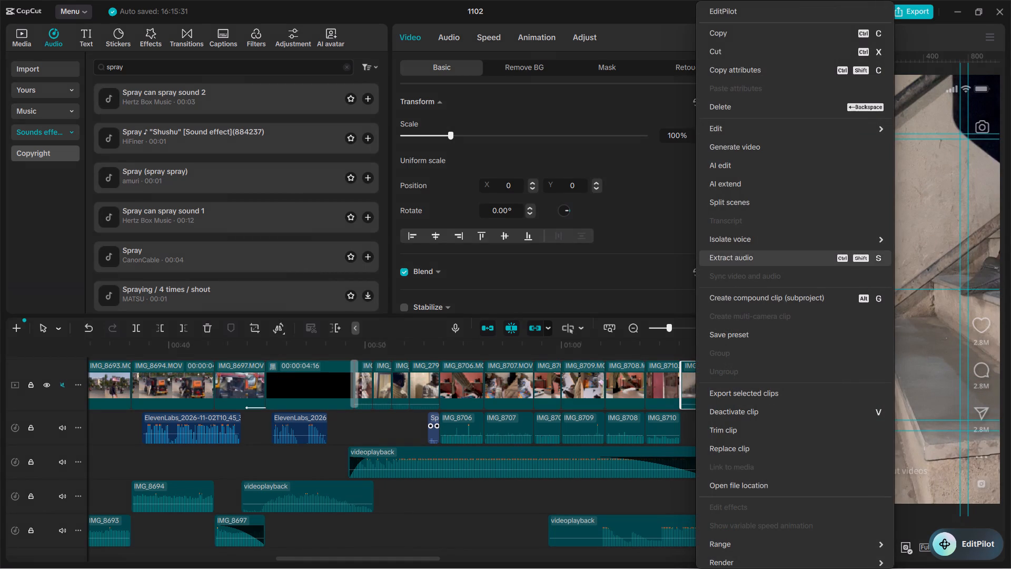
left_click(741, 264)
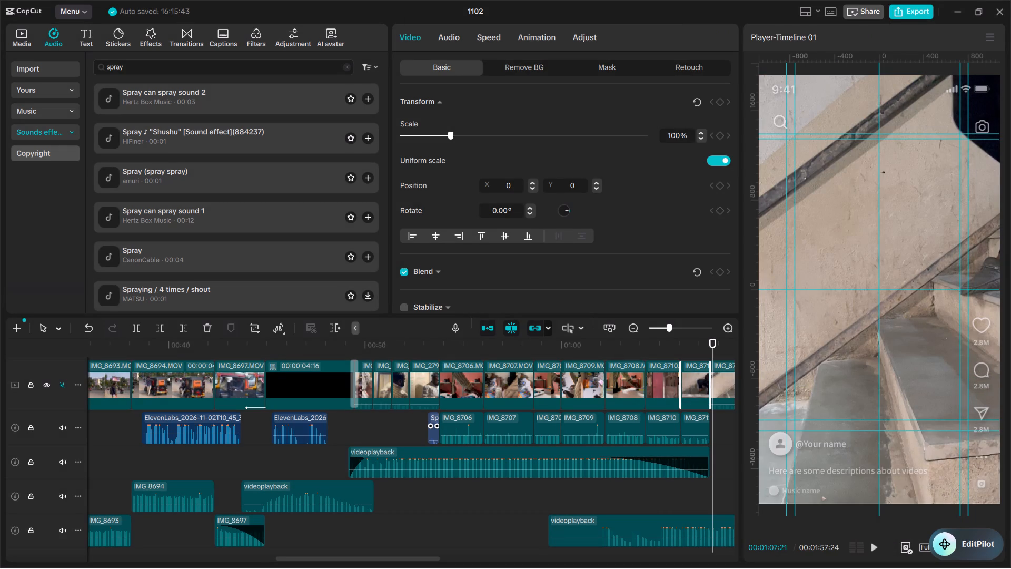
left_click(686, 338)
left_click(668, 345)
key("space")
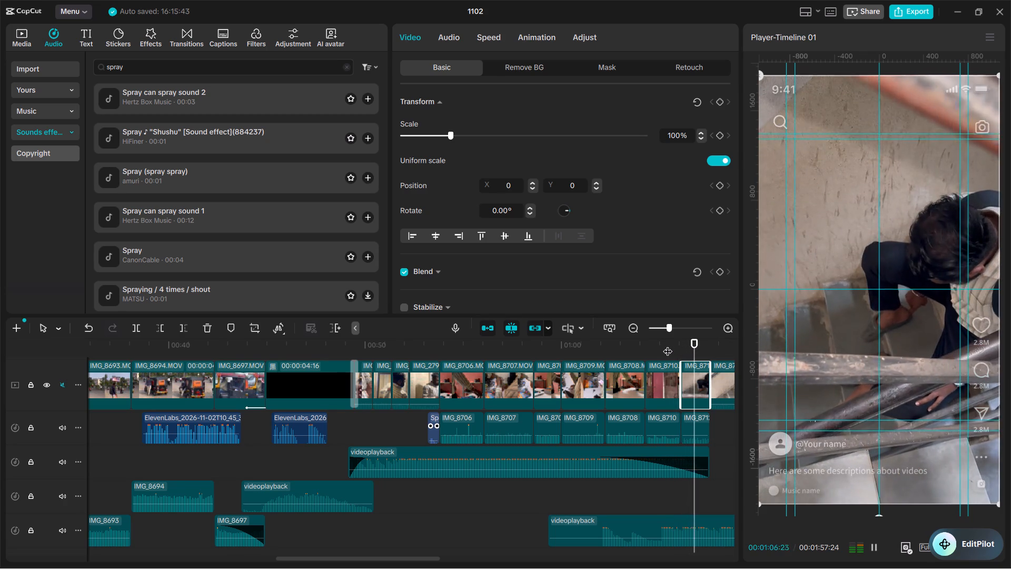
key("space")
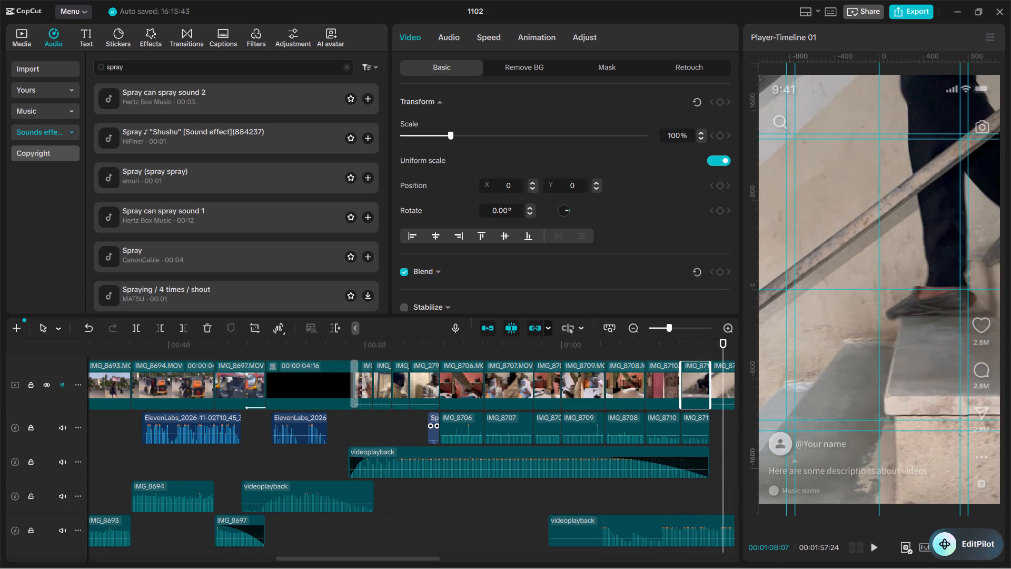
Extract the audio from the second staircase clip and play through to the start of the IMG_8724 motorcycle shot.
right_click(719, 379)
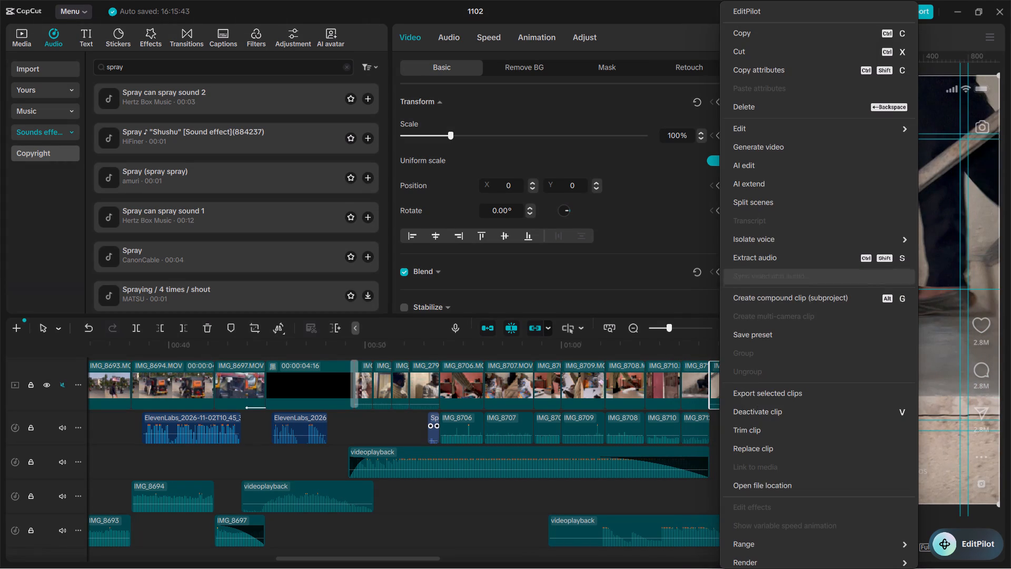
left_click(758, 263)
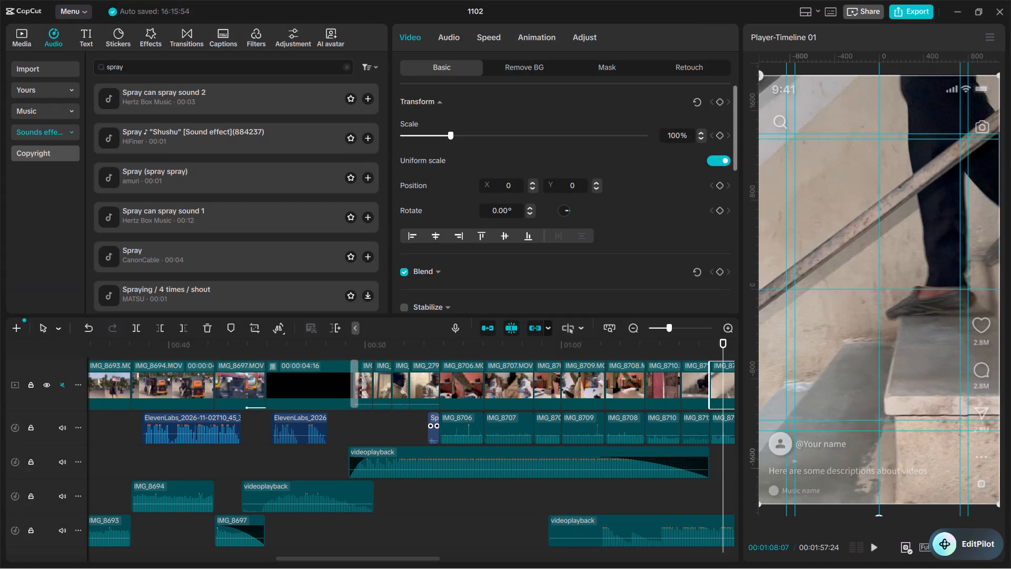
left_click(695, 346)
key("space")
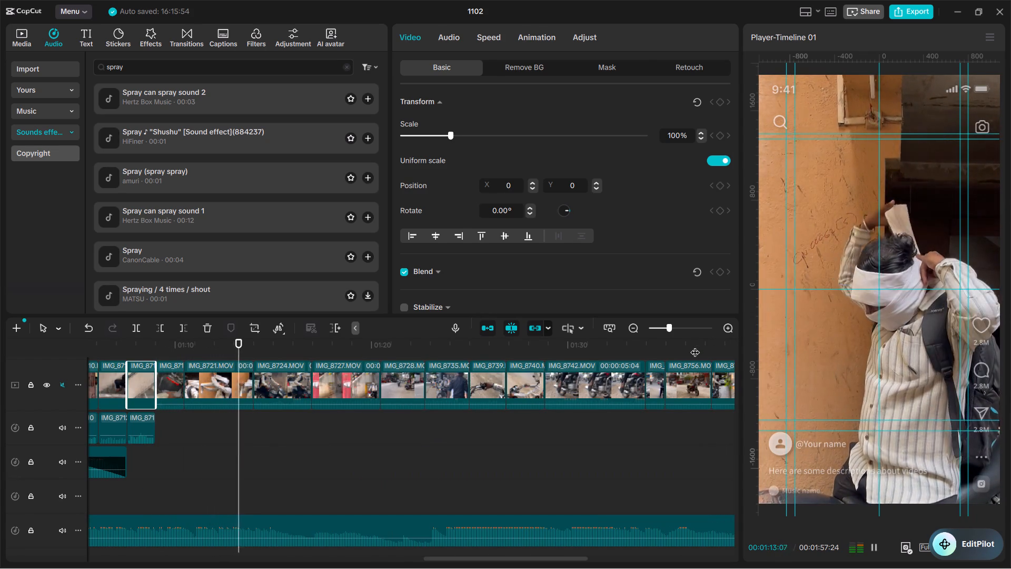
key("space")
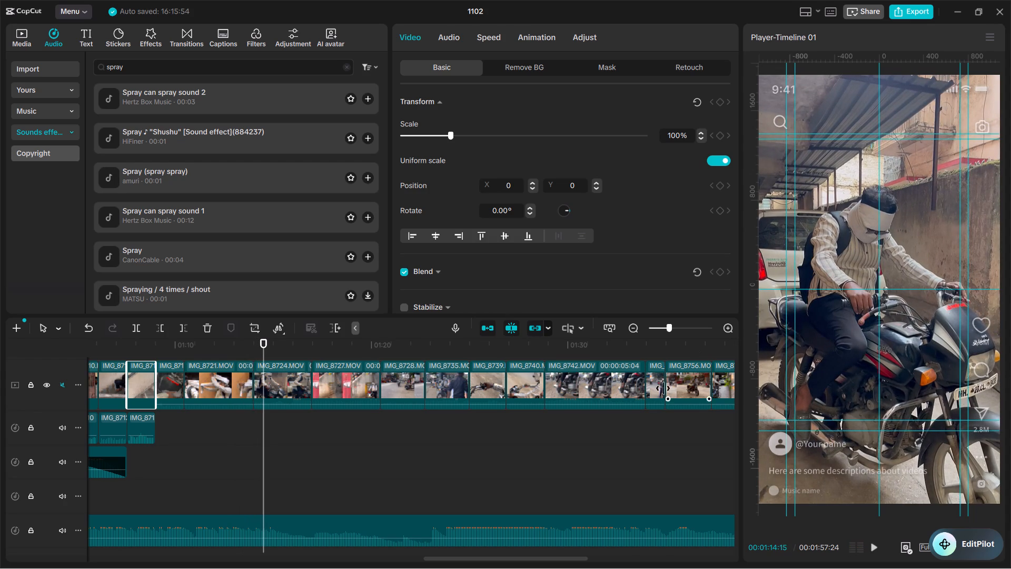
Extract the audio from the IMG_8724 motorcycle clip and replay the transition into it from the IMG_8721 shot.
right_click(277, 382)
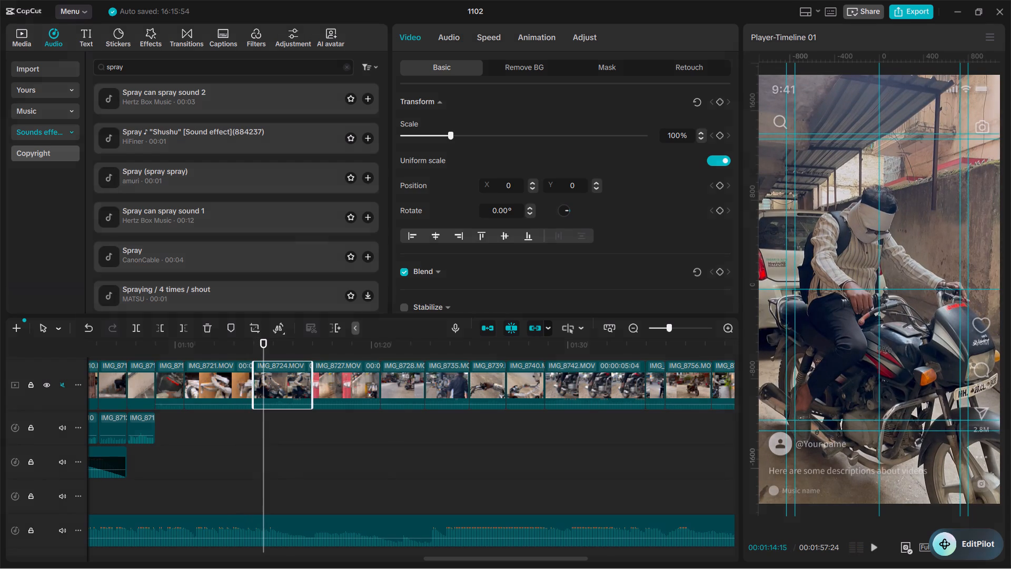
left_click(313, 260)
left_click(313, 260)
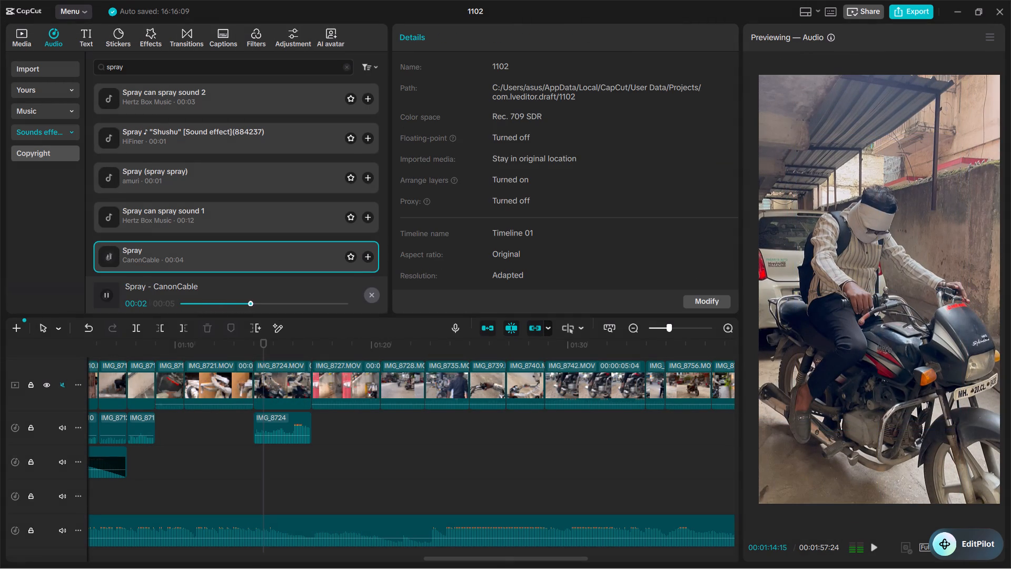
left_click(274, 375)
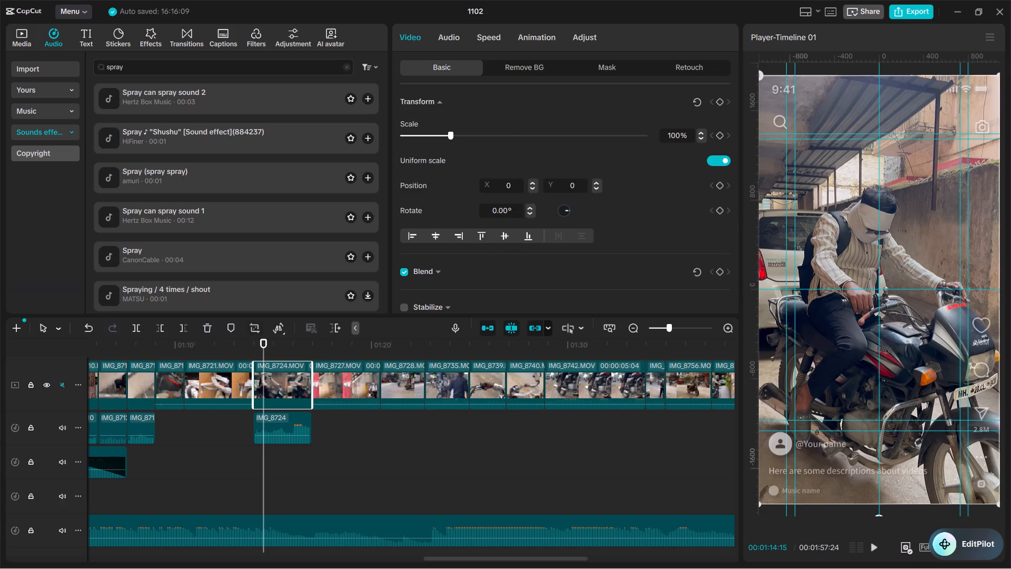
left_click_drag(257, 336, 256, 347)
left_click_drag(256, 347, 208, 352)
key("space")
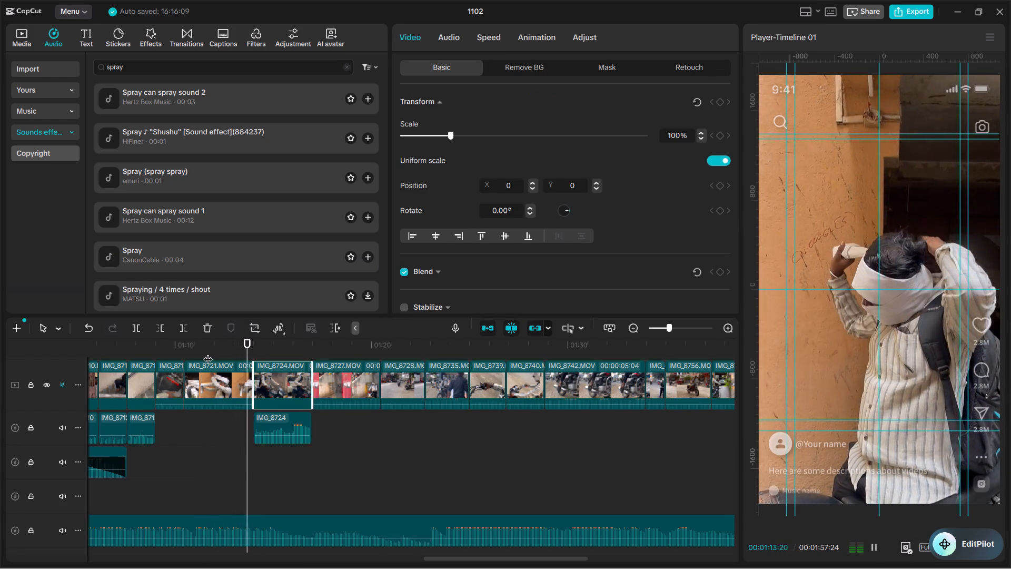
left_click(208, 352)
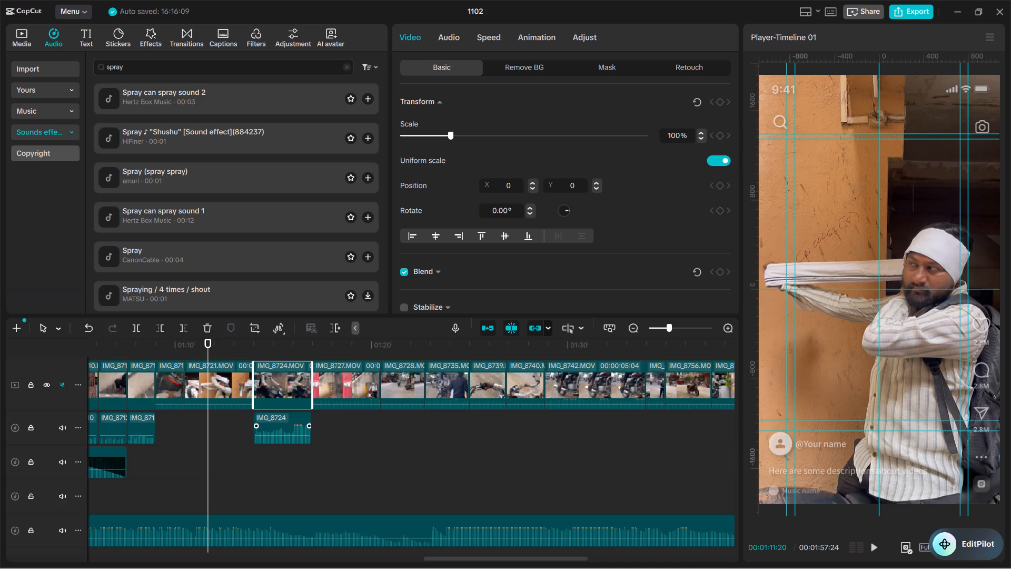
Add a 2.0 s fade-in to the extracted IMG_8724 audio and replay from the IMG_8721 shot into IMG_8727.
left_click_drag(256, 428, 295, 421)
left_click(269, 398)
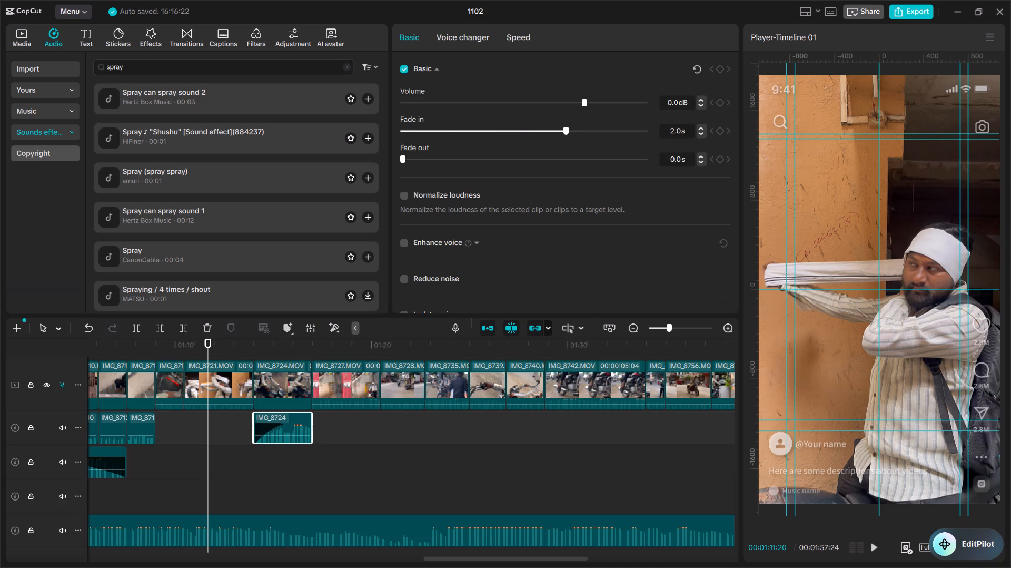
left_click_drag(211, 430, 209, 440)
left_click(220, 458)
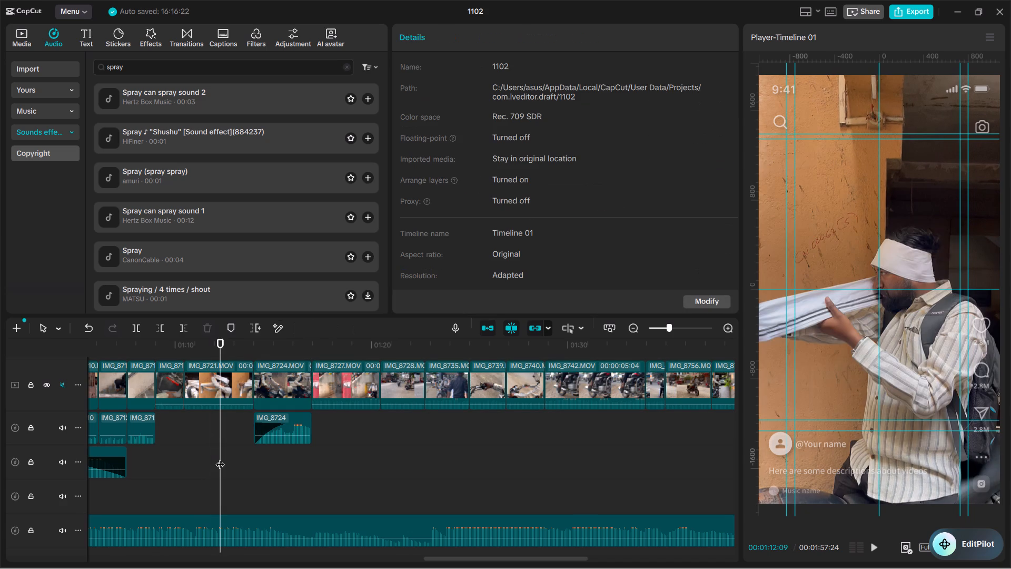
left_click(220, 458)
key("space")
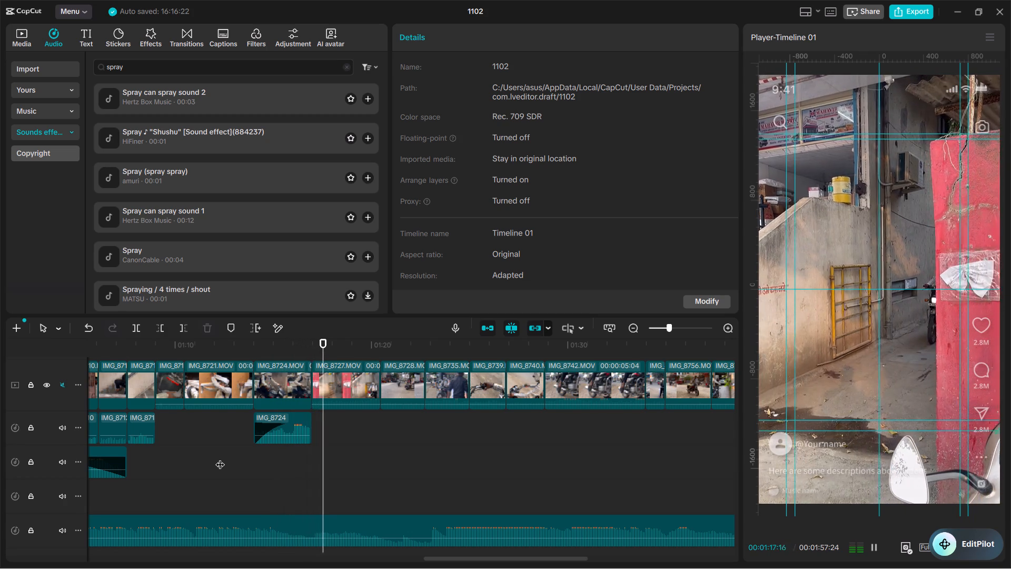
key("space")
Extract the audio from the IMG_8727 motorcycle clip and play through to the start of the IMG_8728 shot.
right_click(343, 376)
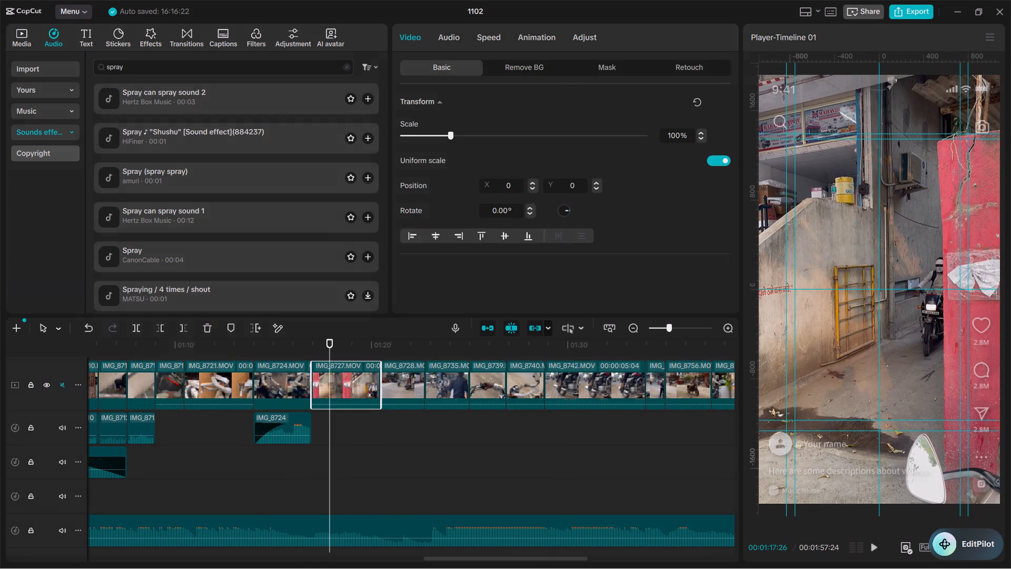
left_click(407, 261)
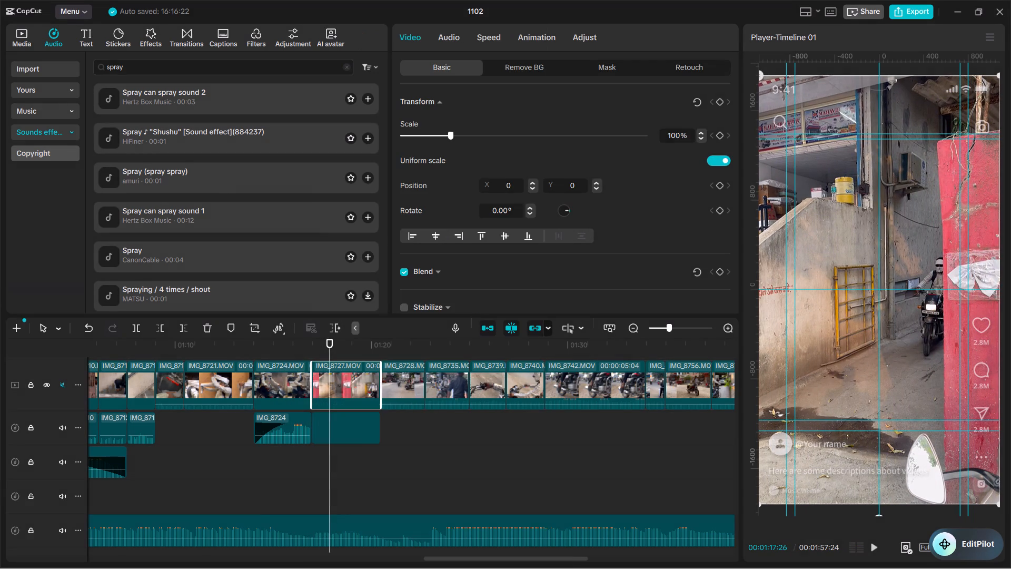
key("space")
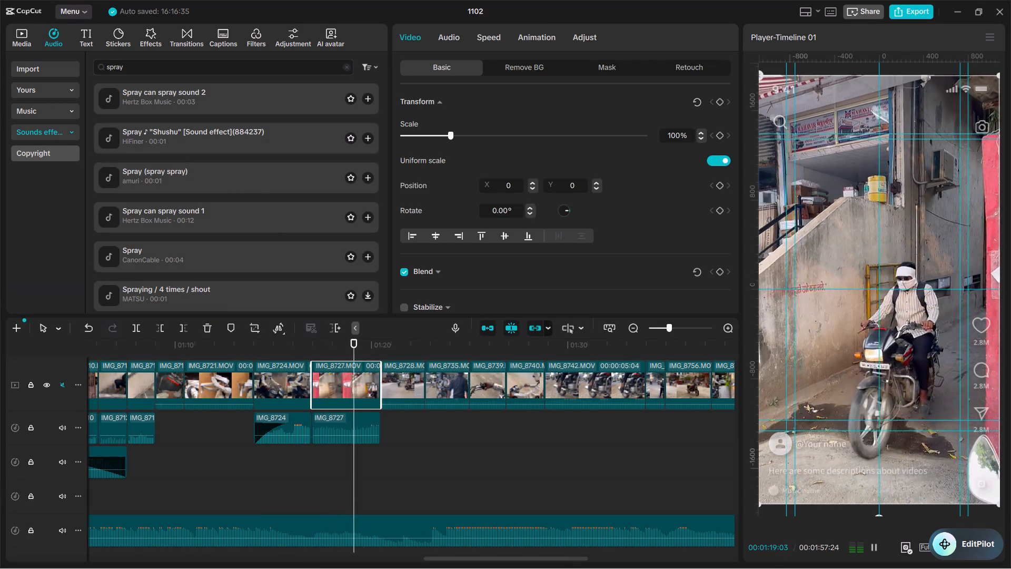
key("space")
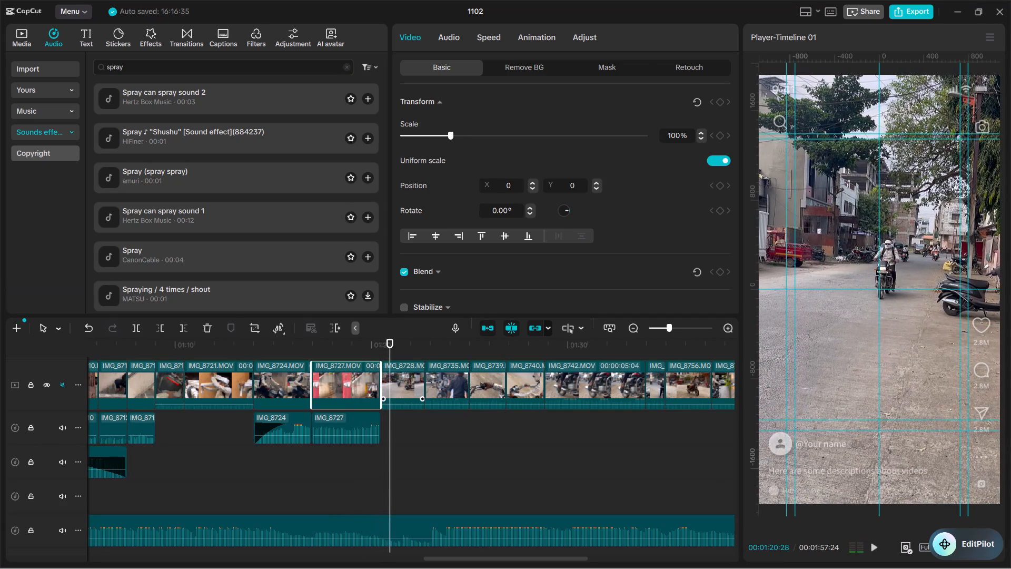
Extract the audio from the IMG_8728 road-riding clip and play on into the IMG_8735 shot.
right_click(400, 393)
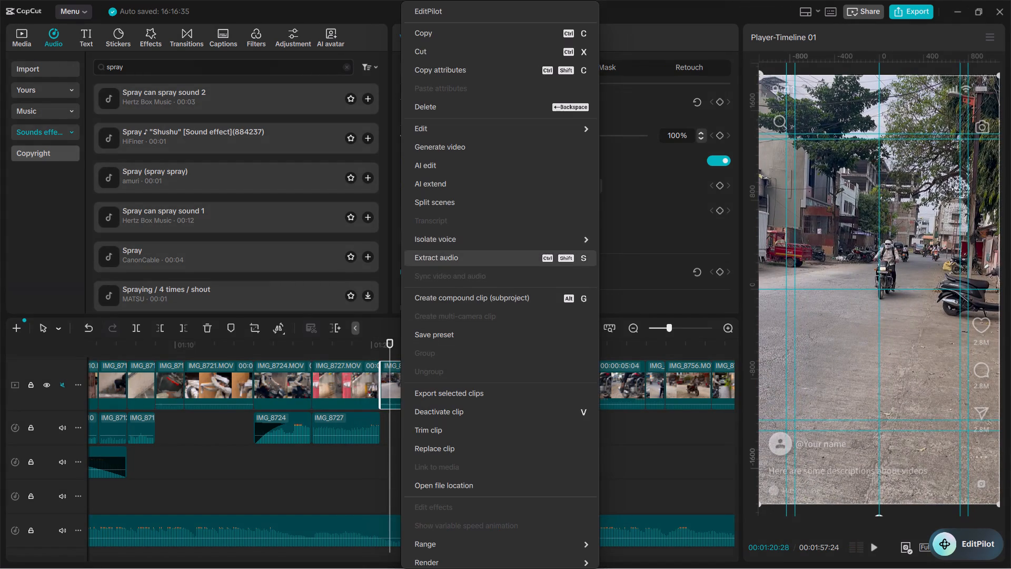
left_click(465, 265)
key("space")
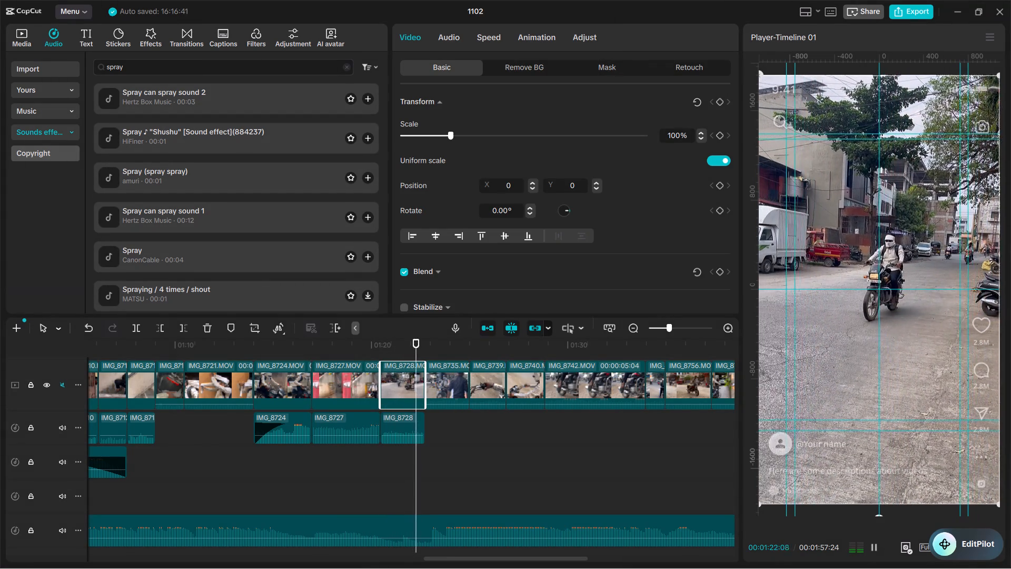
key("space")
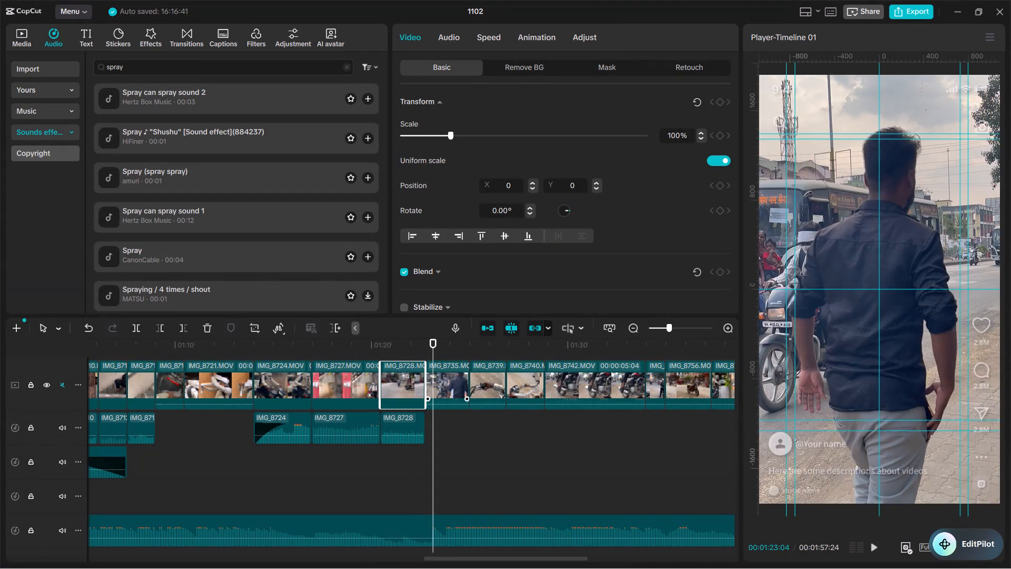
Extract the audio from the IMG_8735 roadside walking clip and play through into the IMG_8739 shot.
right_click(445, 376)
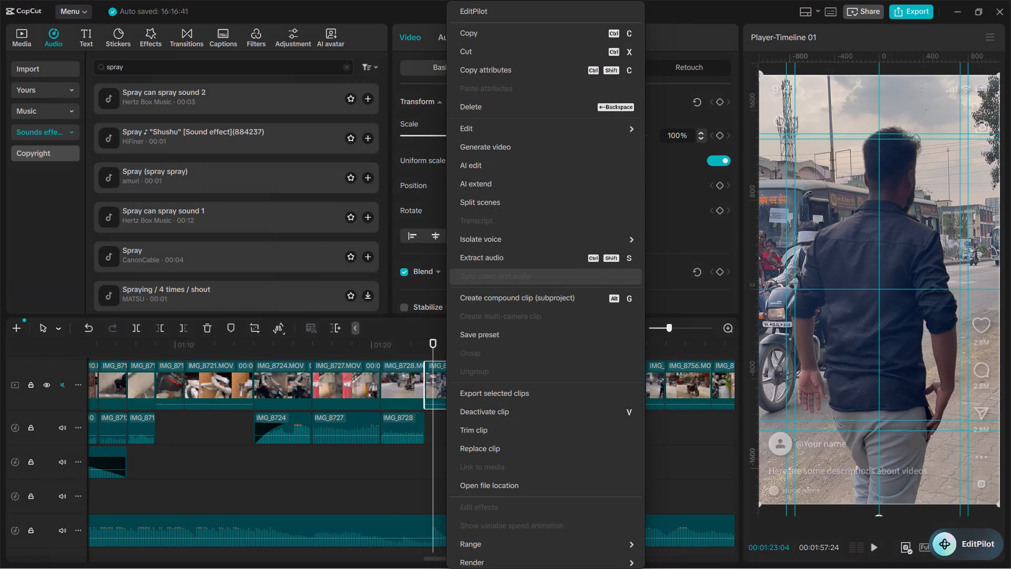
left_click(494, 262)
key("space")
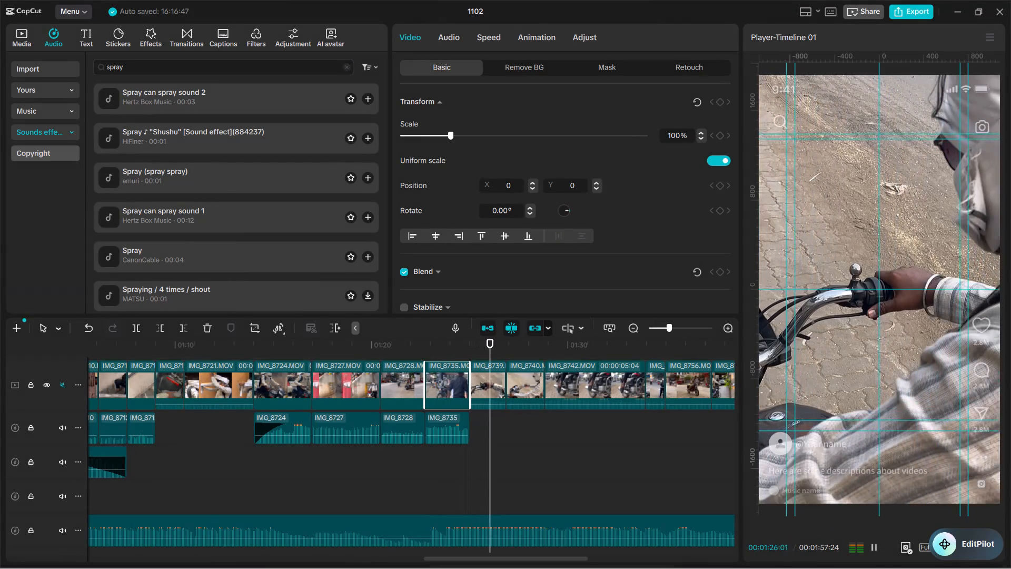
key("space")
Extract the audio from the IMG_8739 handlebar clip and play on through IMG_8740 into the IMG_8742 shot.
right_click(478, 379)
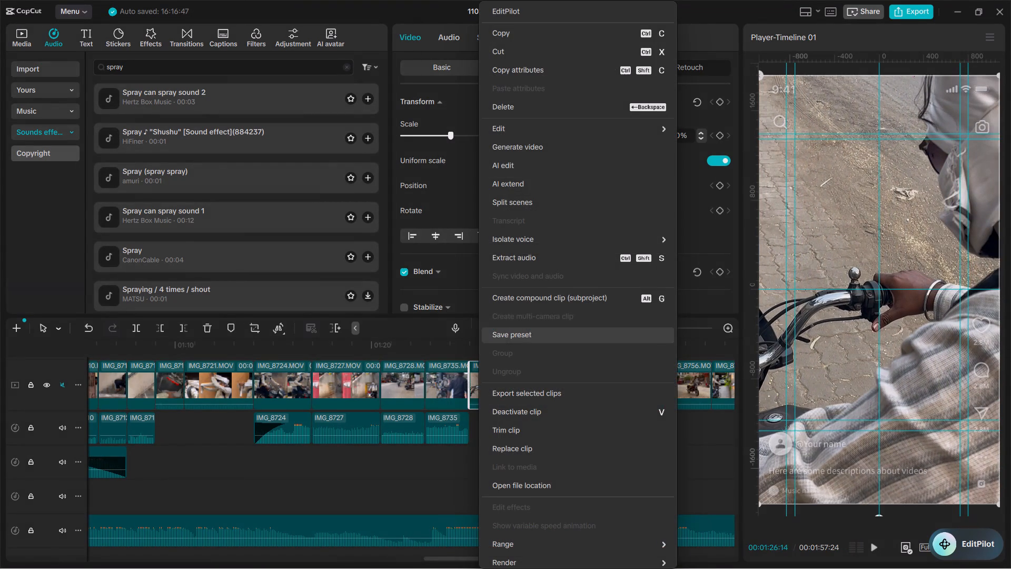
left_click(518, 260)
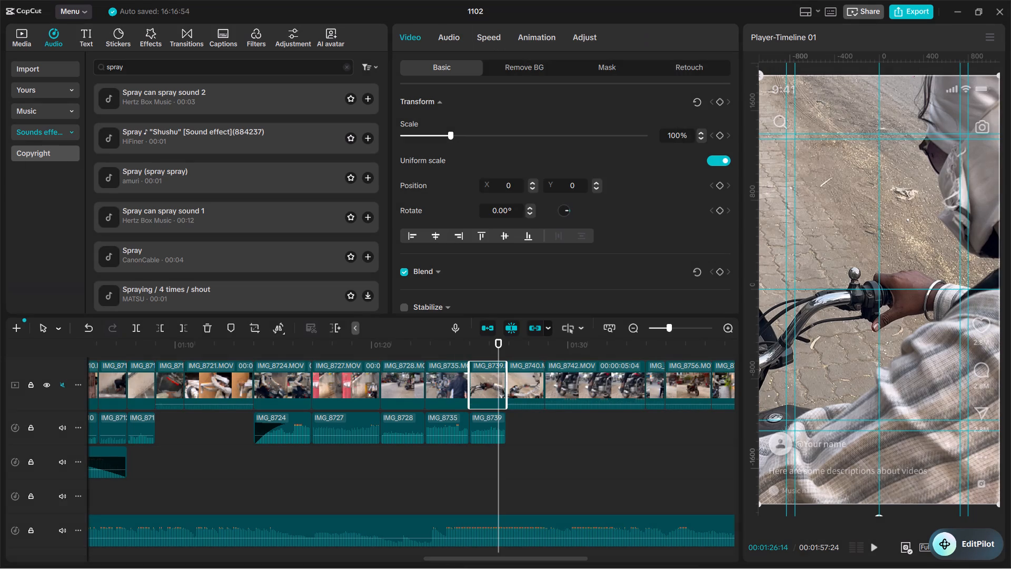
key("space")
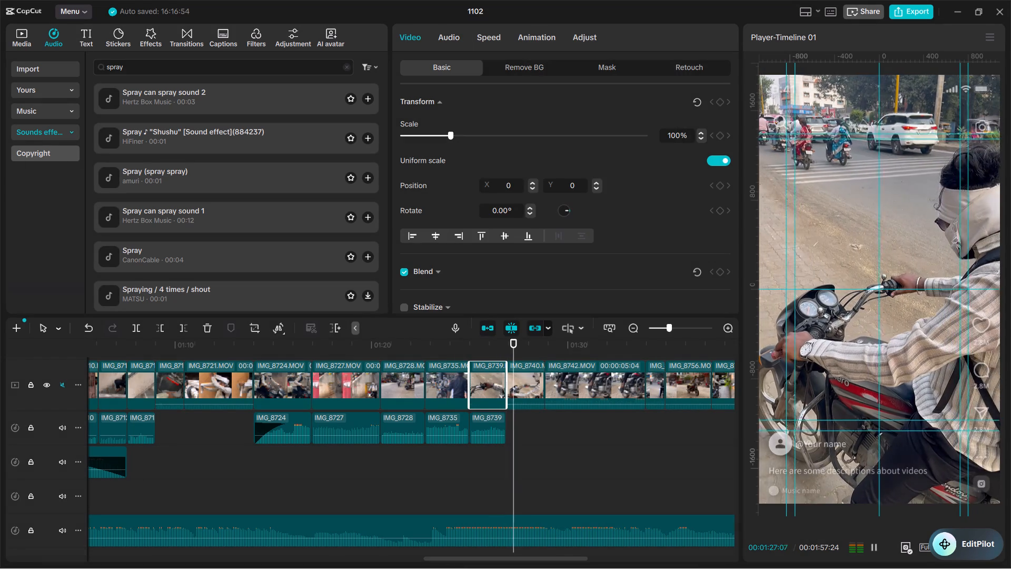
left_click(490, 342)
left_click_drag(490, 342, 461, 349)
key("space")
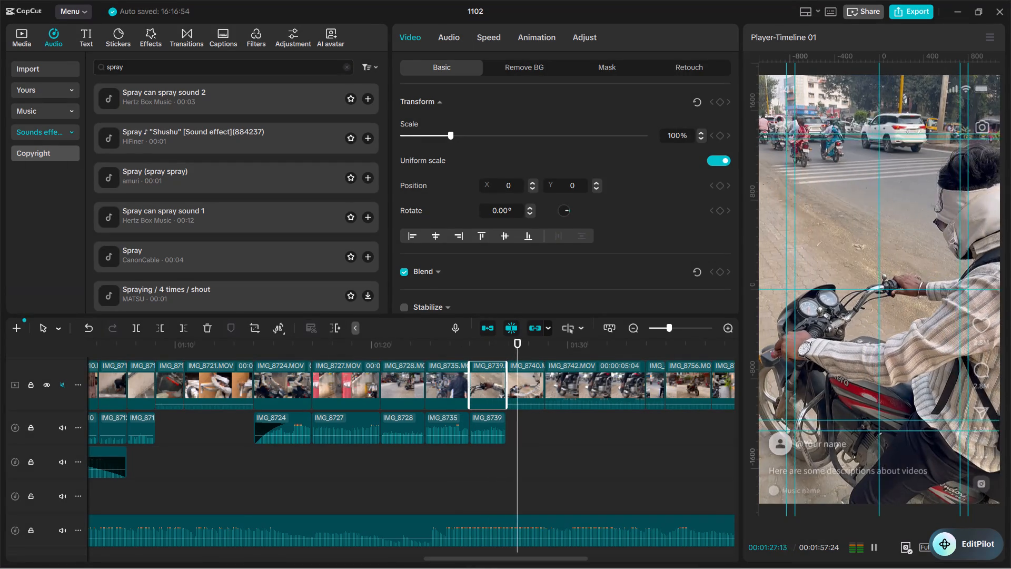
left_click(443, 354)
key("space")
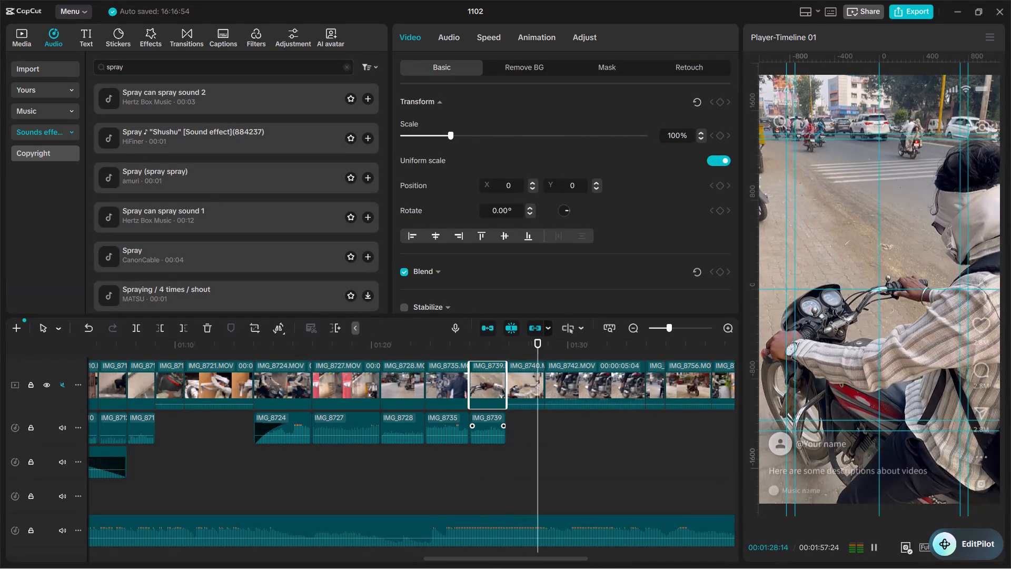
key("space")
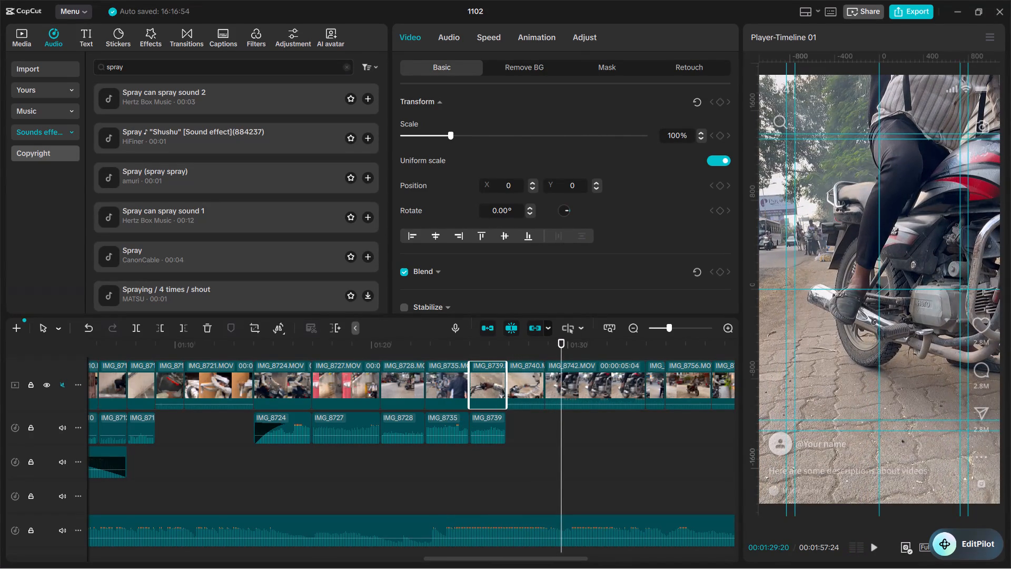
Extract the audio from the IMG_8742 motorcycle clip and play on into the IMG_8756 shot.
right_click(563, 401)
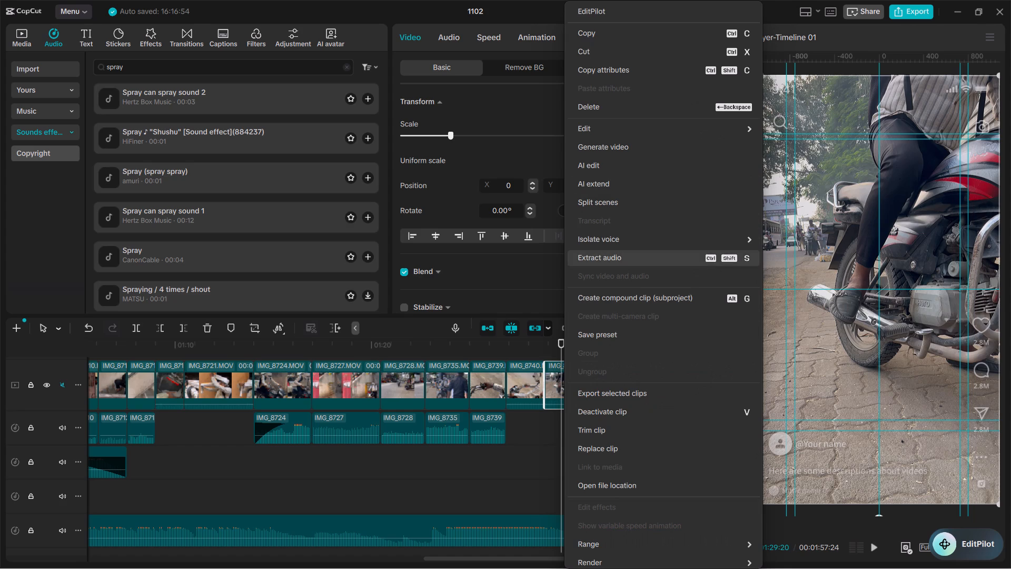
left_click(603, 253)
key("space")
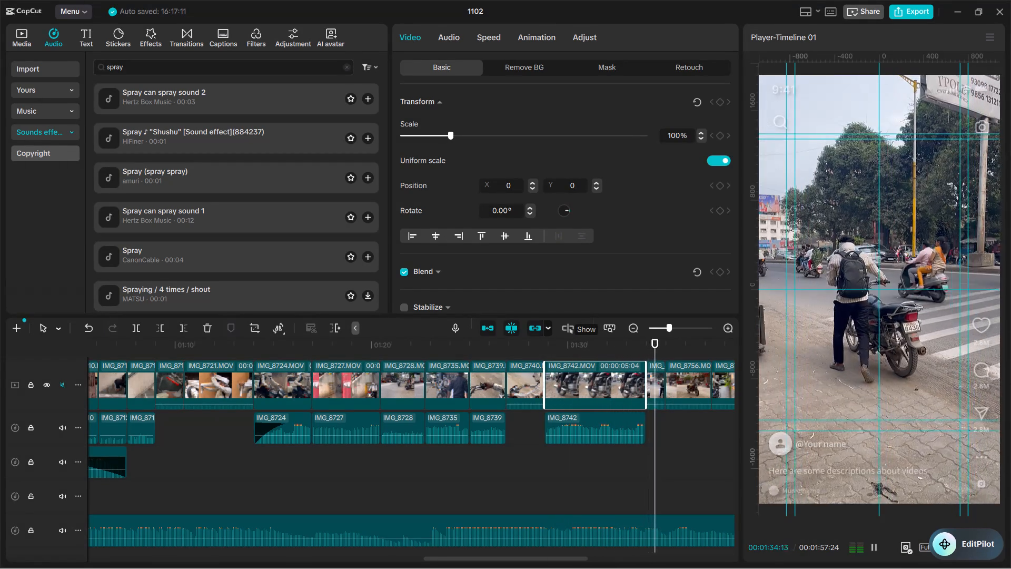
key("space")
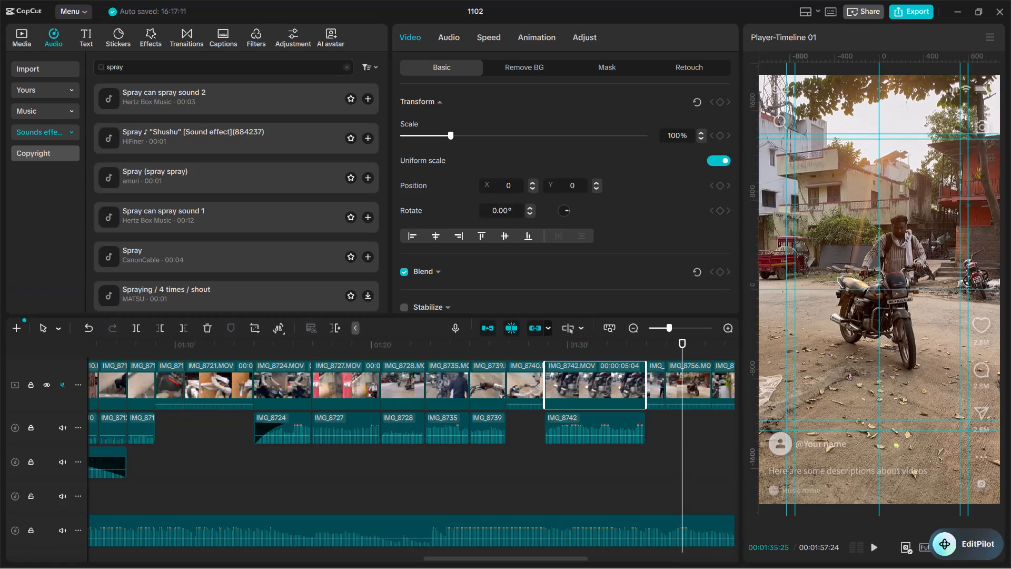
Extract the audio from the IMG_8756 clip of pushing the motorcycle and play a short stretch of it.
right_click(686, 376)
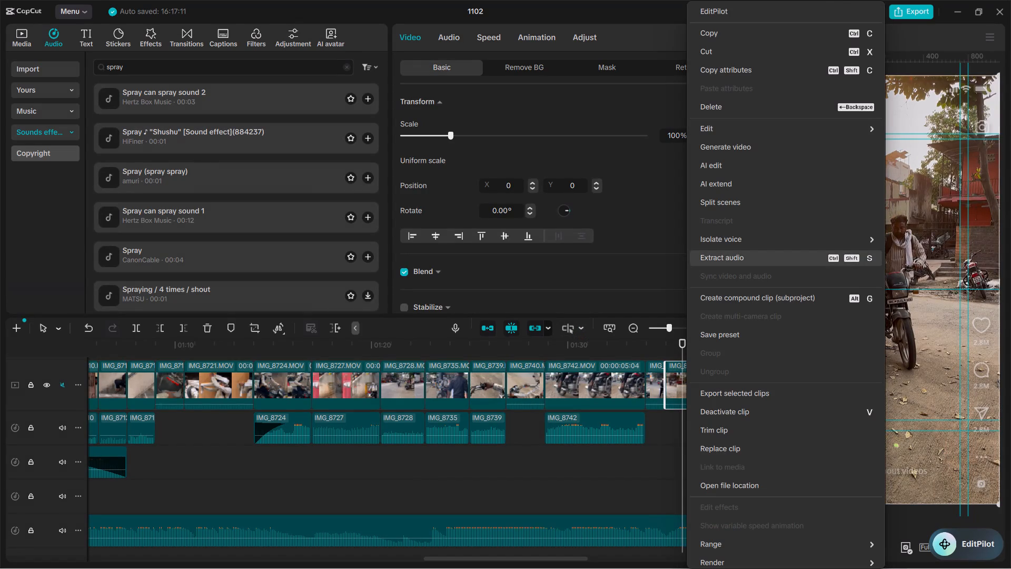
left_click(742, 250)
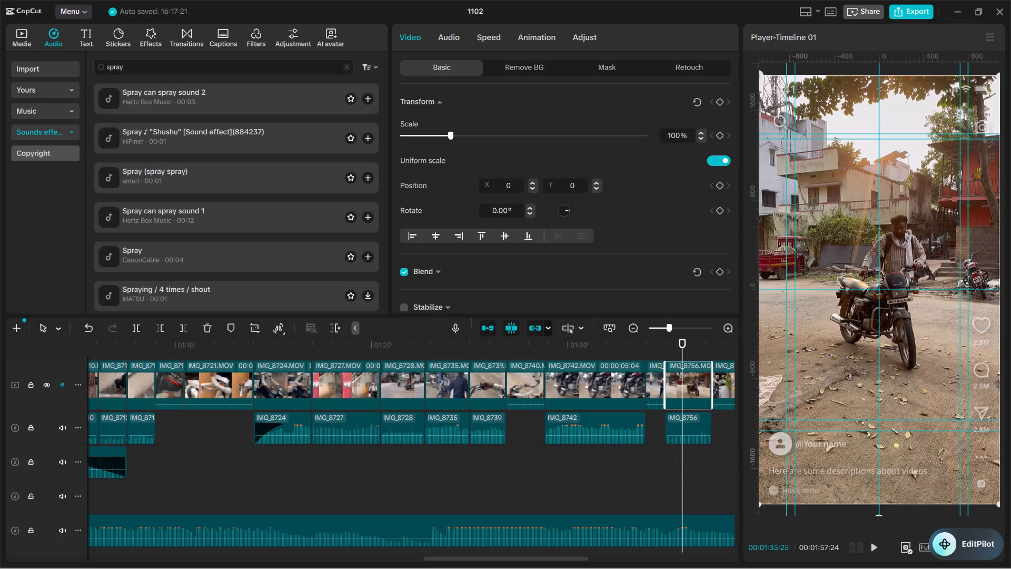
left_click(657, 344)
key("space")
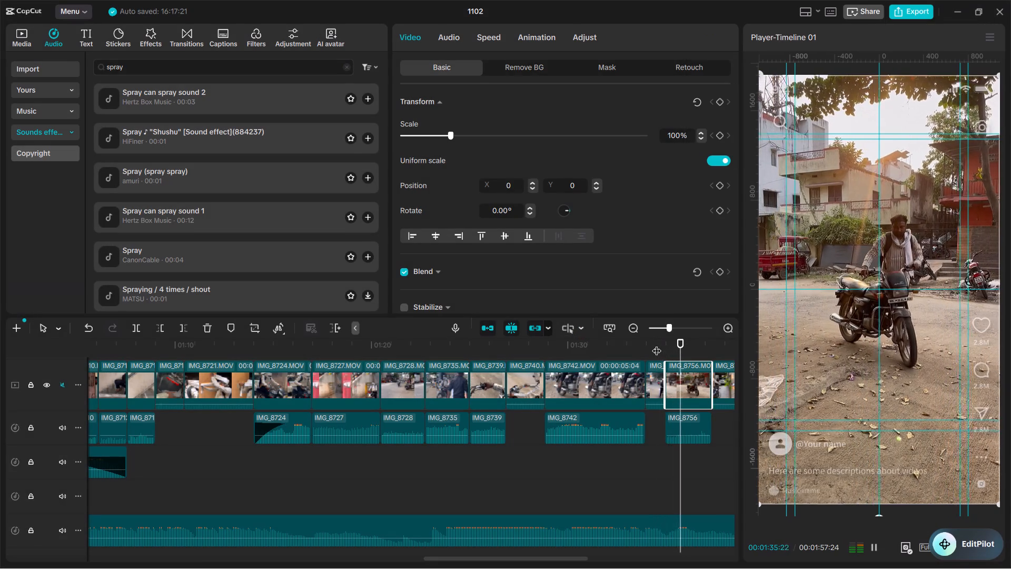
key("space")
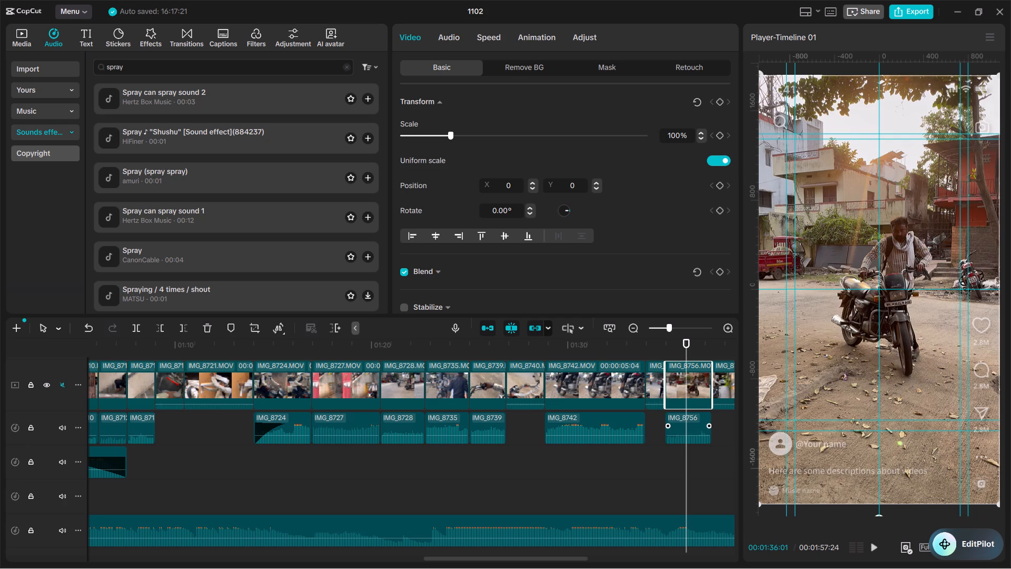
Add a fade-in over about the first half of the extracted IMG_8756 audio and play on into the IMG_8758 doorway shot.
left_click_drag(667, 425, 686, 426)
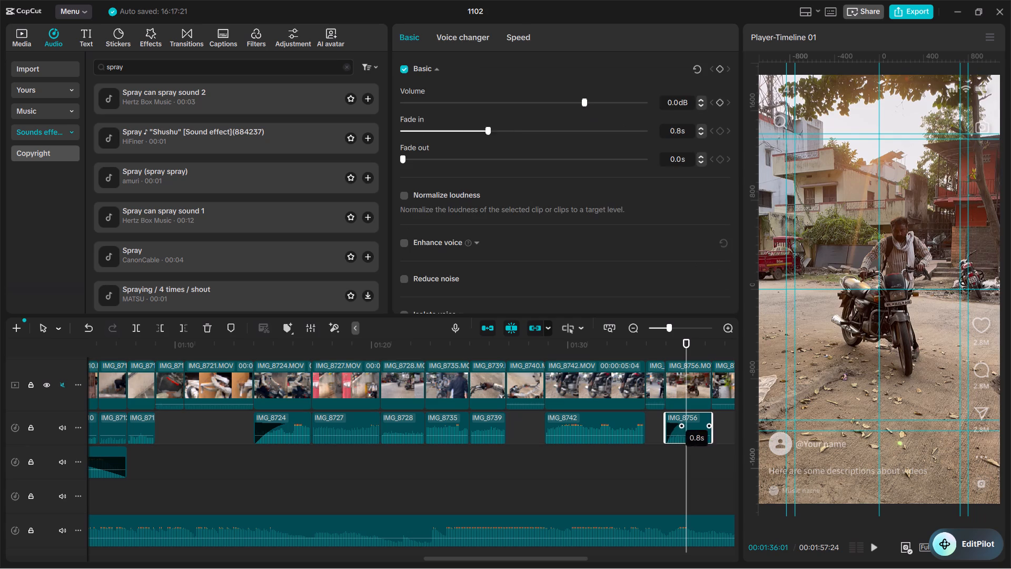
left_click_drag(686, 426, 691, 426)
left_click_drag(675, 359, 661, 358)
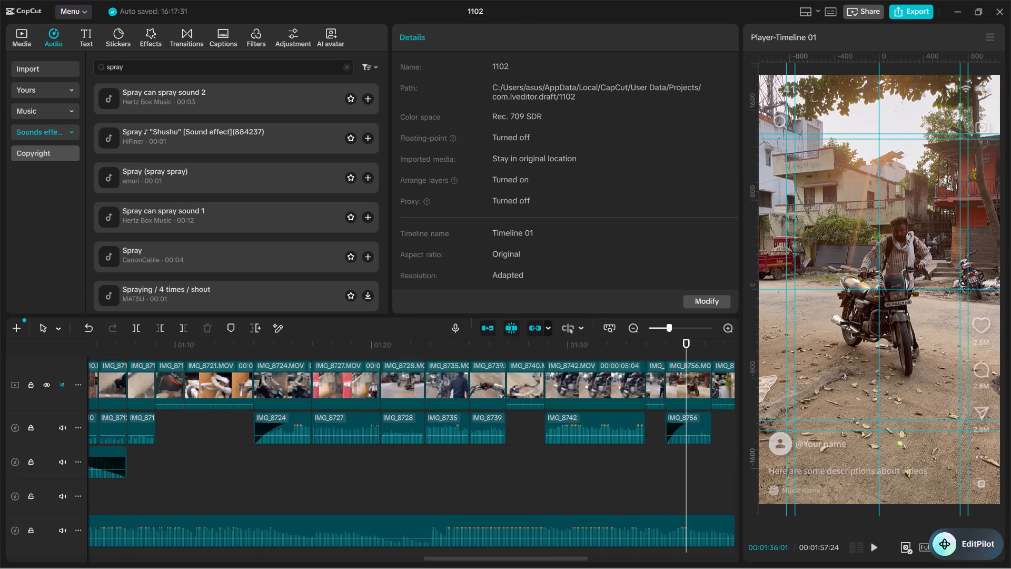
left_click_drag(661, 358, 660, 357)
left_click(662, 356)
key("space")
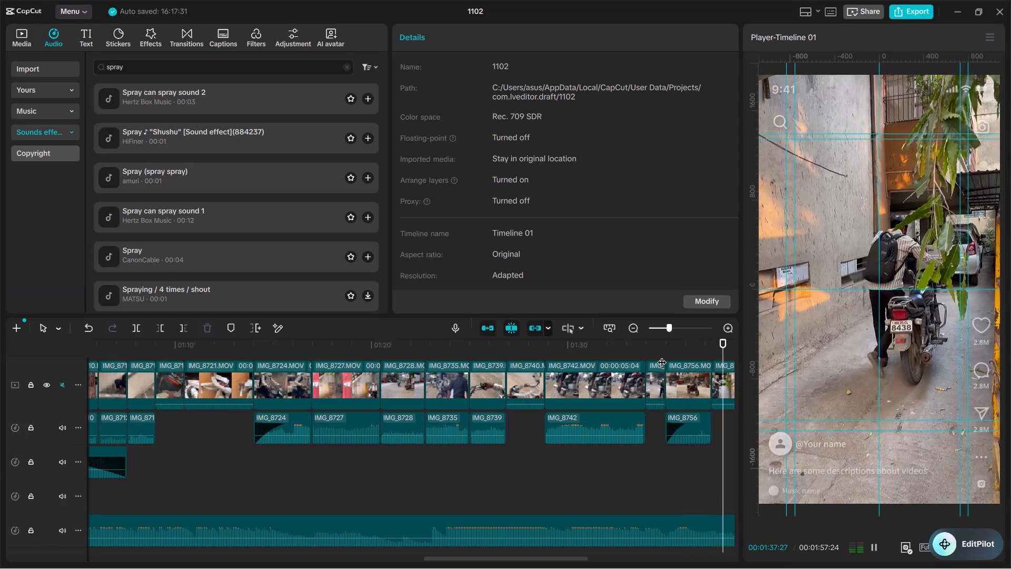
key("space")
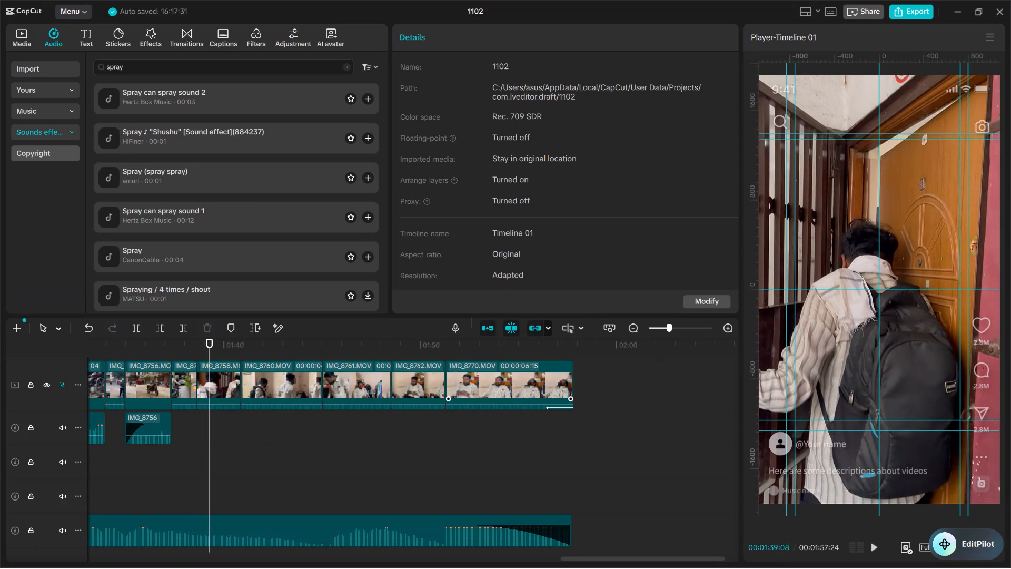
Extract the audio from the IMG_8758 doorway clip and play it.
left_click(217, 377)
right_click(217, 377)
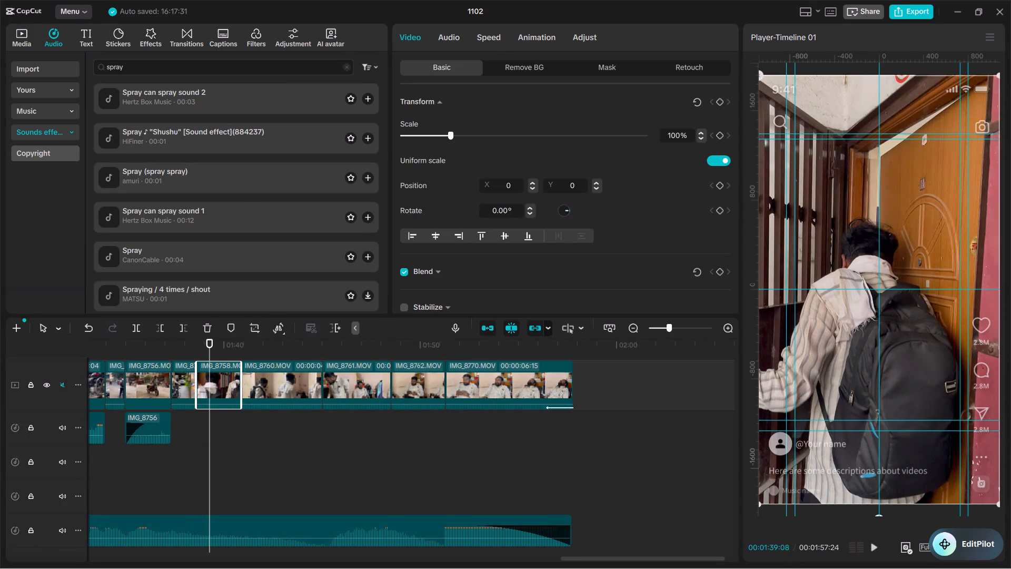
left_click(276, 253)
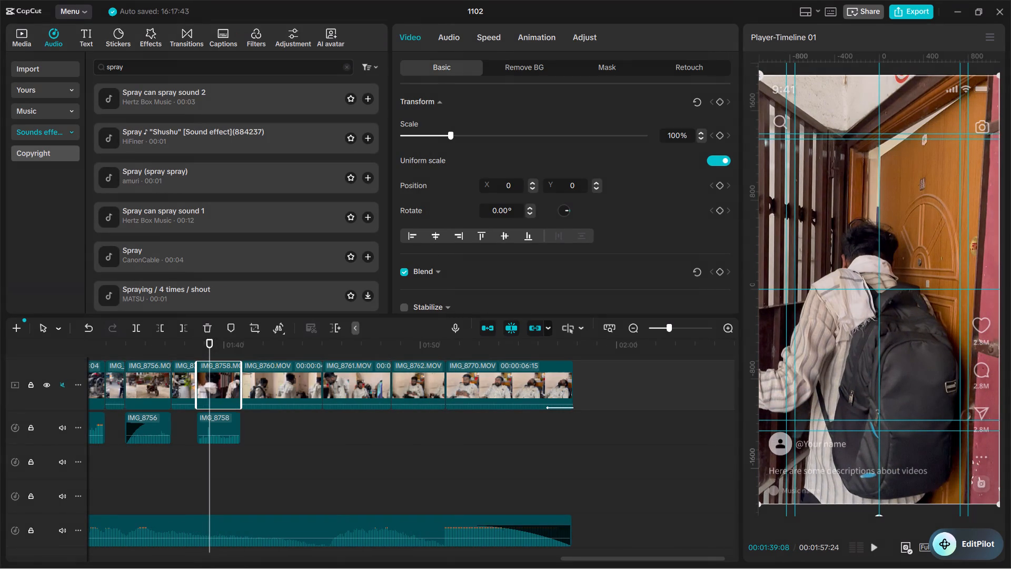
key("space")
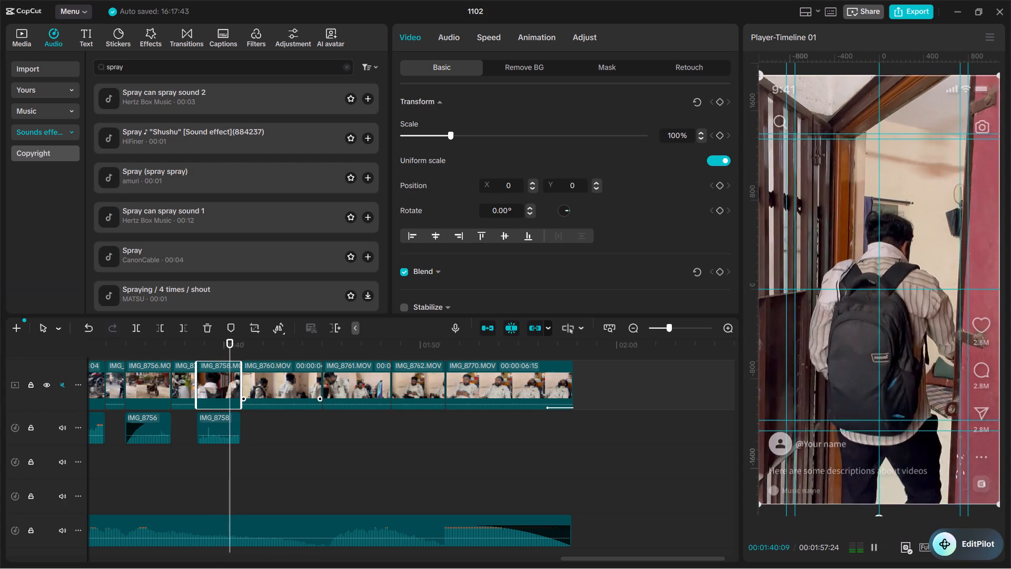
Extract the audio from the IMG_8760 room clip and play on into the seated IMG_8761 shot.
left_click(250, 377)
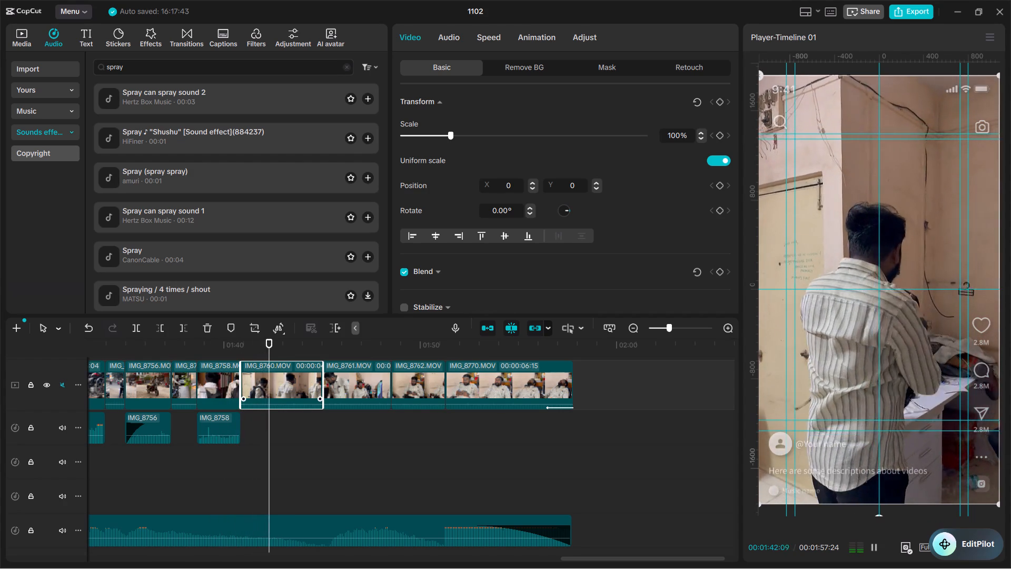
key("space")
right_click(290, 368)
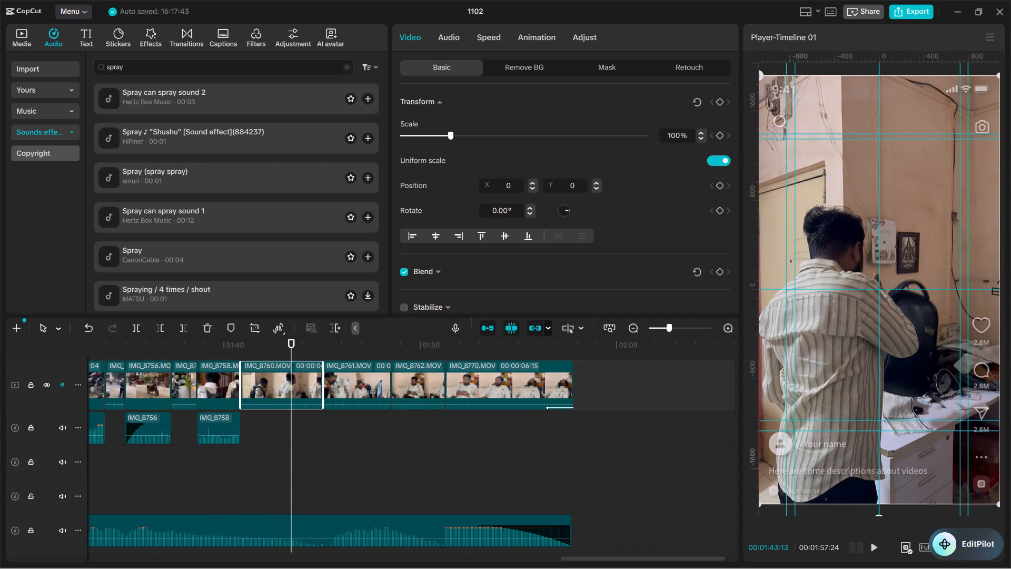
left_click(336, 249)
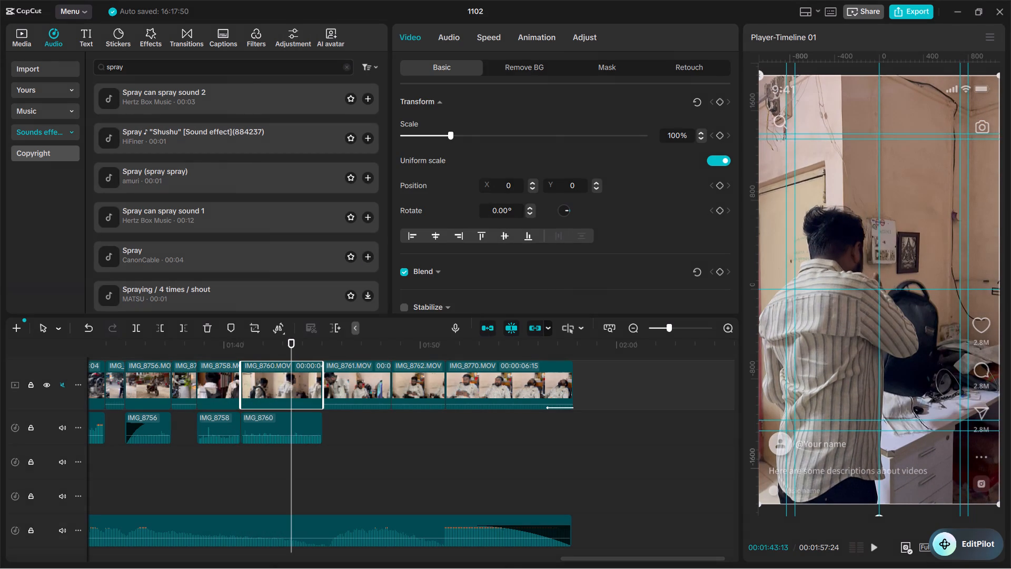
left_click_drag(272, 336, 247, 348)
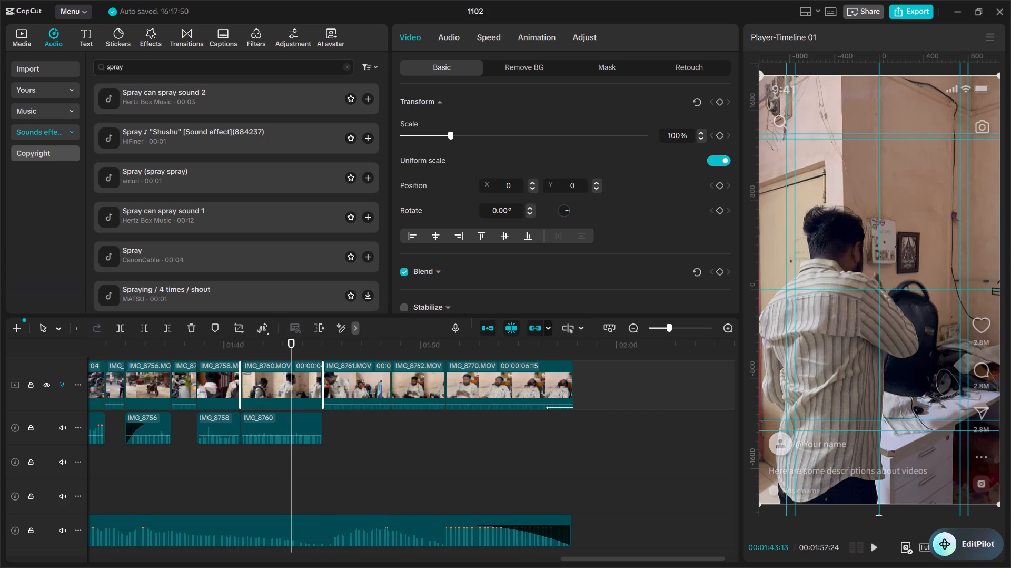
left_click_drag(247, 348, 165, 356)
left_click(165, 356)
key("space")
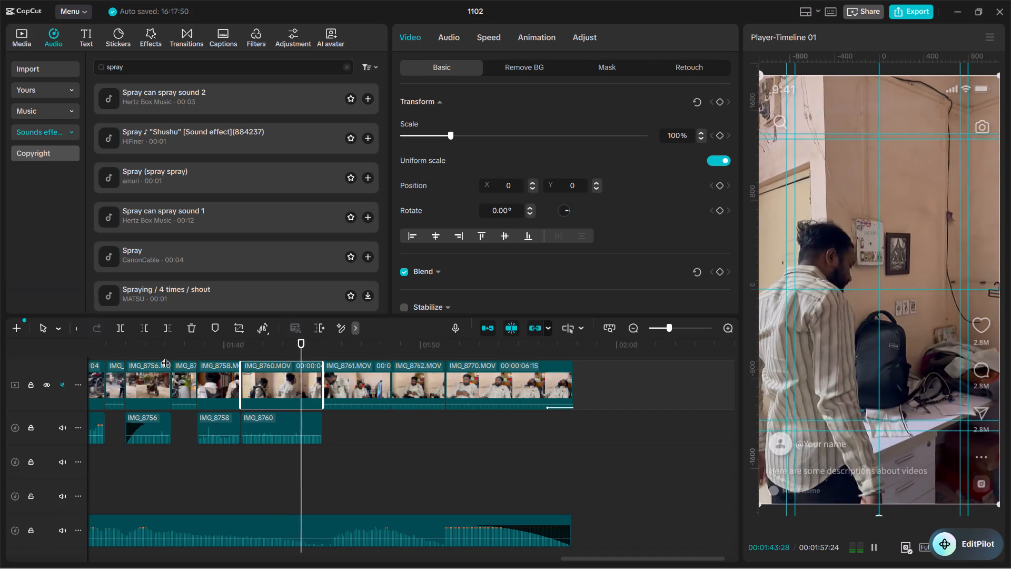
key("space")
key("space")
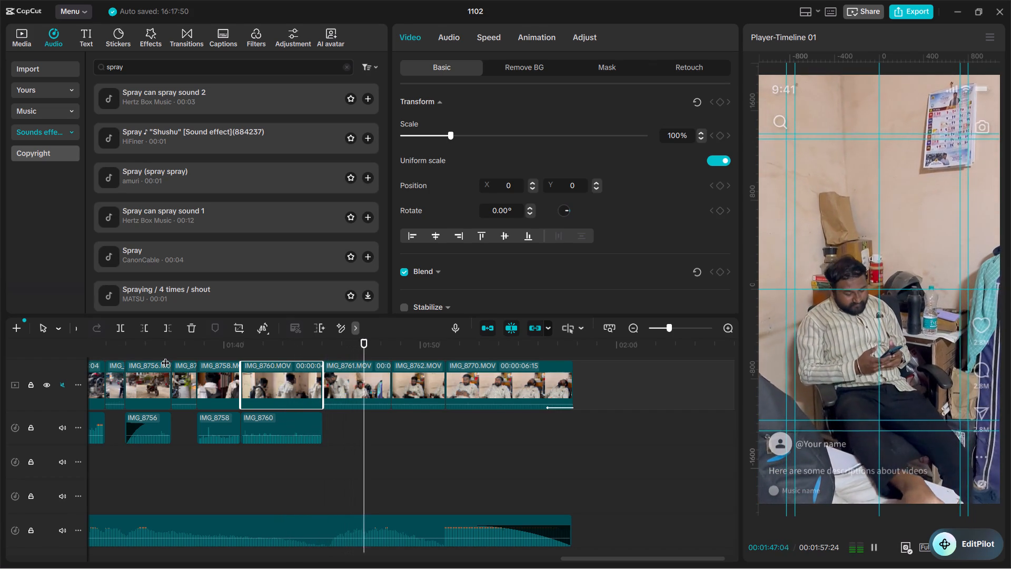
Play on through the seated IMG_8761 shot, extract the audio from the IMG_8762 clip and play it into IMG_8770.
key("space")
key("space")
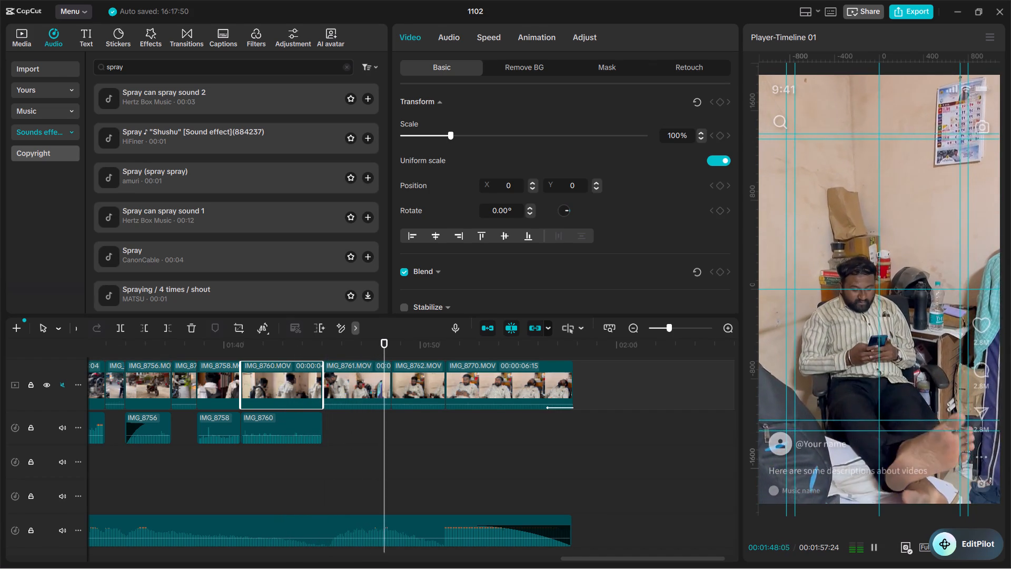
key("space")
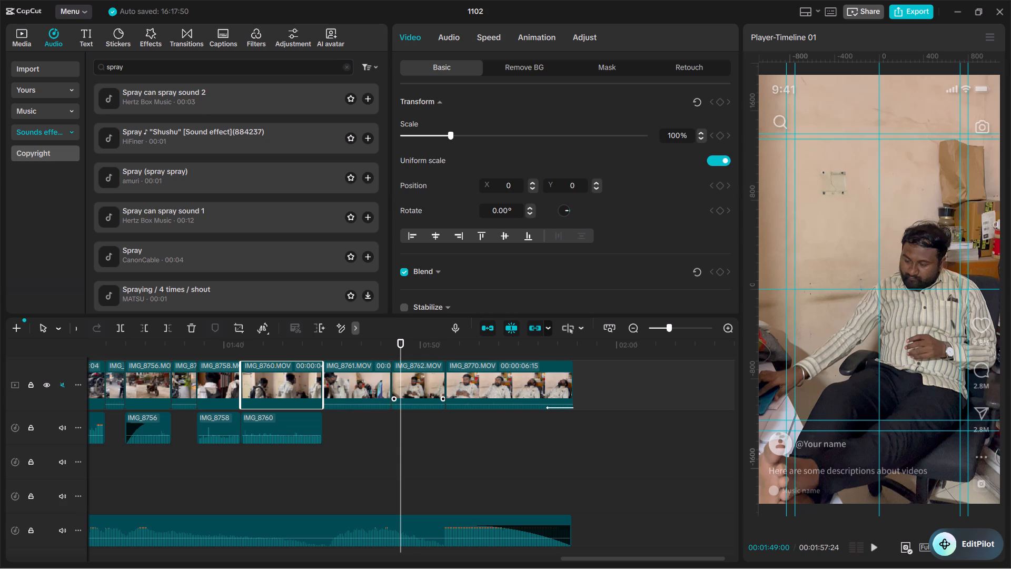
right_click(418, 373)
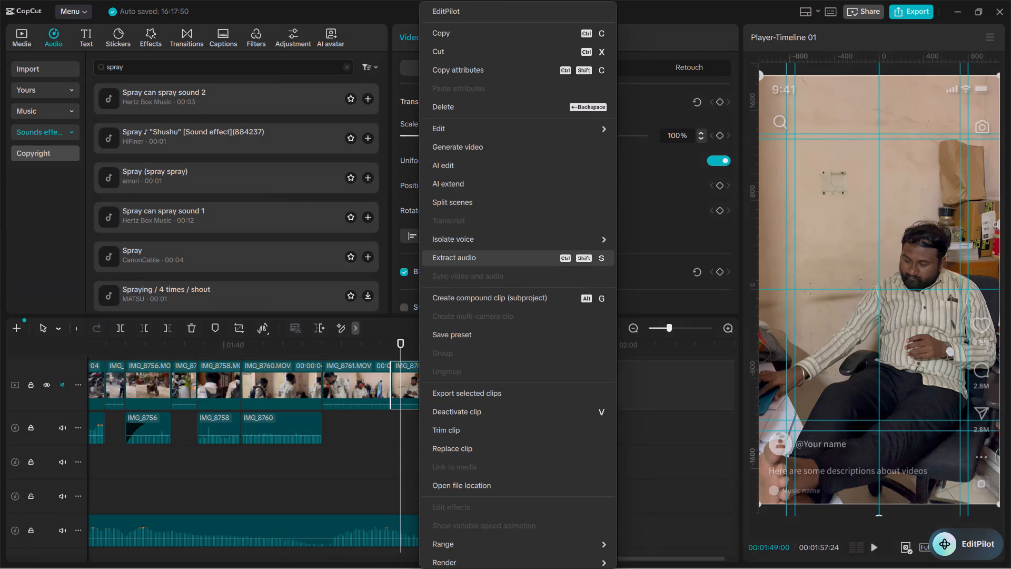
left_click(467, 256)
key("space")
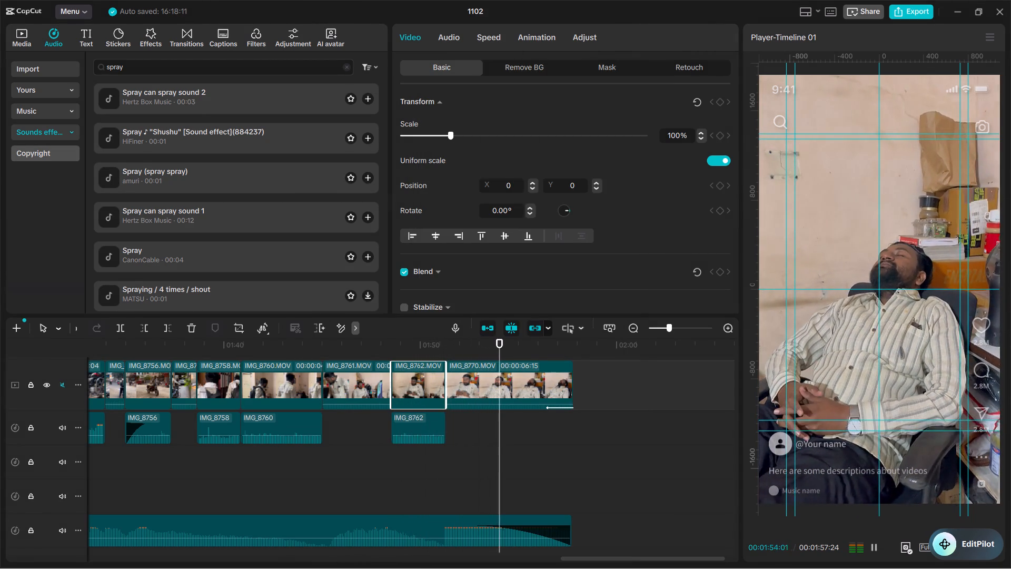
key("space")
Give the extracted IMG_8762 audio a 1.5 s fade-in and a 2.4 s fade-out.
left_click_drag(392, 426, 421, 422)
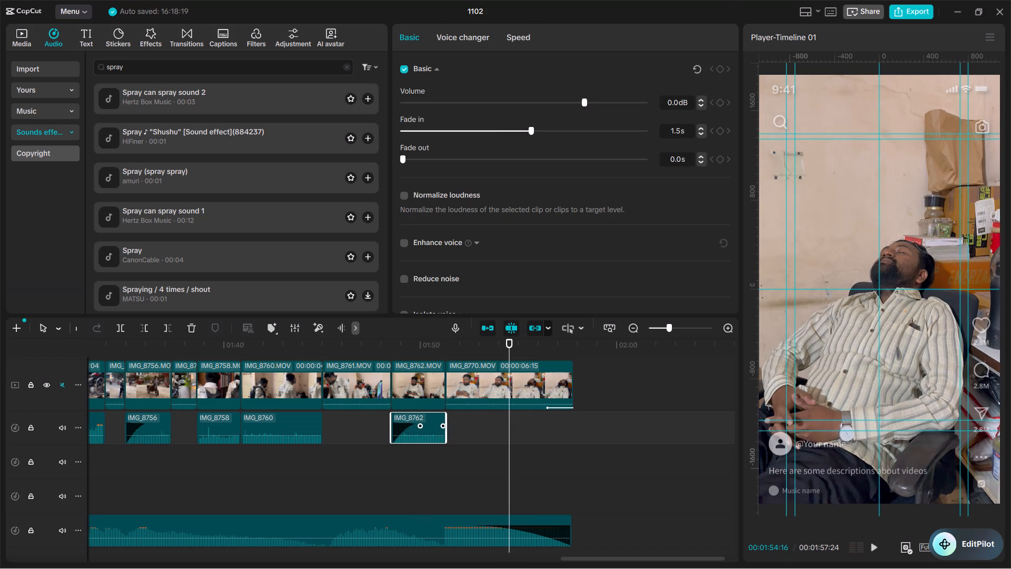
left_click_drag(441, 423, 393, 420)
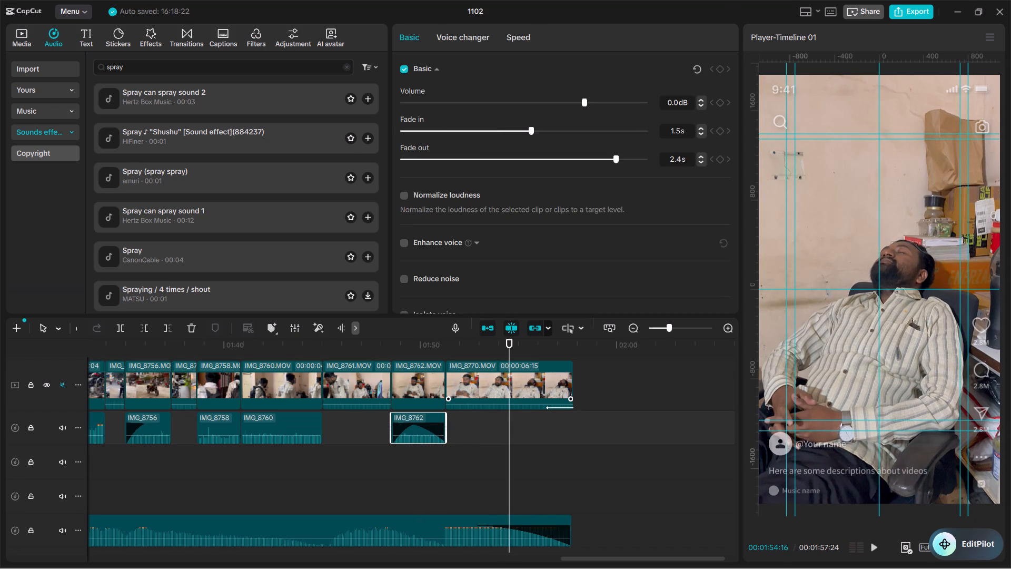
Replay the ending from the IMG_8760 room shot and add a 3.1 s fade-out to its extracted audio.
left_click_drag(469, 350, 243, 398)
key("space")
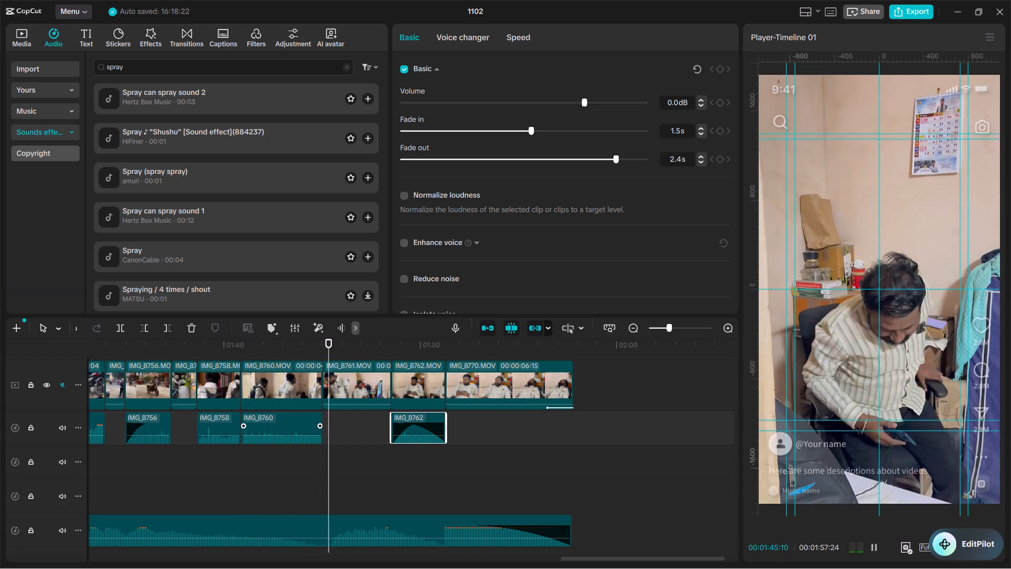
left_click_drag(319, 426, 258, 426)
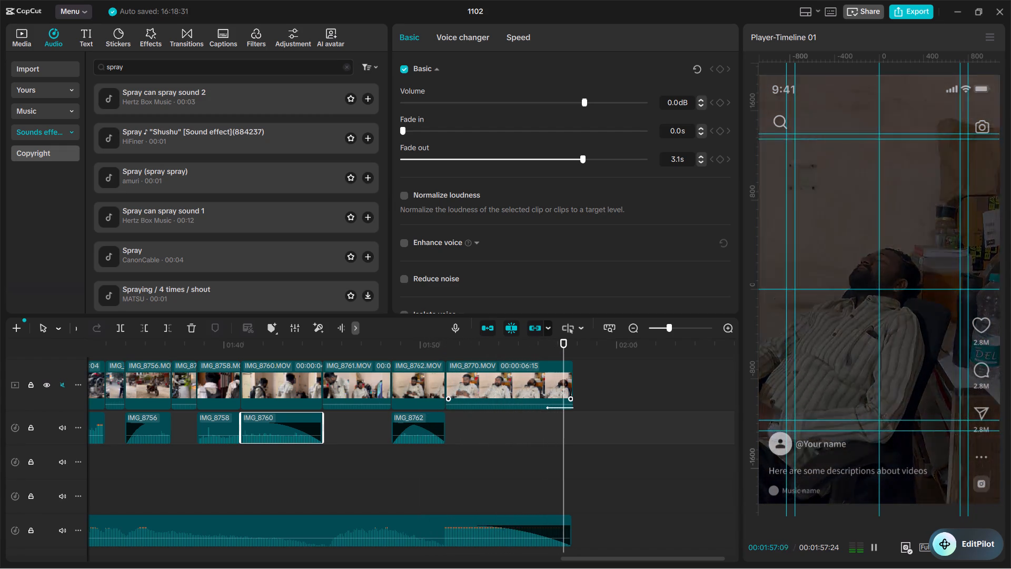
Return to the black title segment after IMG_8697, at about 46 s, and play from there to review the sound.
left_click_drag(535, 342, 426, 359)
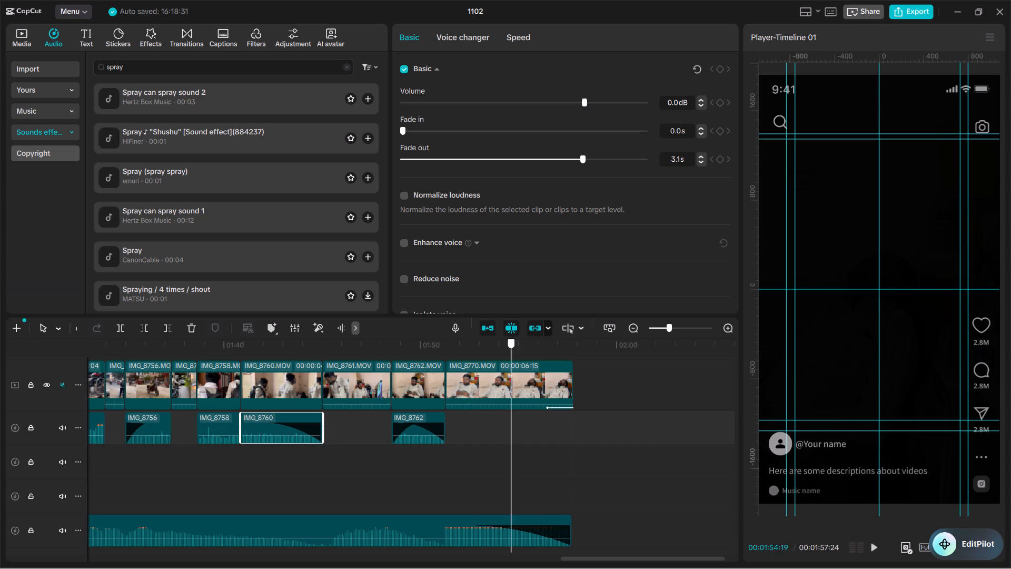
left_click_drag(426, 359, 755, 521)
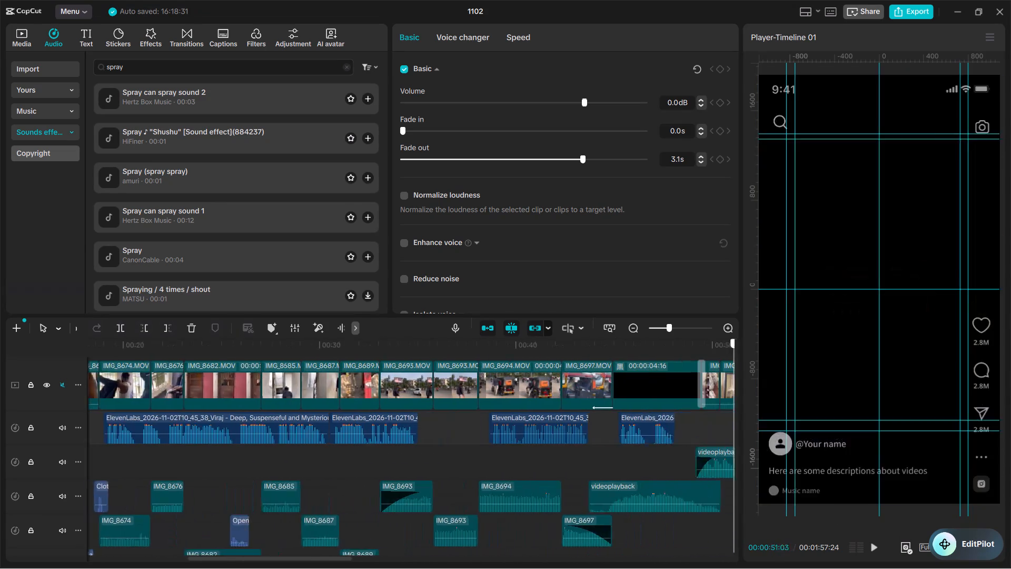
left_click_drag(755, 521, 444, 500)
key("space")
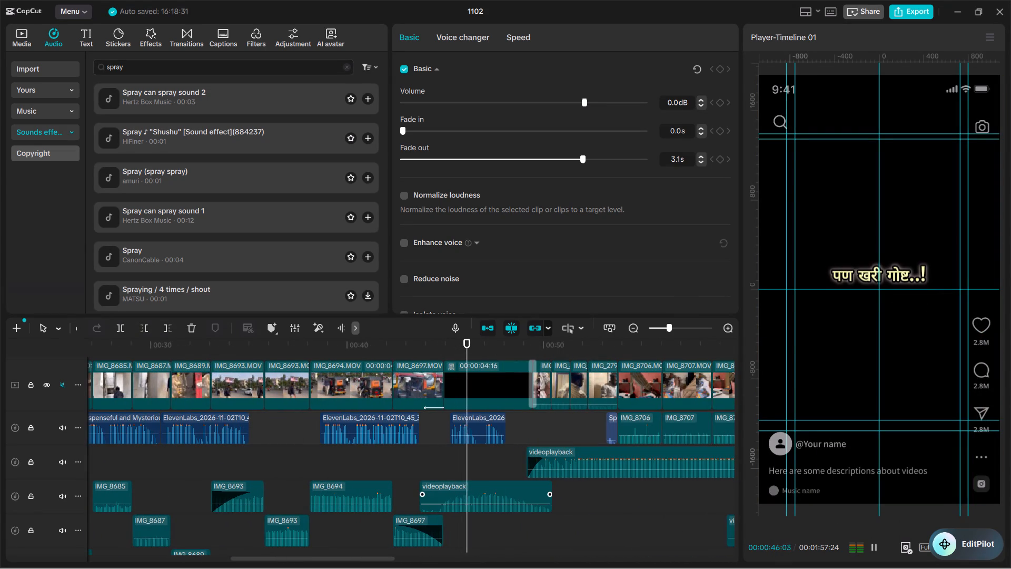
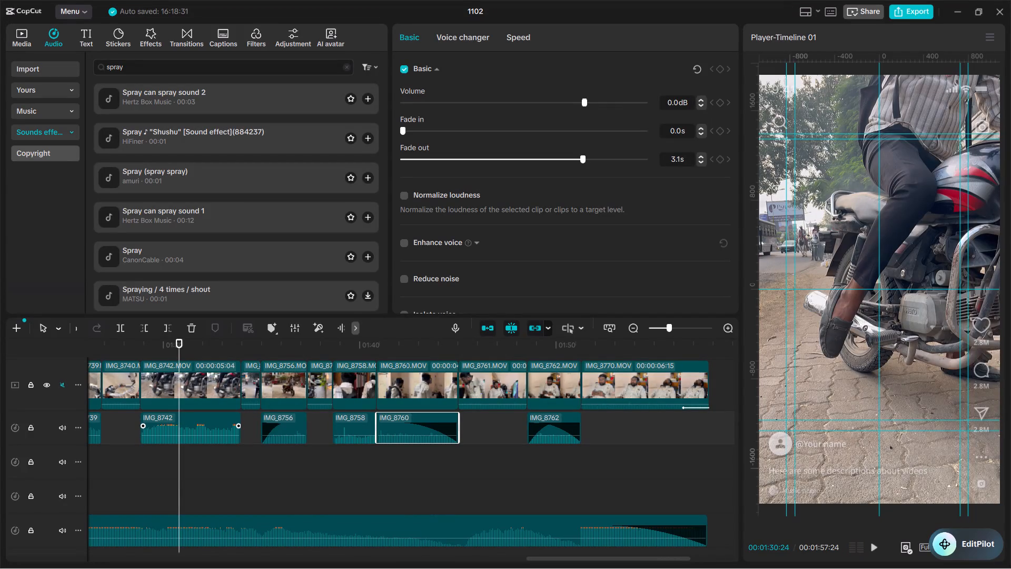
Fade in the IMG_8742 audio clip over 1.8 s and play back the timeline that follows it.
left_click_drag(144, 425, 179, 407)
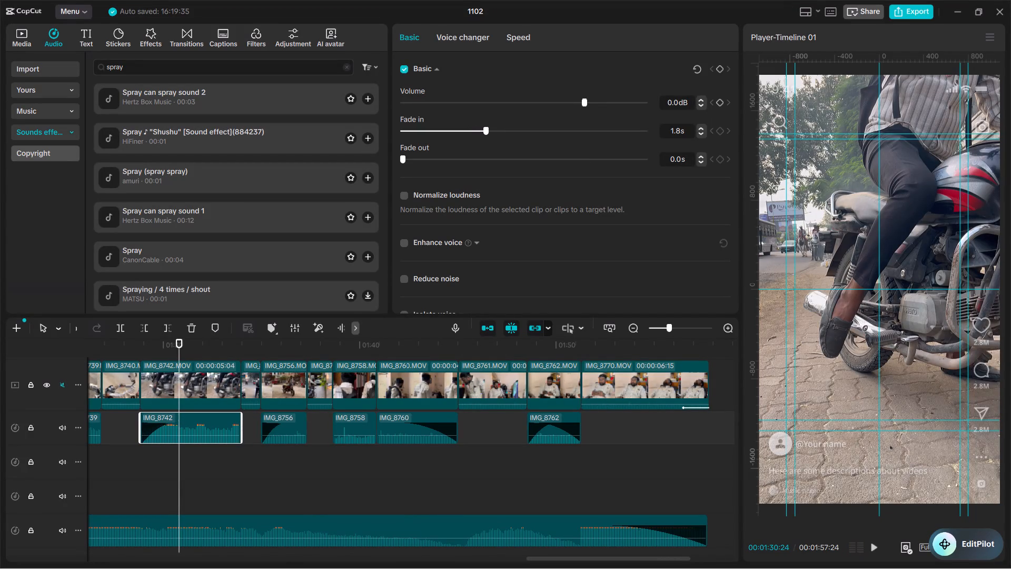
left_click_drag(164, 340, 124, 351)
key("space")
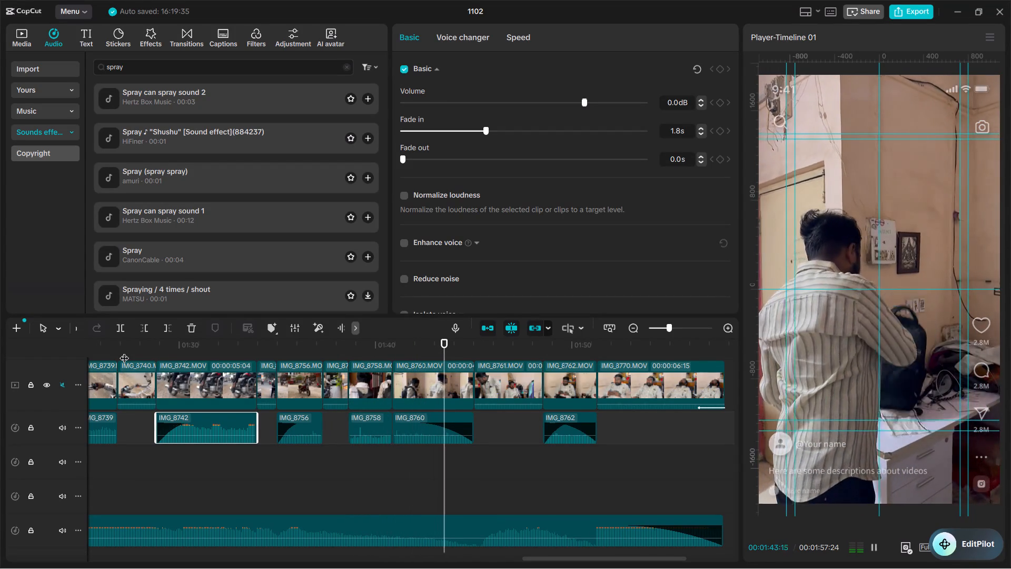
key("space")
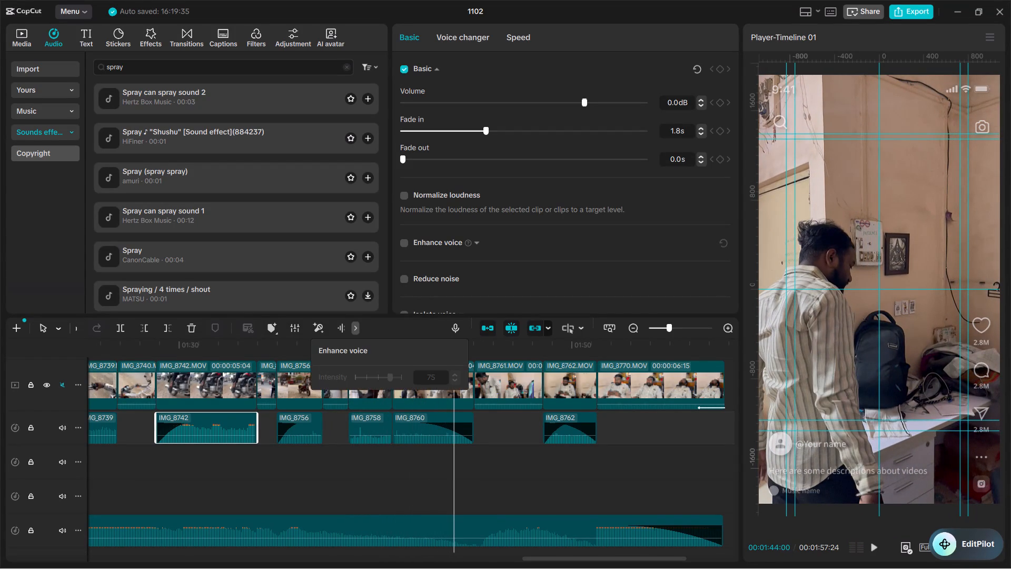
Fade out the IMG_8758 audio clip over 1.2 s and play the rest of the video.
left_click_drag(450, 349, 357, 328)
key("space")
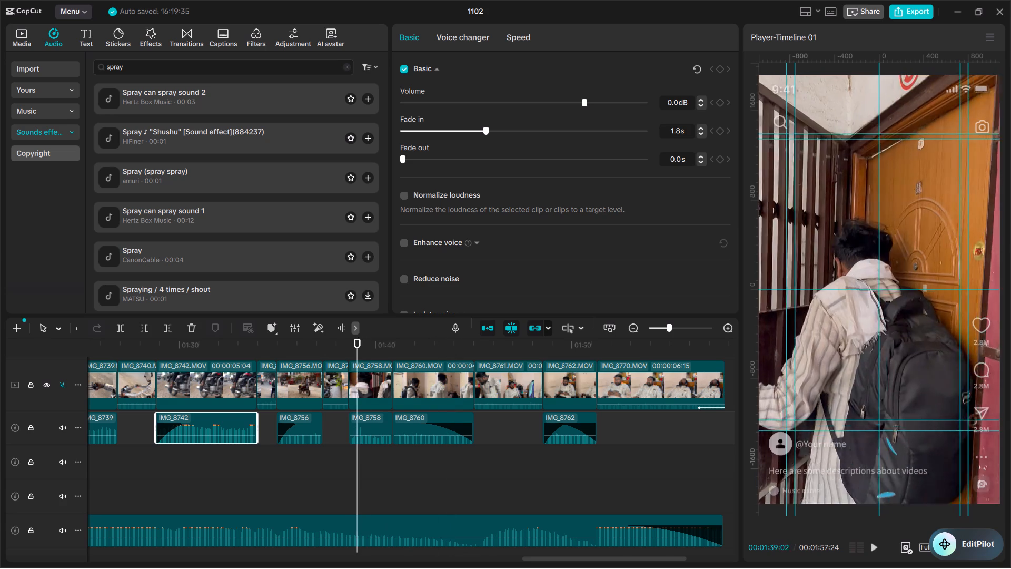
key("space")
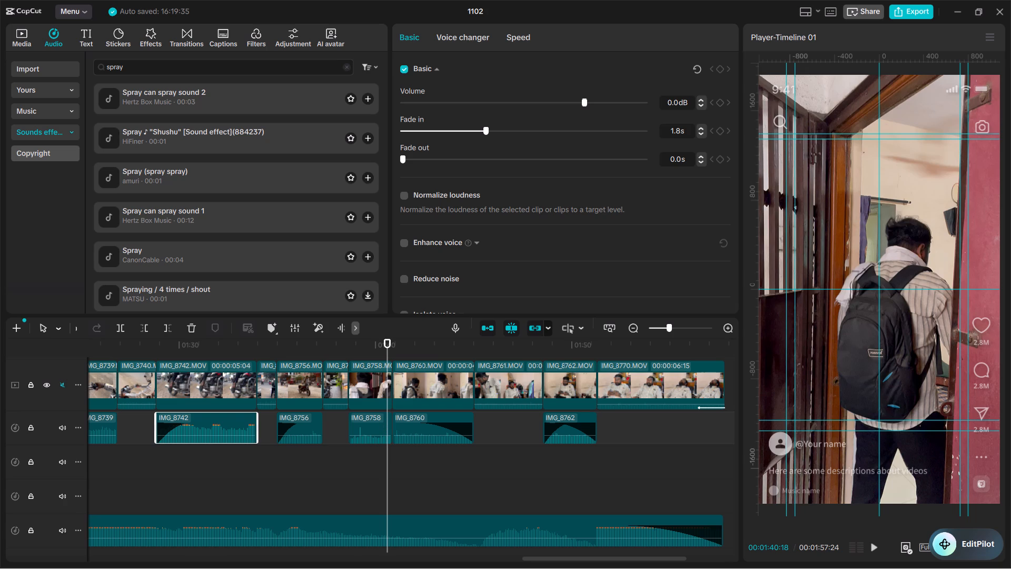
left_click(384, 427)
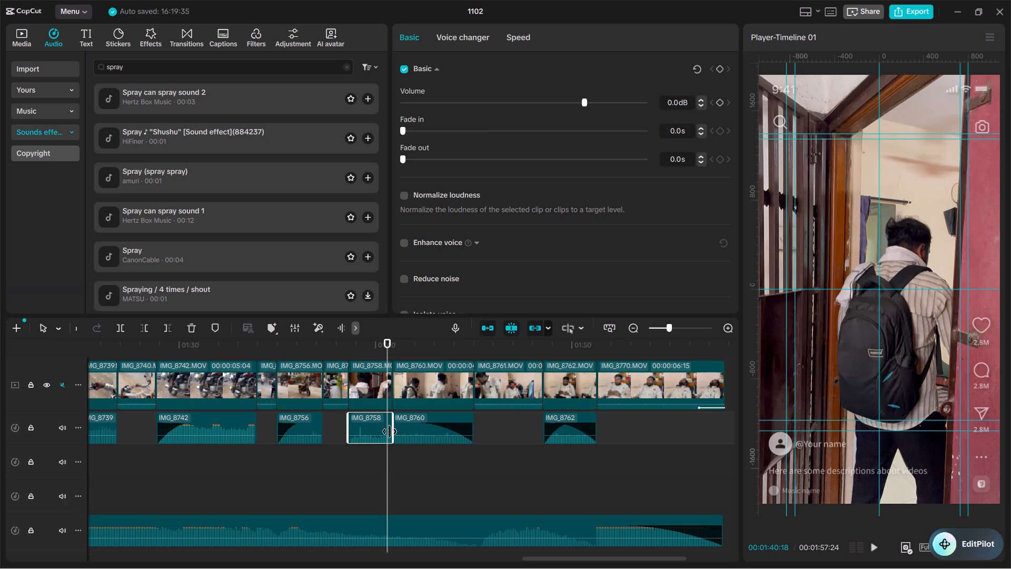
left_click_drag(379, 342, 352, 342)
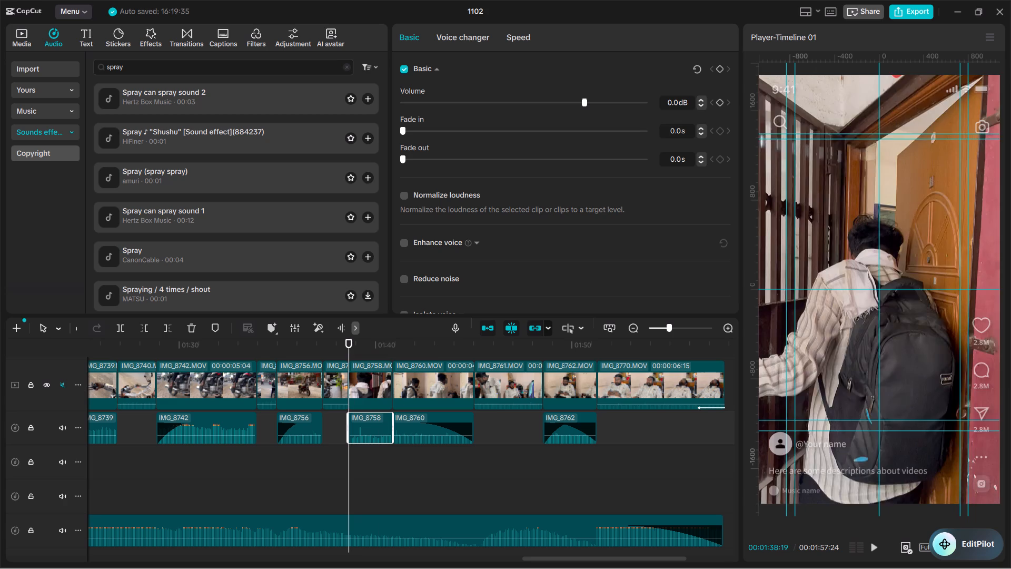
left_click_drag(390, 425, 371, 423)
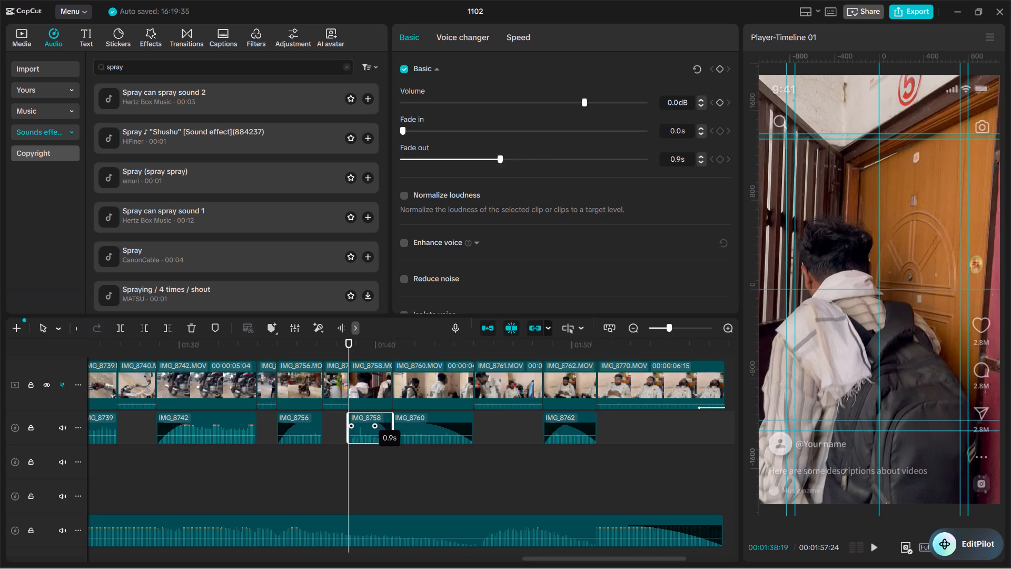
left_click_drag(371, 423, 365, 421)
key("space")
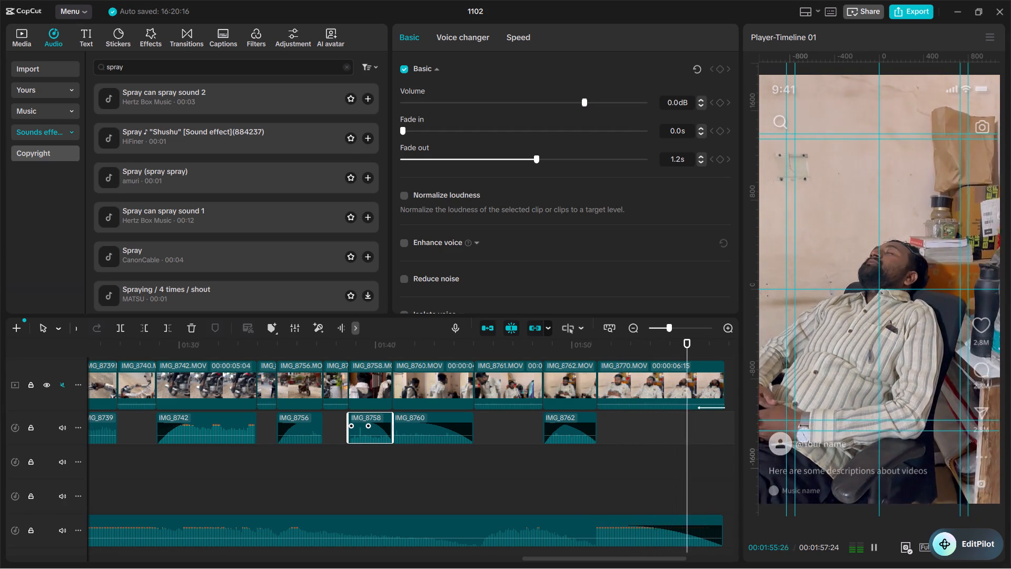
key("space")
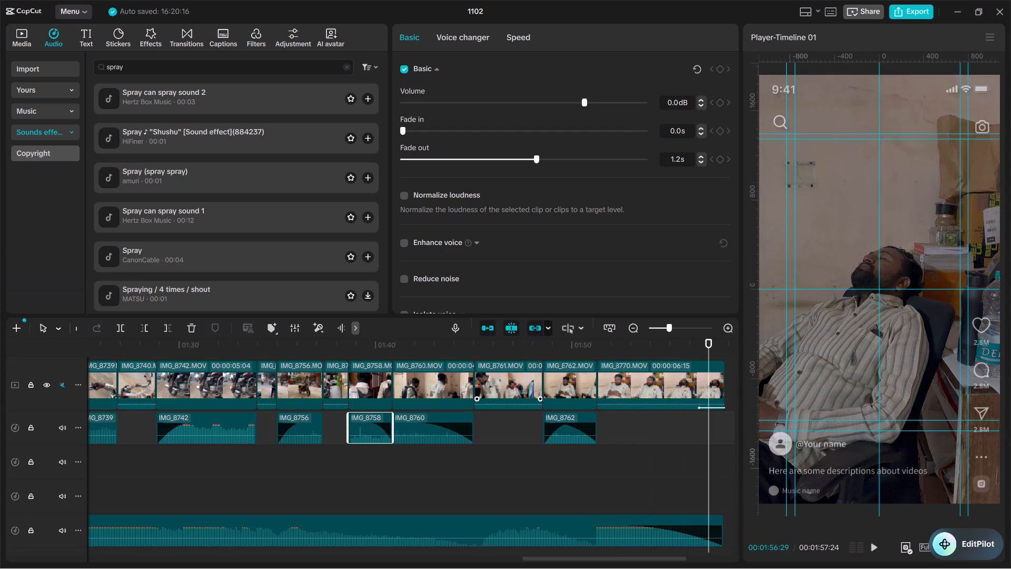
Duplicate the opening fan operation noise clip onto the audio track below the IMG clips, ending where the last video clip ends.
left_click_drag(484, 341, 28, 451)
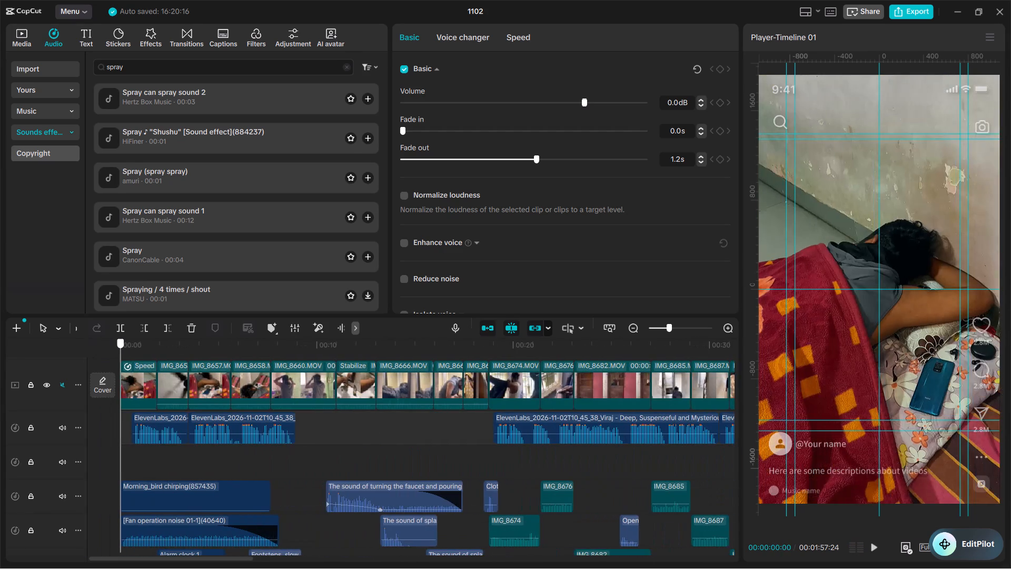
left_click_drag(28, 451, 125, 474)
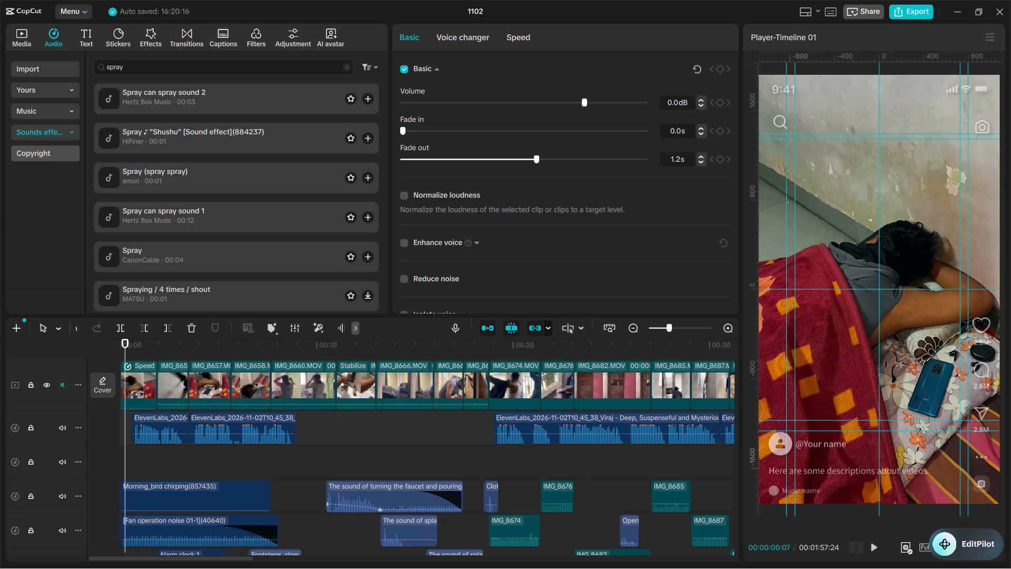
left_click(142, 529)
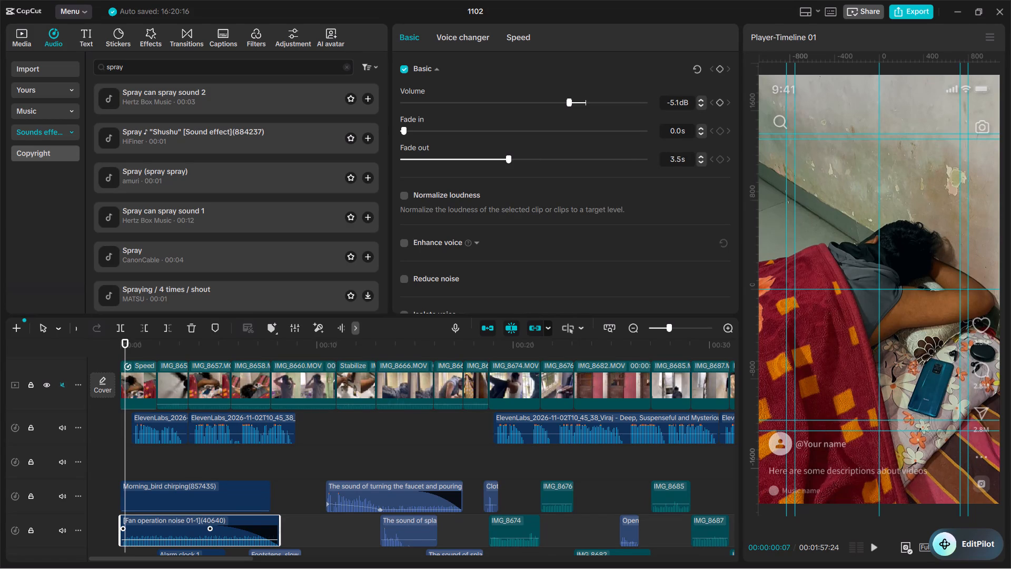
left_click_drag(142, 529, 173, 522, "alt")
left_click_drag(173, 522, 719, 485, "alt")
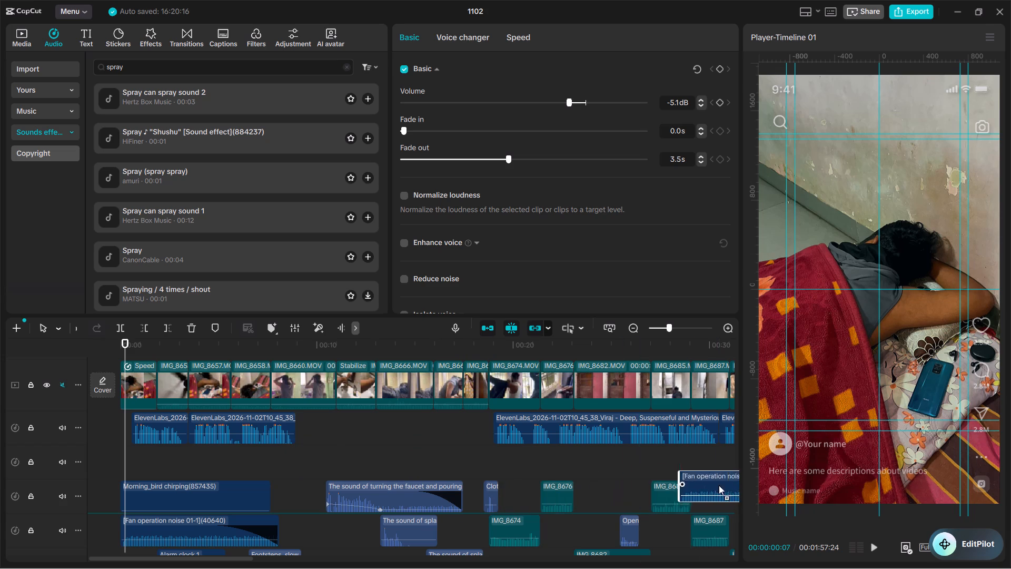
left_click_drag(719, 485, 1010, 486, "alt")
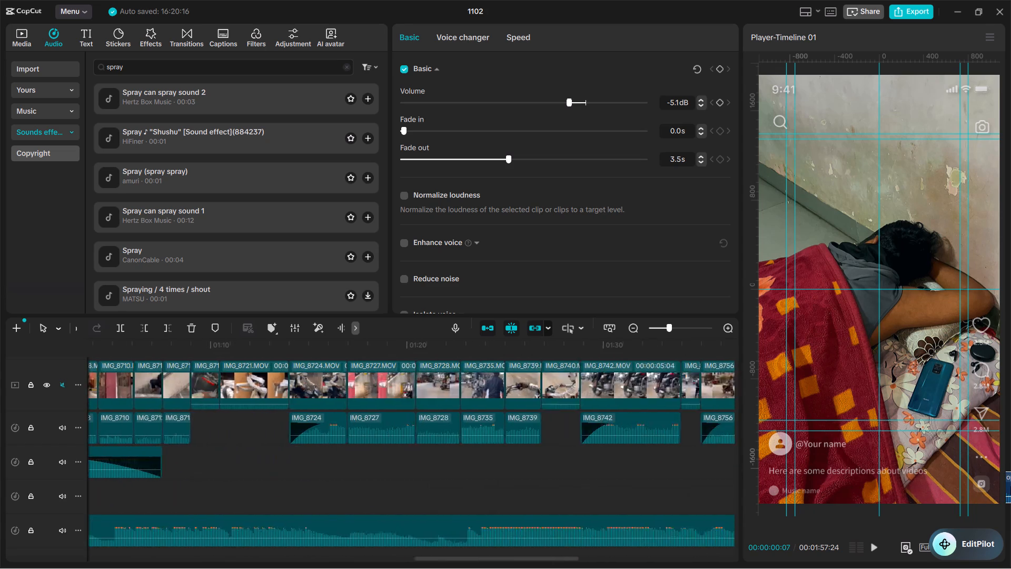
left_click_drag(1010, 486, 418, 468, "alt")
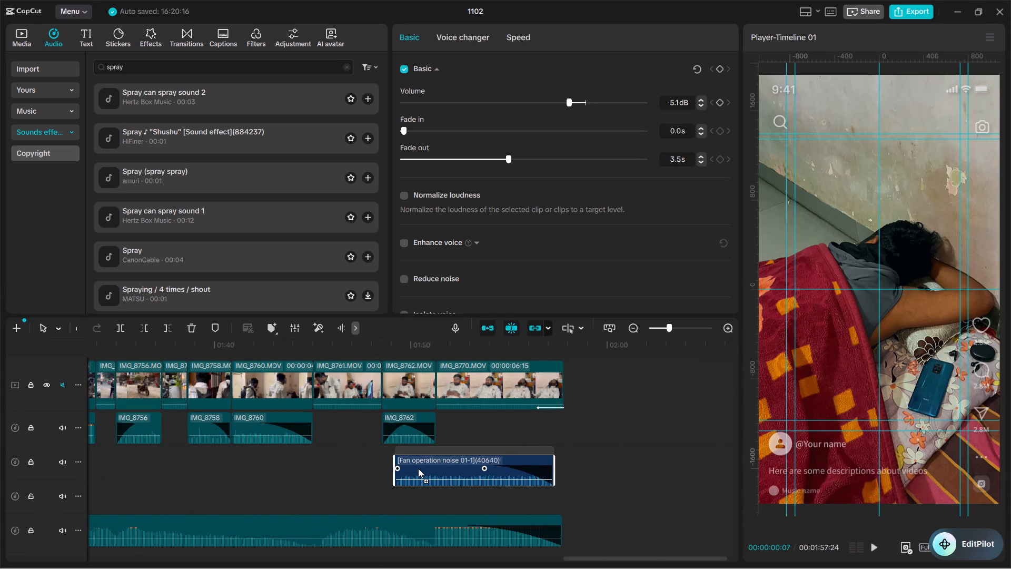
left_click_drag(418, 468, 424, 467, "alt")
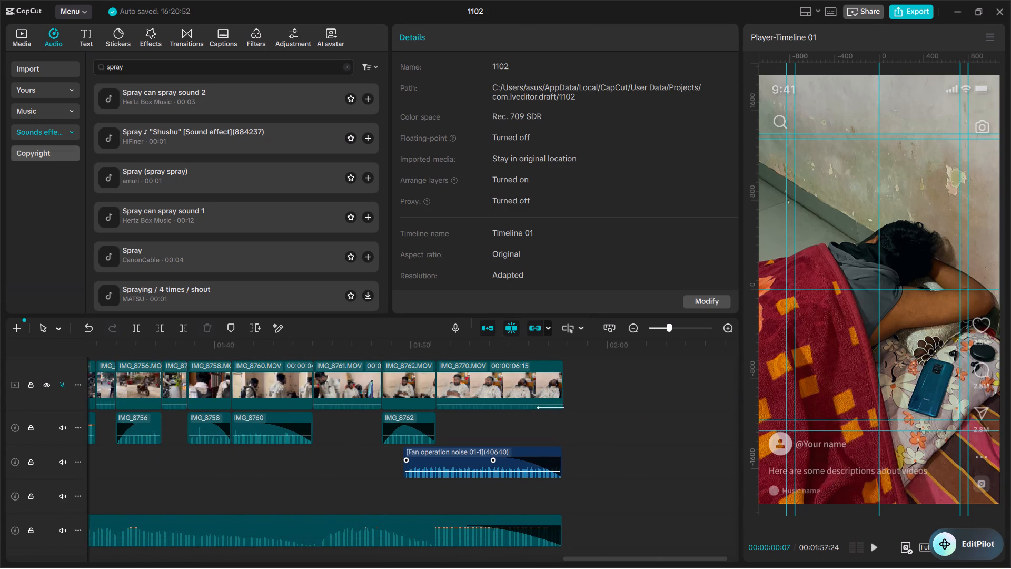
Play back the closing clips IMG_8760 to IMG_8770 to check how the duplicated fan noise sounds at the end.
left_click_drag(421, 344, 437, 419)
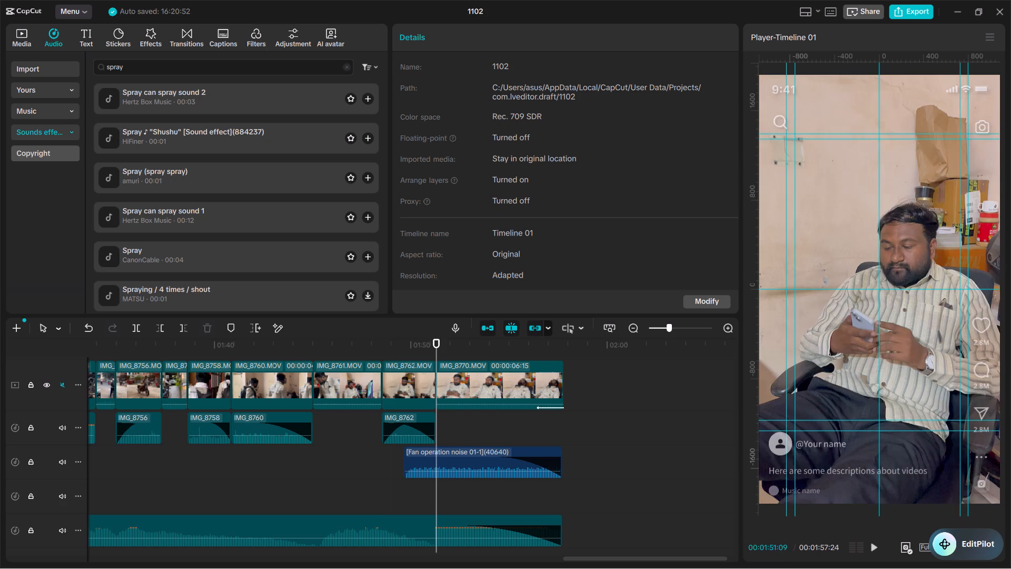
left_click_drag(406, 464, 326, 455)
key("space")
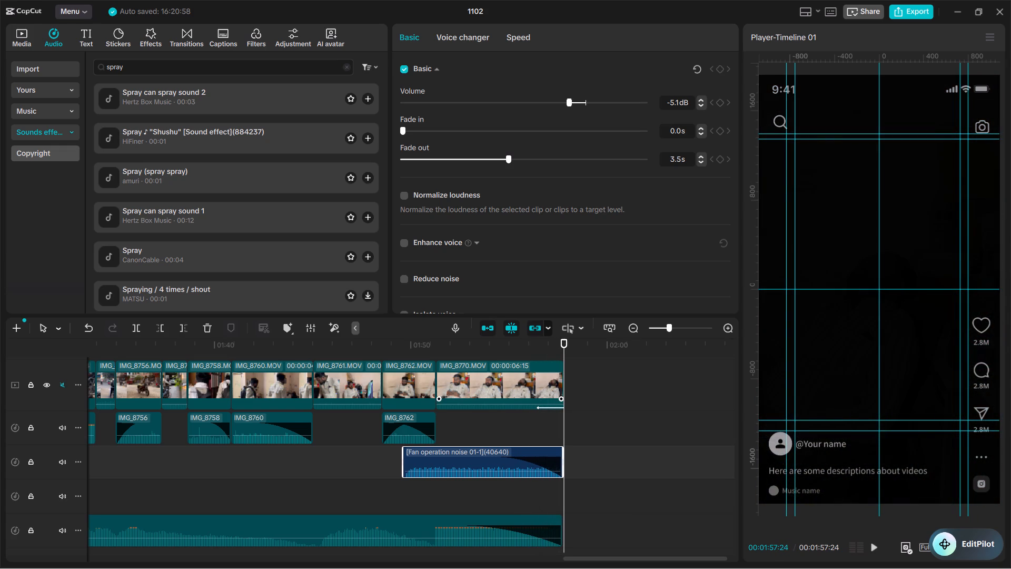
left_click_drag(468, 335, 422, 350)
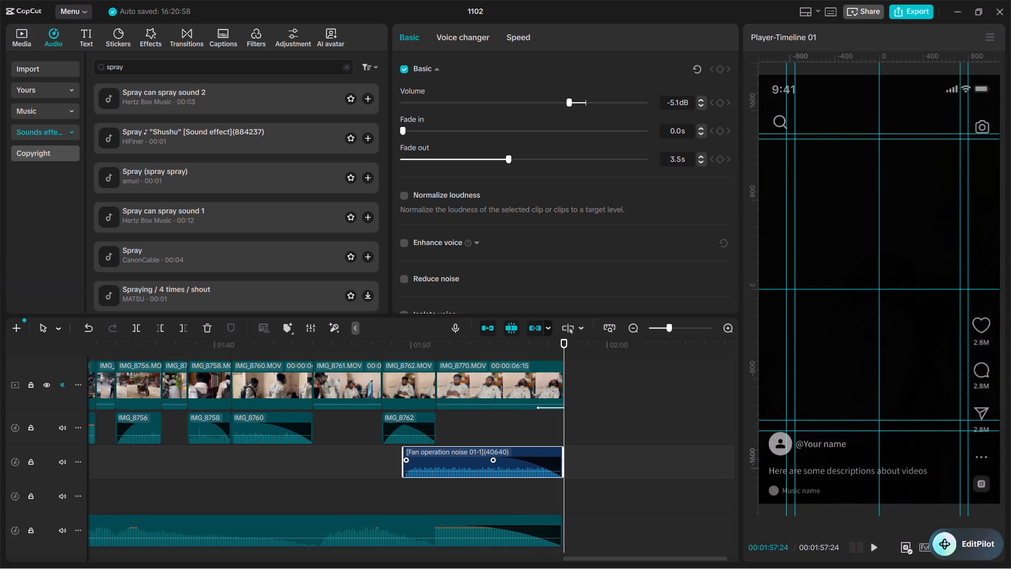
left_click(462, 459)
left_click(481, 456)
left_click(512, 337)
key("space")
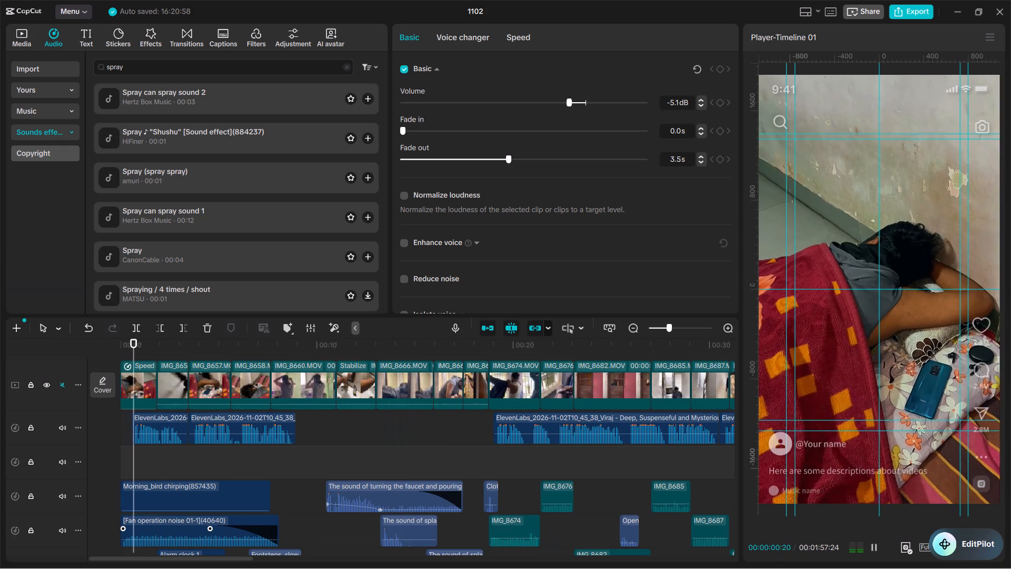
left_click_drag(442, 349, 559, 379)
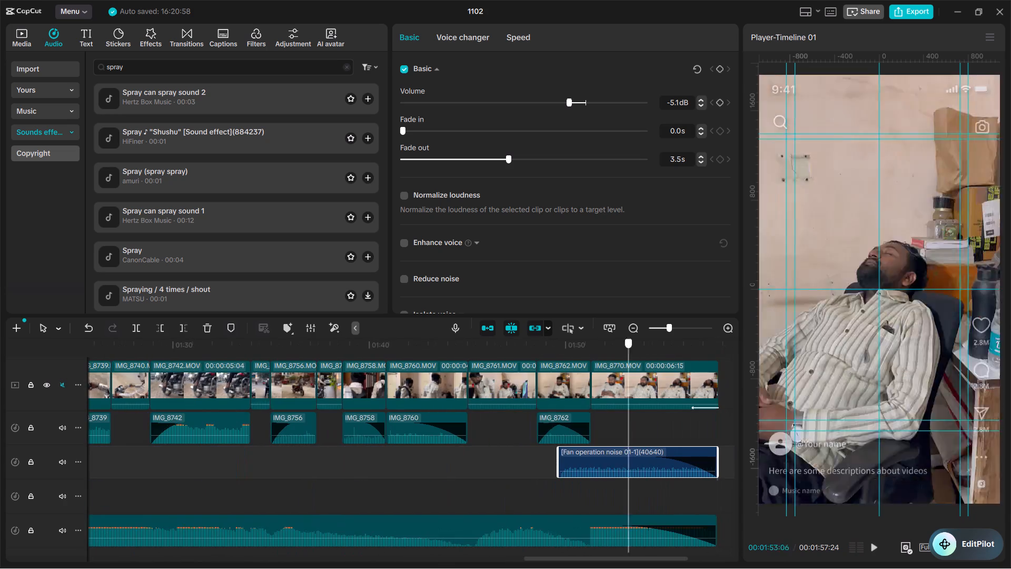
left_click_drag(559, 379, 512, 385)
key("space")
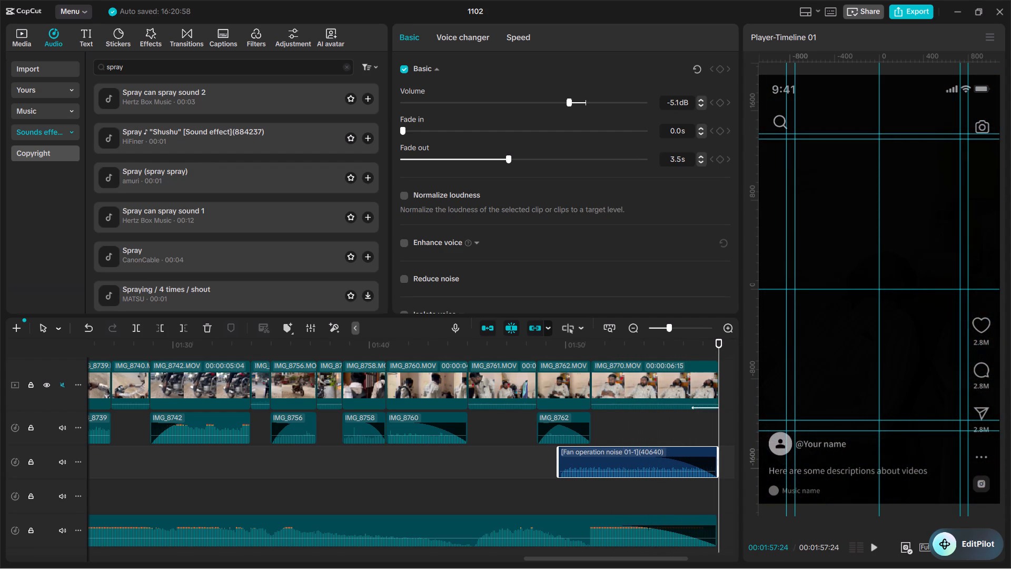
left_click_drag(558, 340, 429, 336)
key("space")
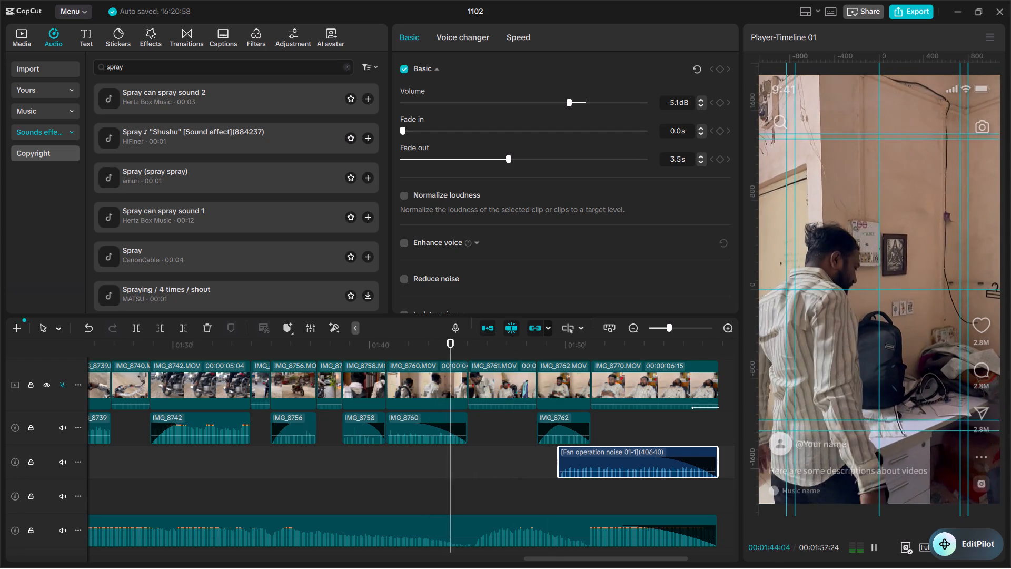
key("space")
Scrub back to the washroom shots after 00:50 and play up to the start of the IMG_8706 clip.
left_click_drag(450, 349, 162, 370)
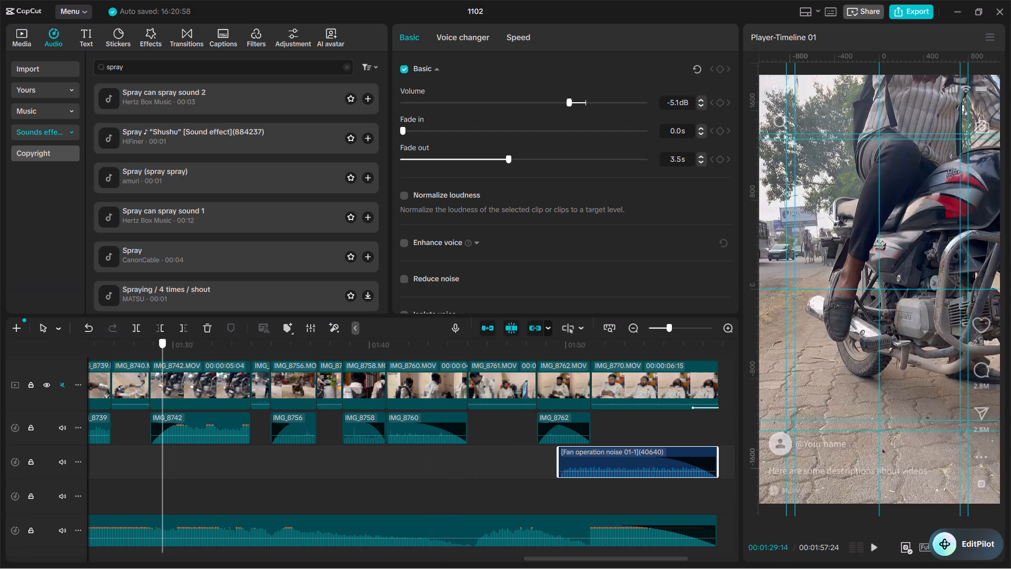
left_click_drag(162, 370, 182, 375)
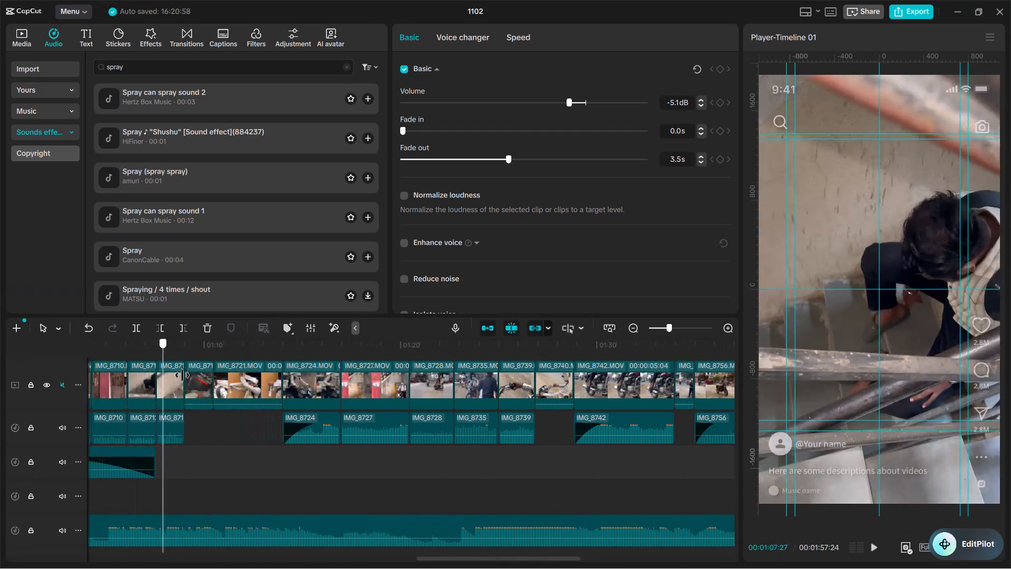
left_click_drag(182, 375, 82, 385)
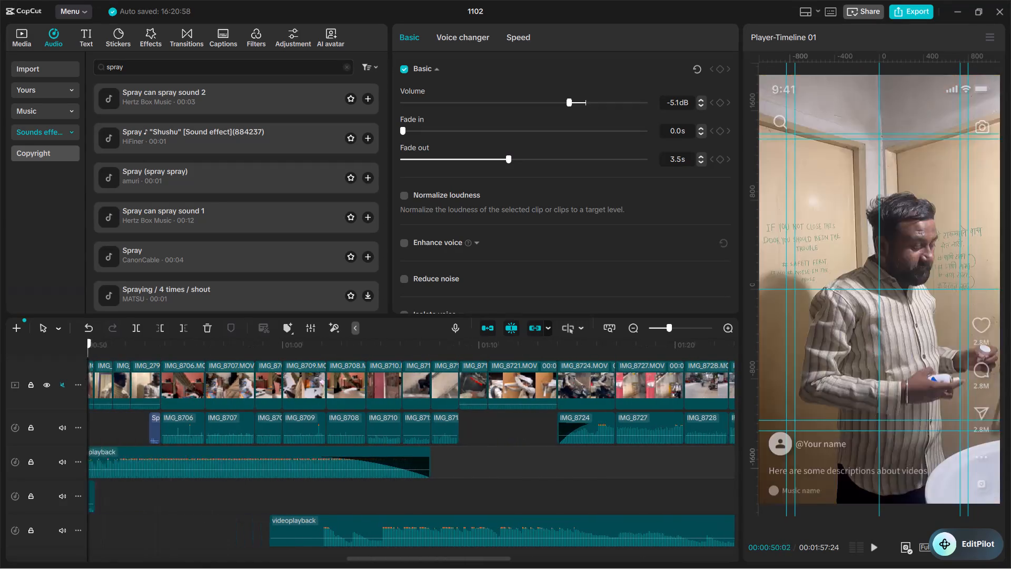
left_click_drag(82, 385, 179, 367)
key("space")
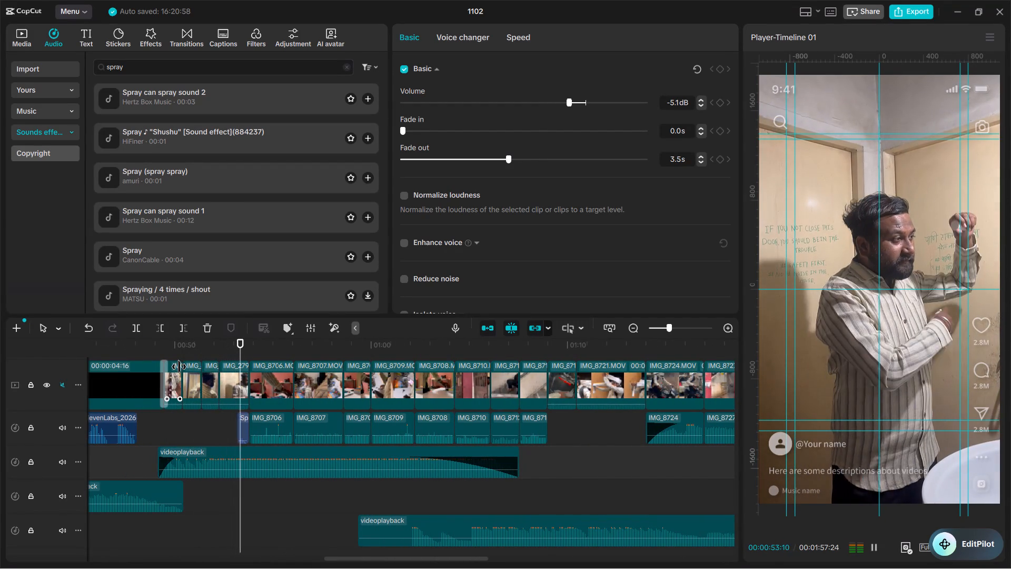
key("space")
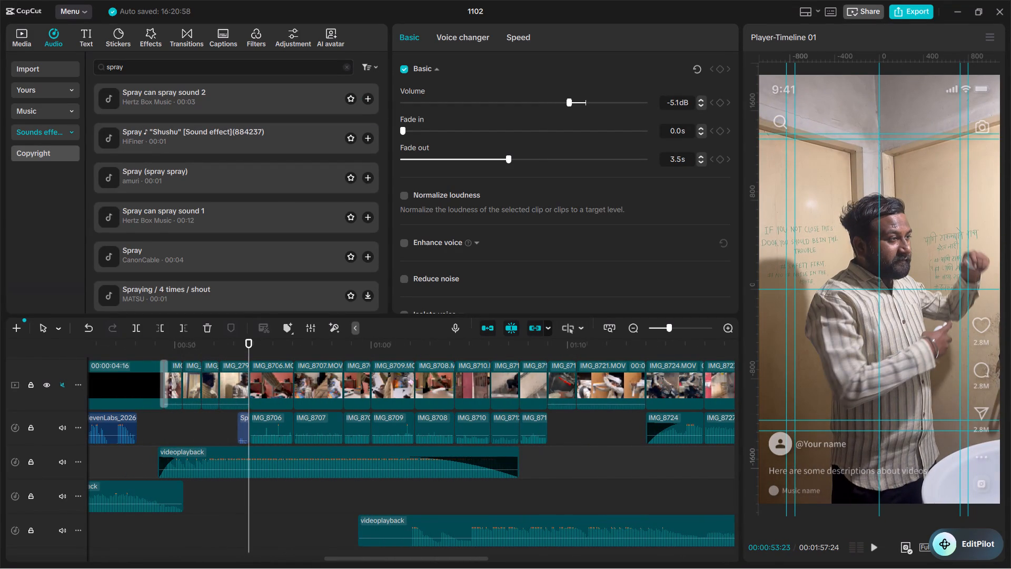
Search the sound effects library for "open" and preview the Open the Cork sound.
left_click(174, 68)
key("BackSpace")
key("BackSpace")
key("BackSpace")
key("BackSpace")
key("BackSpace")
key("BackSpace")
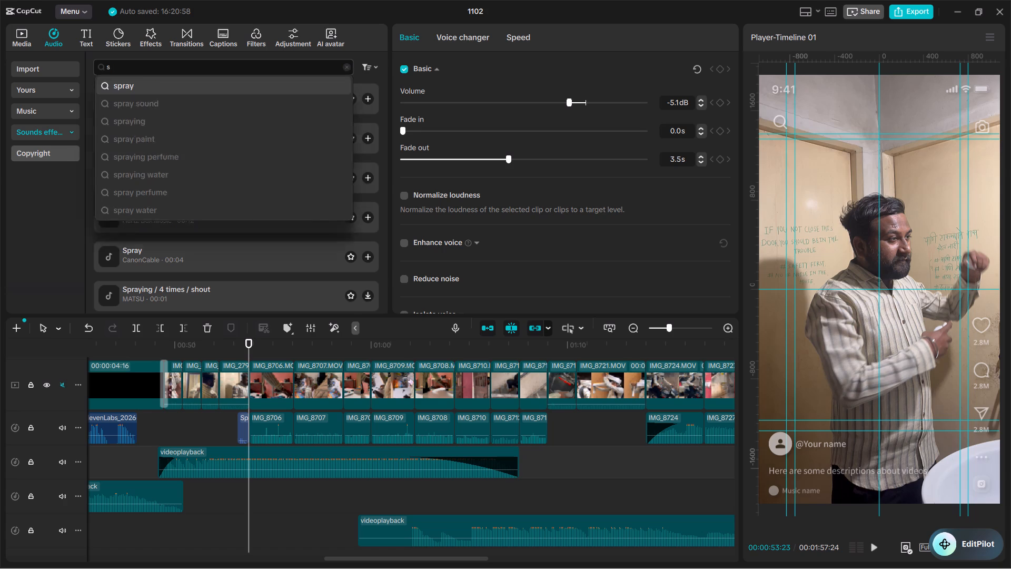
type("open")
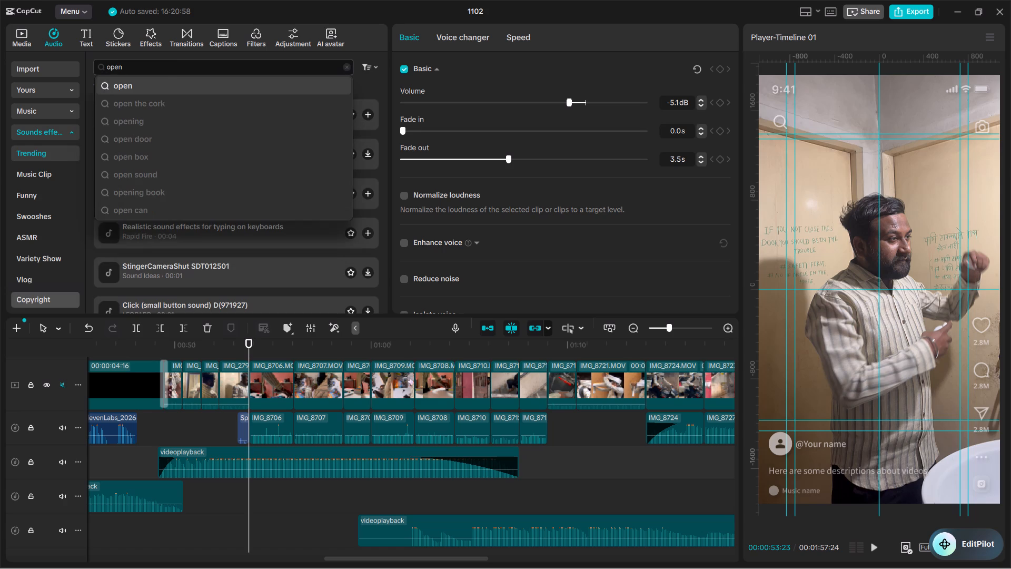
key("Return")
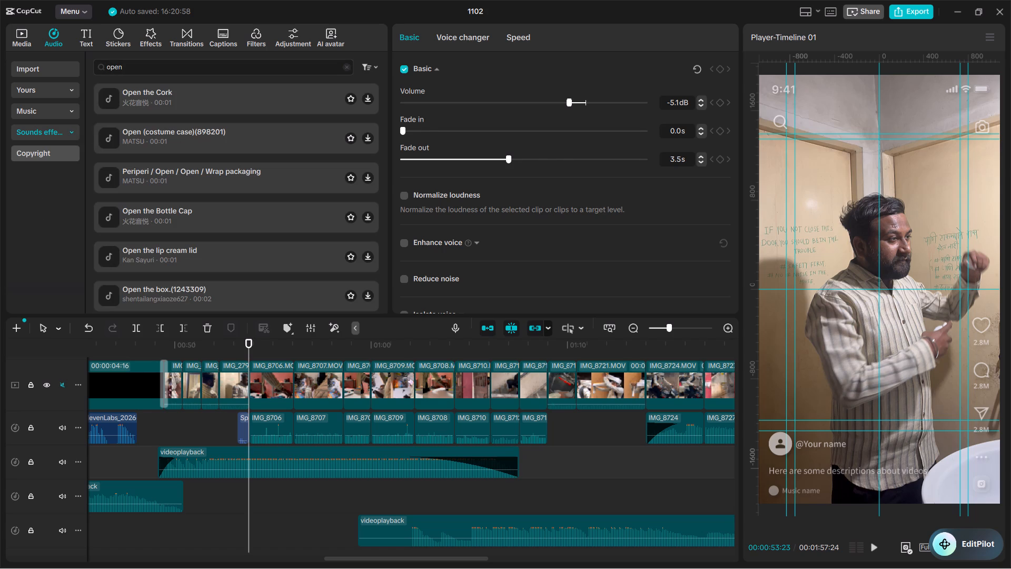
left_click(221, 97)
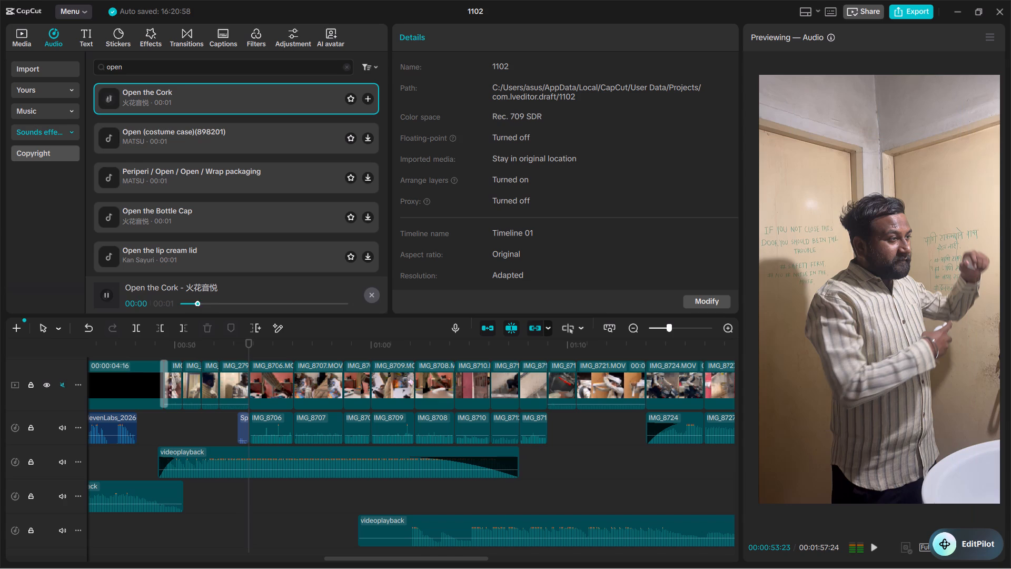
Preview the other "open" sound effects, from Open (costume case) through Open the box and Open the Door.
left_click(225, 136)
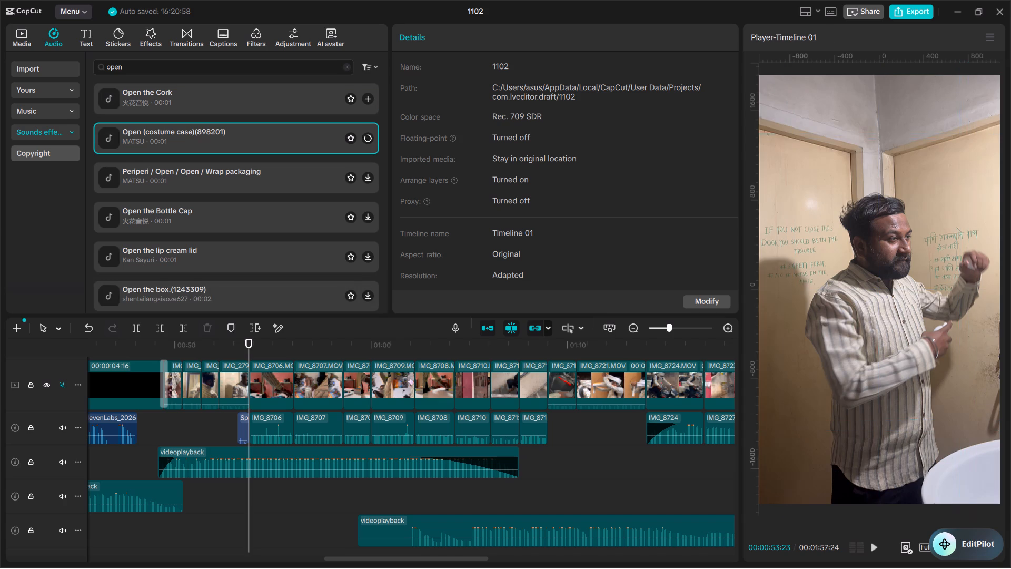
left_click(232, 175)
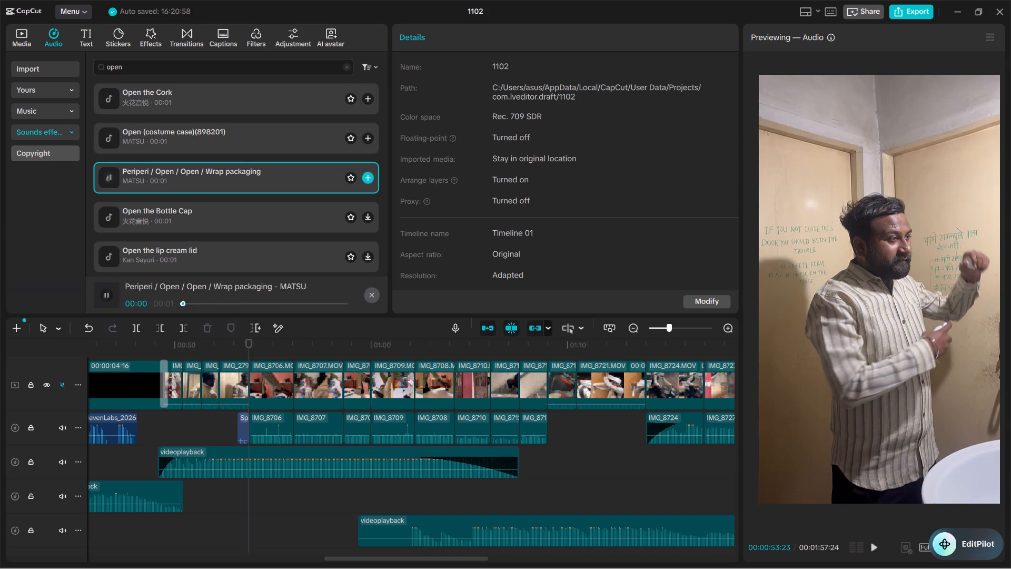
left_click(239, 214)
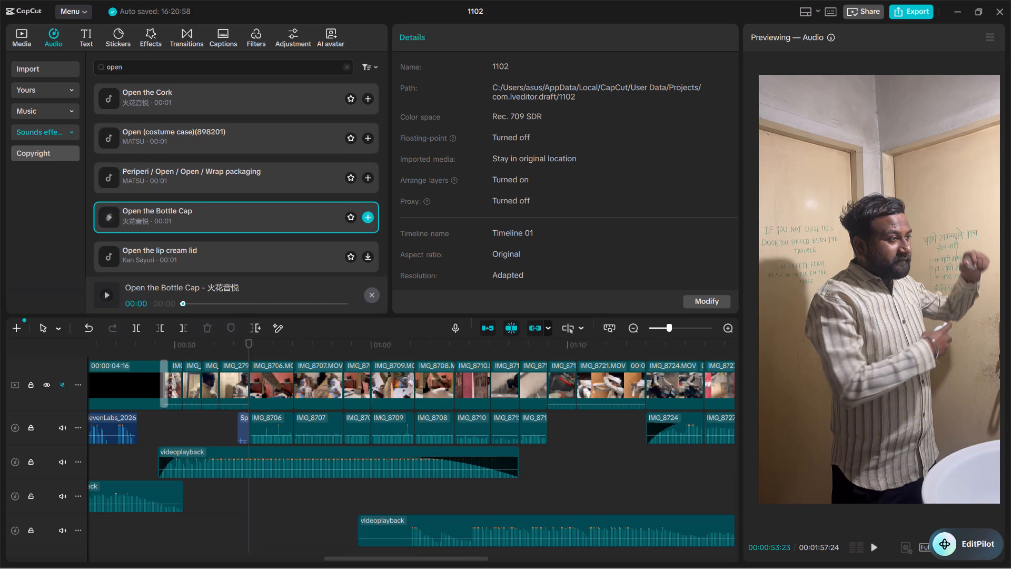
left_click(271, 246)
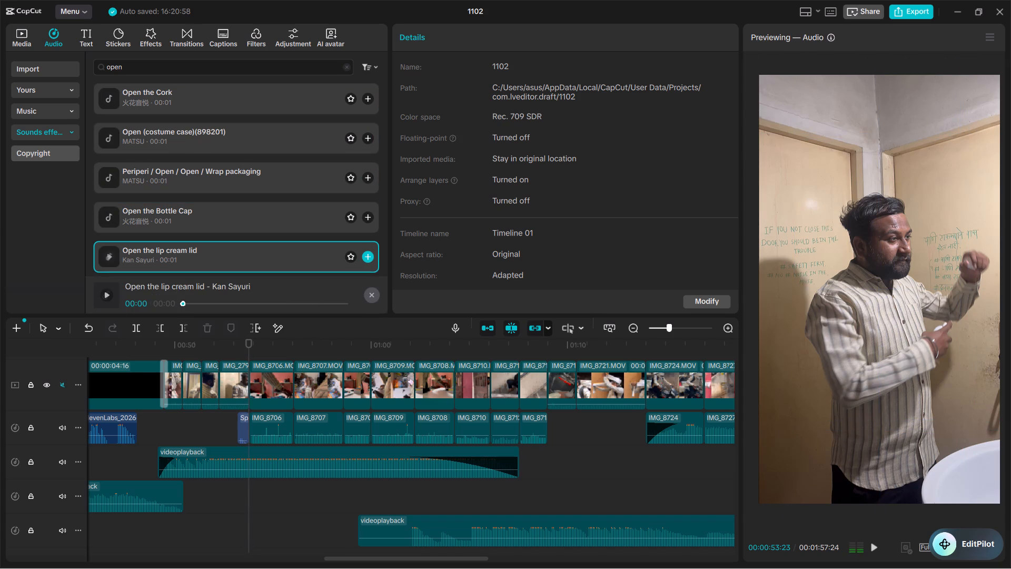
scroll(283, 269, "down", 1)
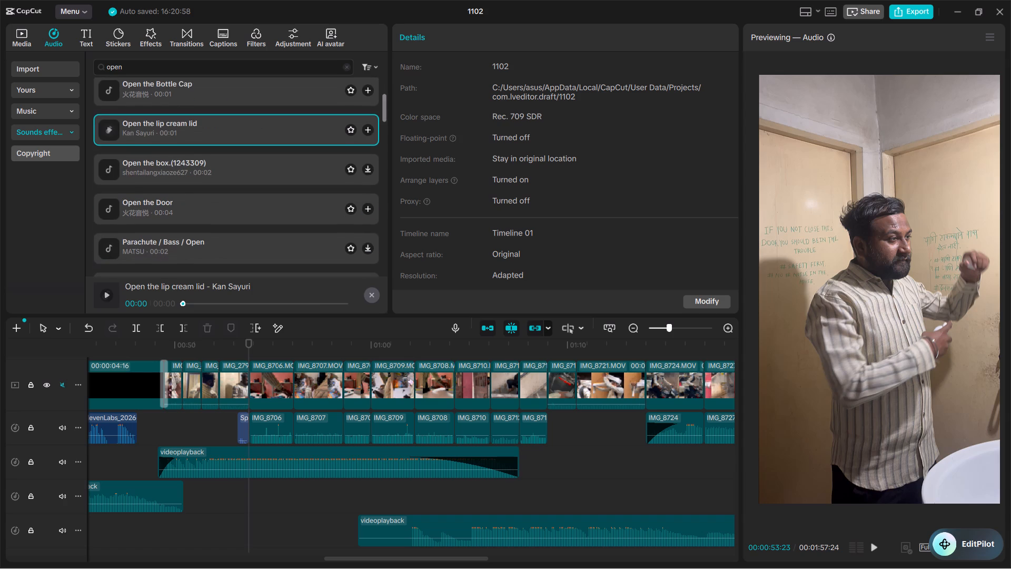
left_click(254, 179)
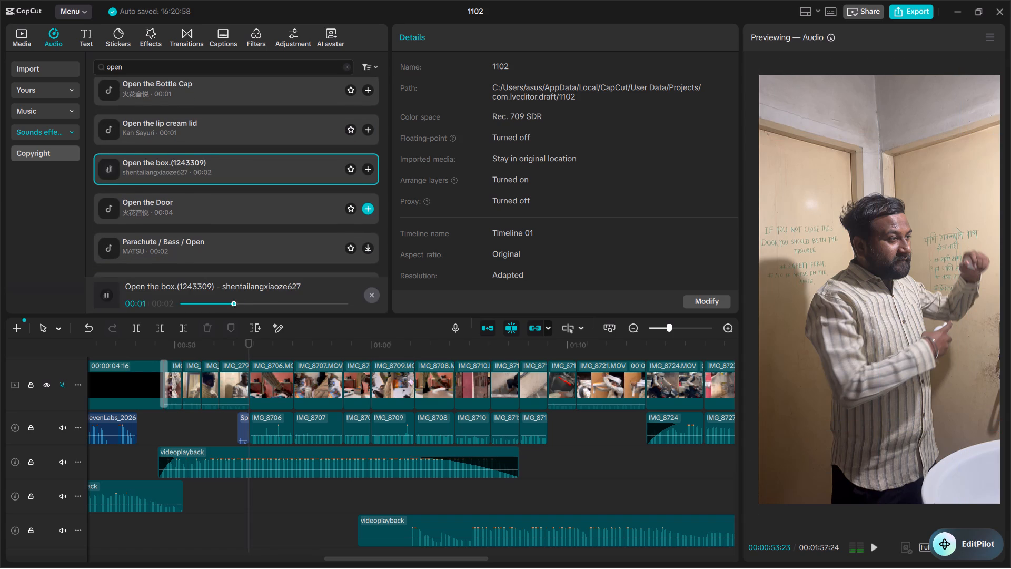
left_click(262, 209)
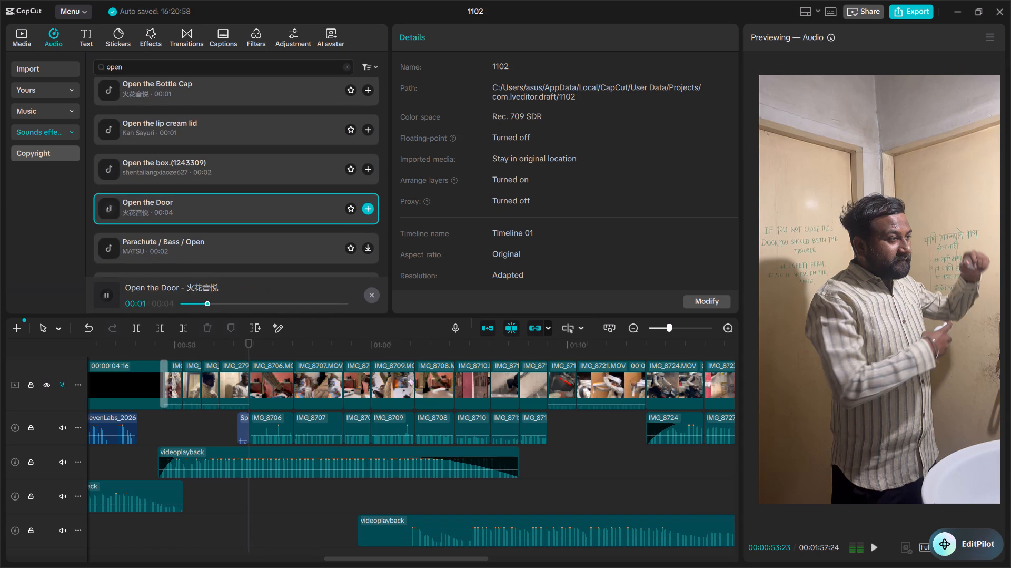
Add the Open the box sound effect to the timeline and place it below the washroom shots, starting at about 00:52.
left_click(365, 171)
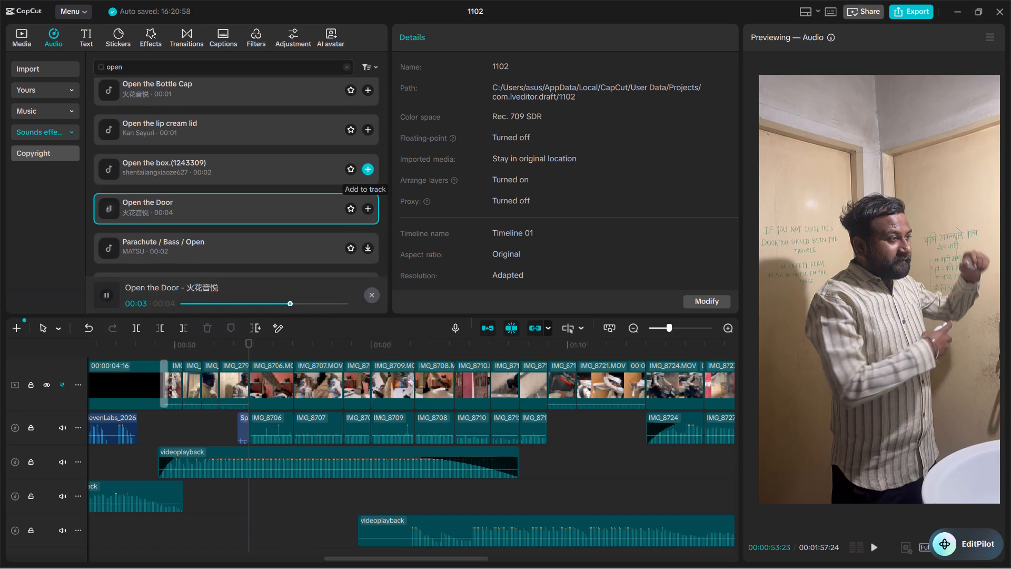
left_click_drag(272, 496, 245, 496)
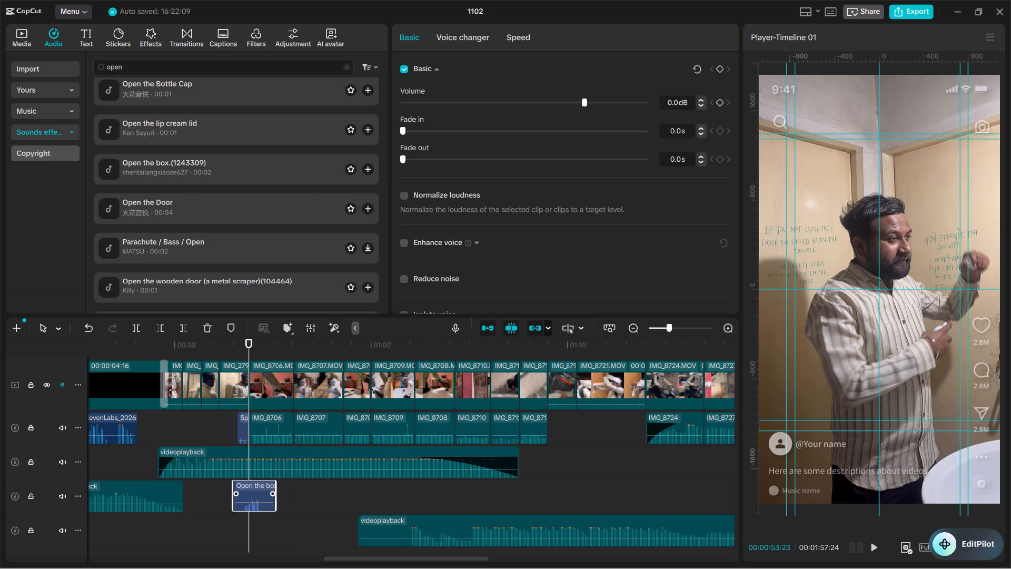
left_click_drag(245, 496, 237, 494)
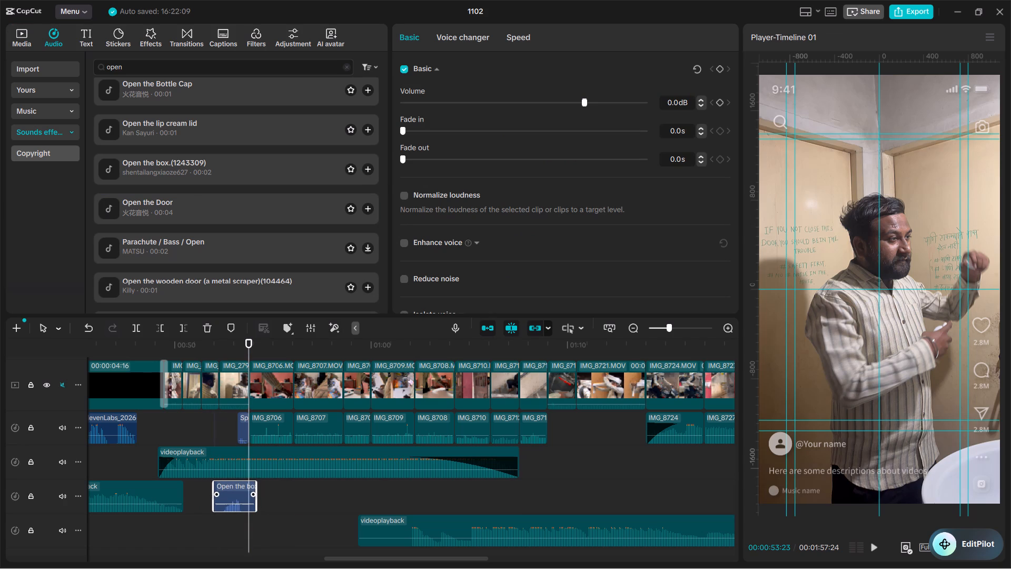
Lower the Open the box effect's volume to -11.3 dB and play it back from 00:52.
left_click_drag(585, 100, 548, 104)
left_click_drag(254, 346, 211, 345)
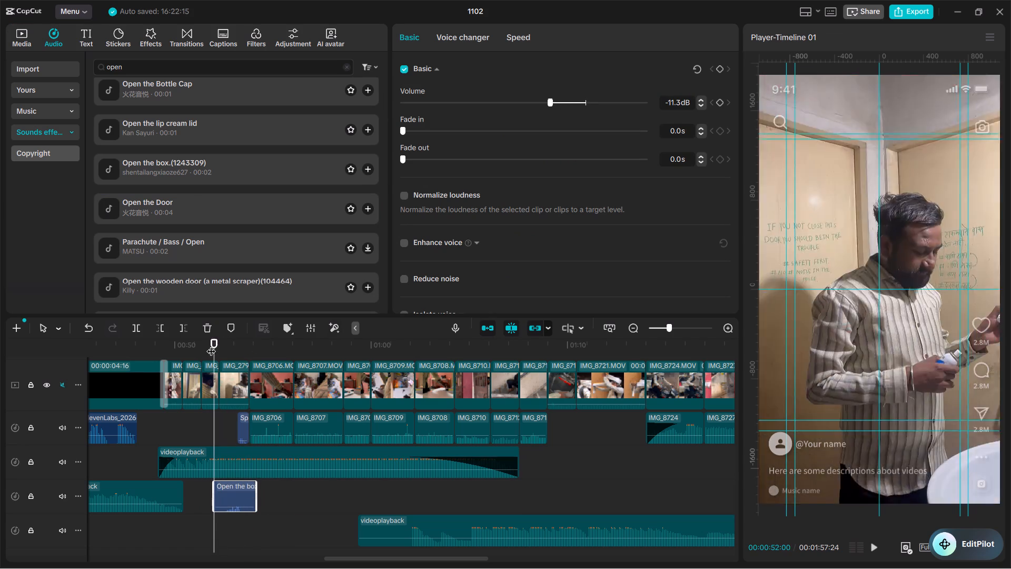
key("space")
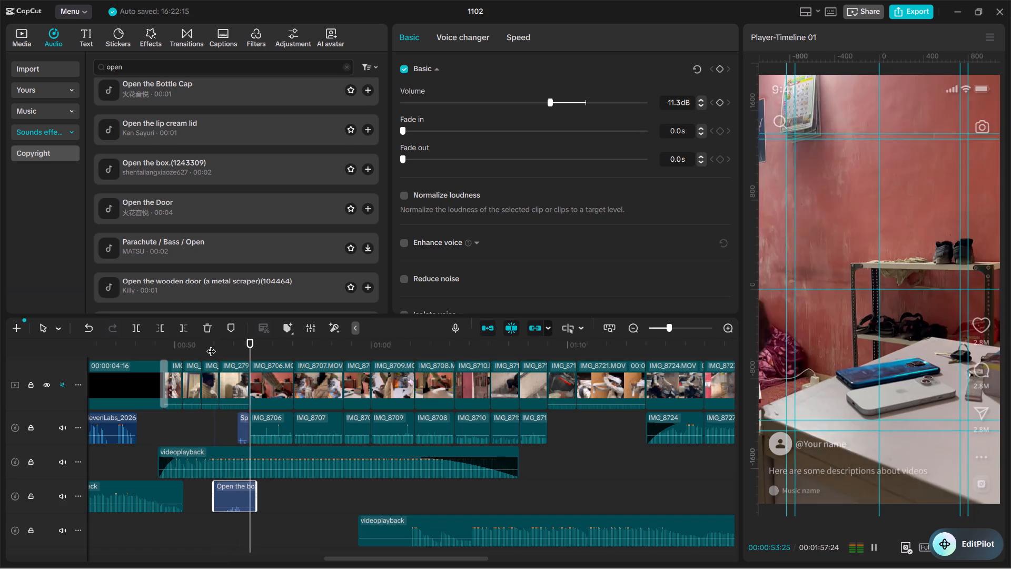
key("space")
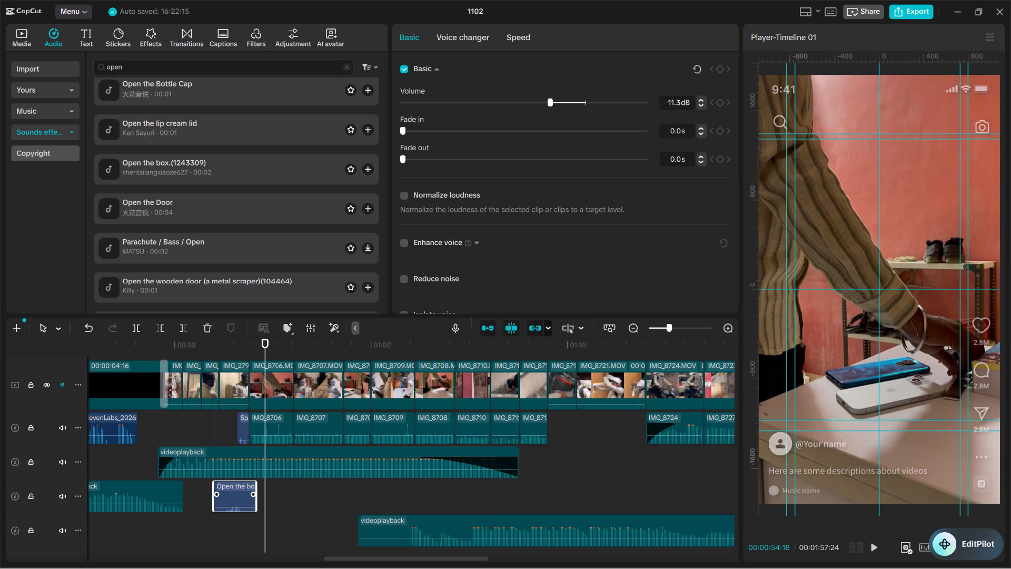
Shift the Open the box effect slightly earlier so it ends where IMG_8706 begins, and scrub through the washroom shots to check its timing.
left_click_drag(236, 498, 227, 496)
left_click_drag(264, 348, 204, 364)
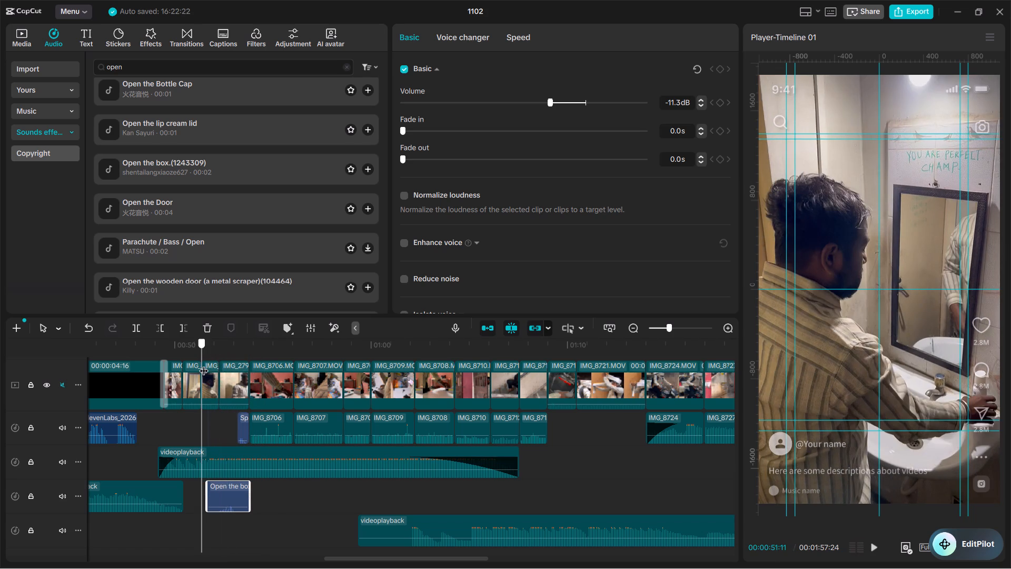
left_click_drag(204, 364, 216, 368)
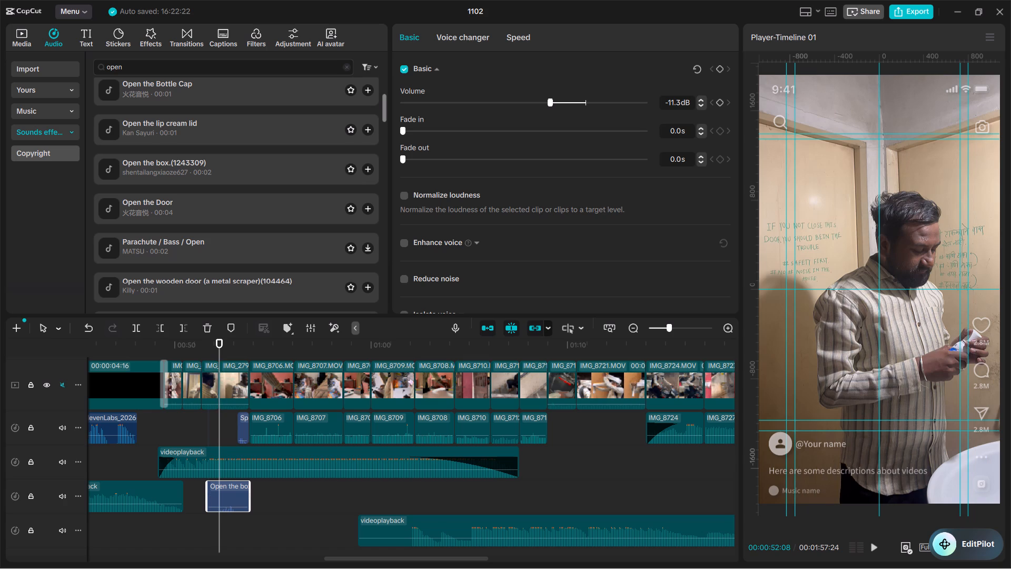
Raise the Open the box effect's volume to -6.3 dB and play it back from about 00:52.
left_click_drag(548, 100, 563, 103)
key("space")
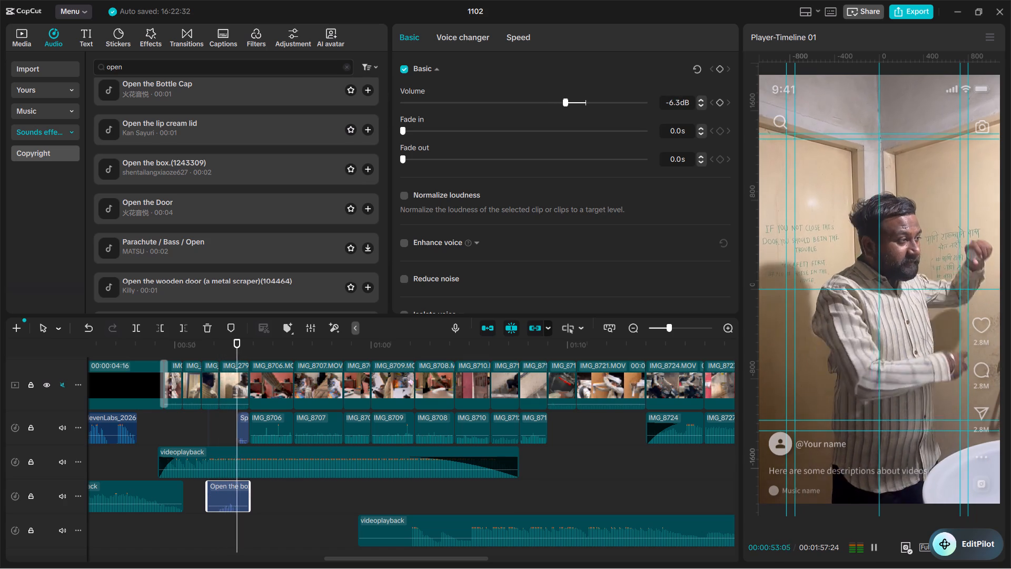
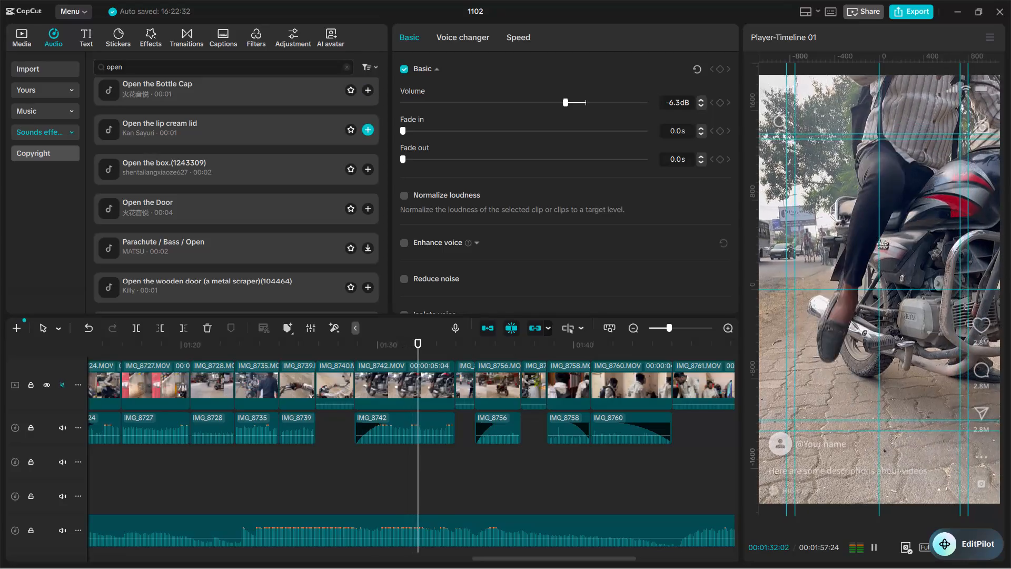
Search the sound effects for bike stop and audition Stop sound from record fast-forward, Engine stop sound(264326) and [P] Stop thinking(902286).
left_click(244, 70)
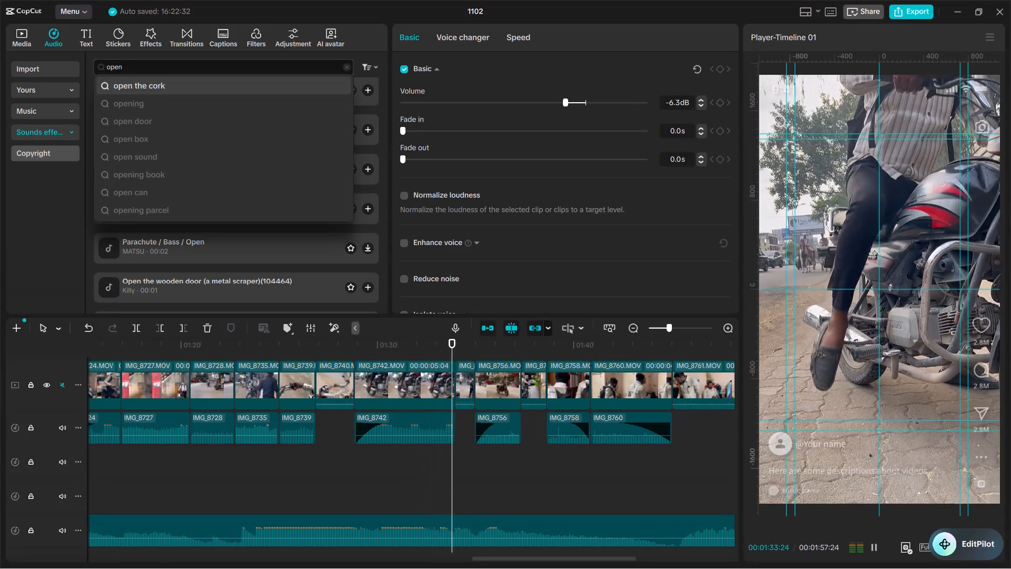
key("BackSpace")
key("BackSpace")
key("BackSpace")
key("BackSpace")
key("BackSpace")
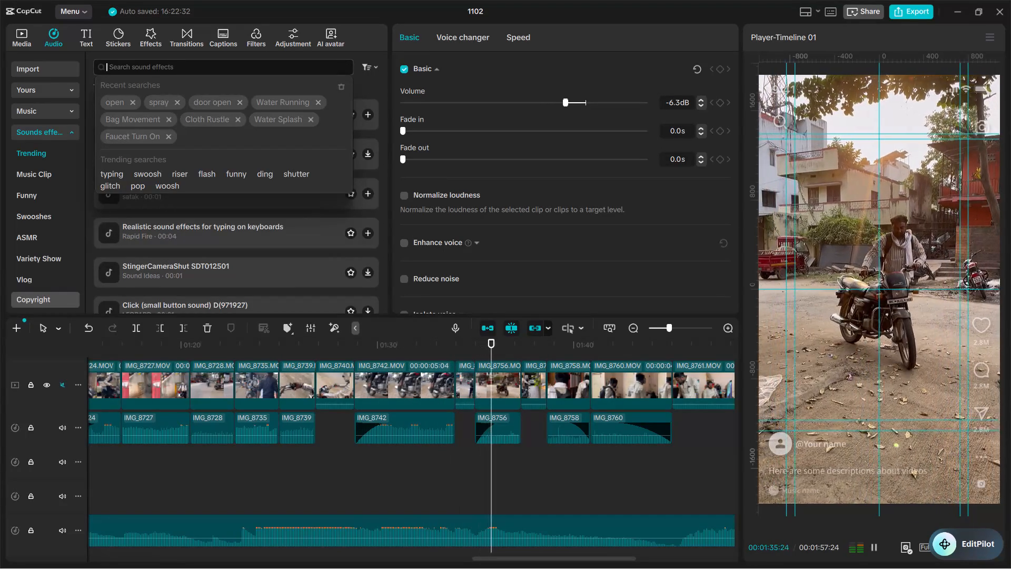
type("bike s")
type("to")
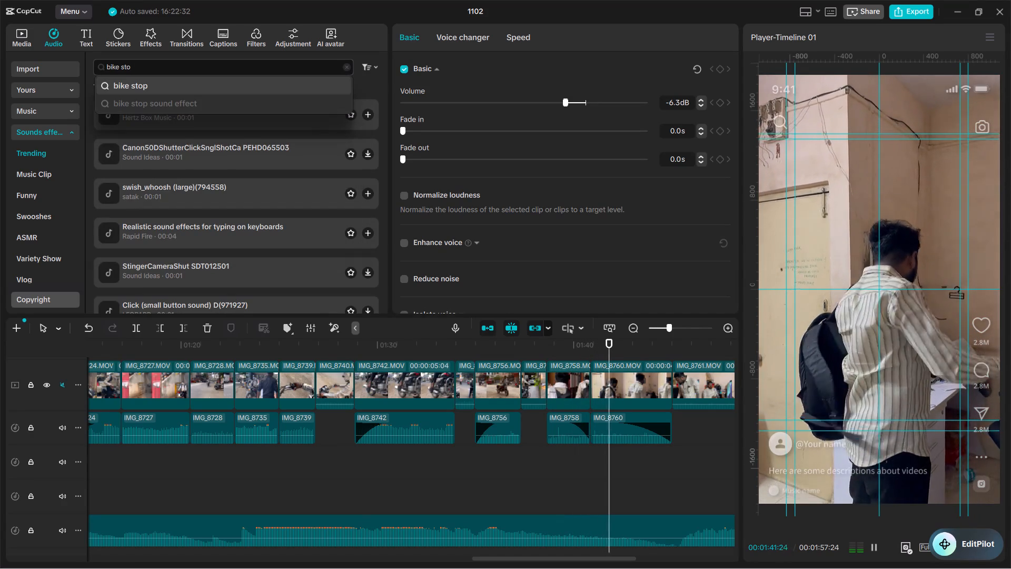
left_click(185, 86)
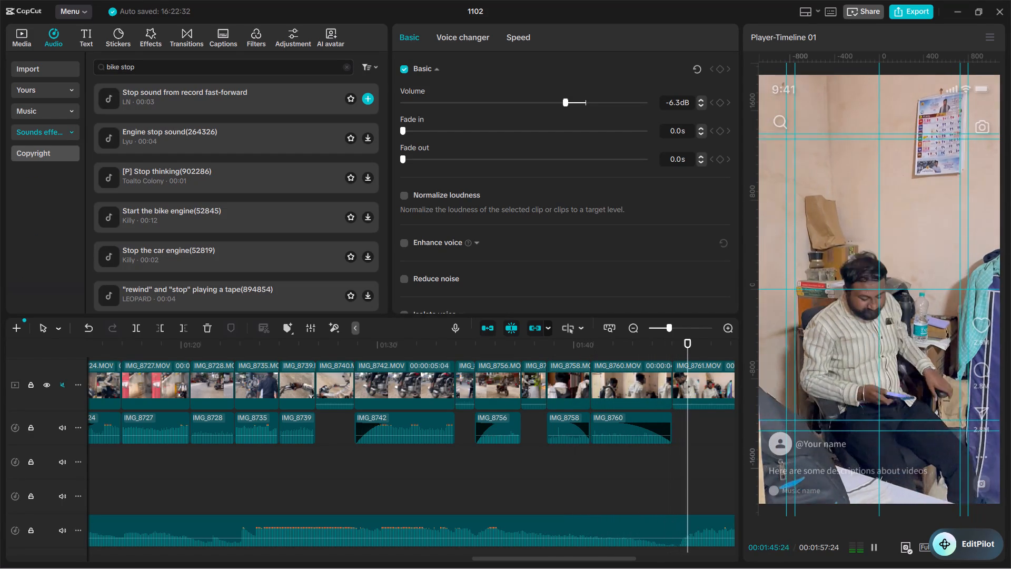
left_click(240, 97)
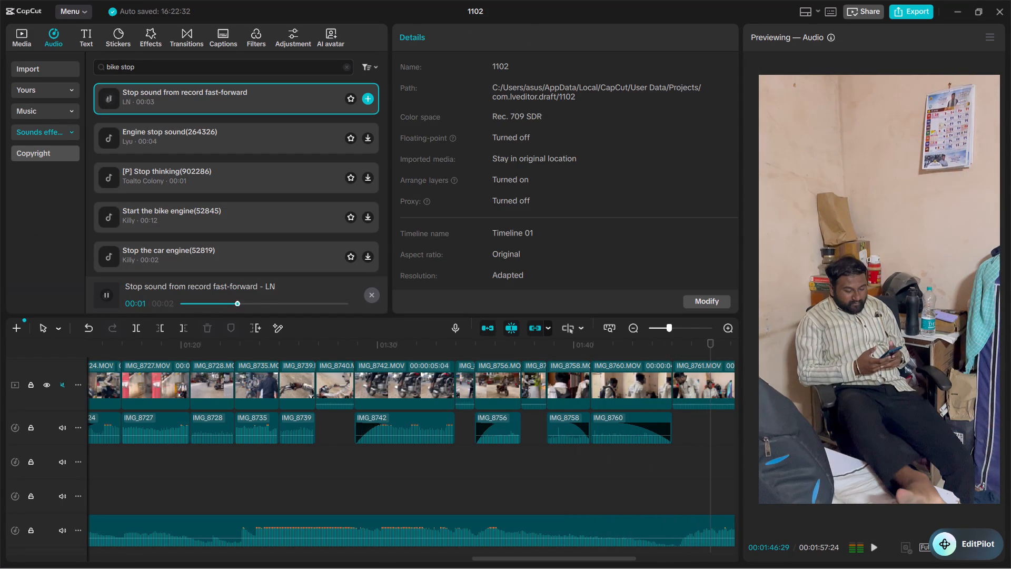
left_click(241, 136)
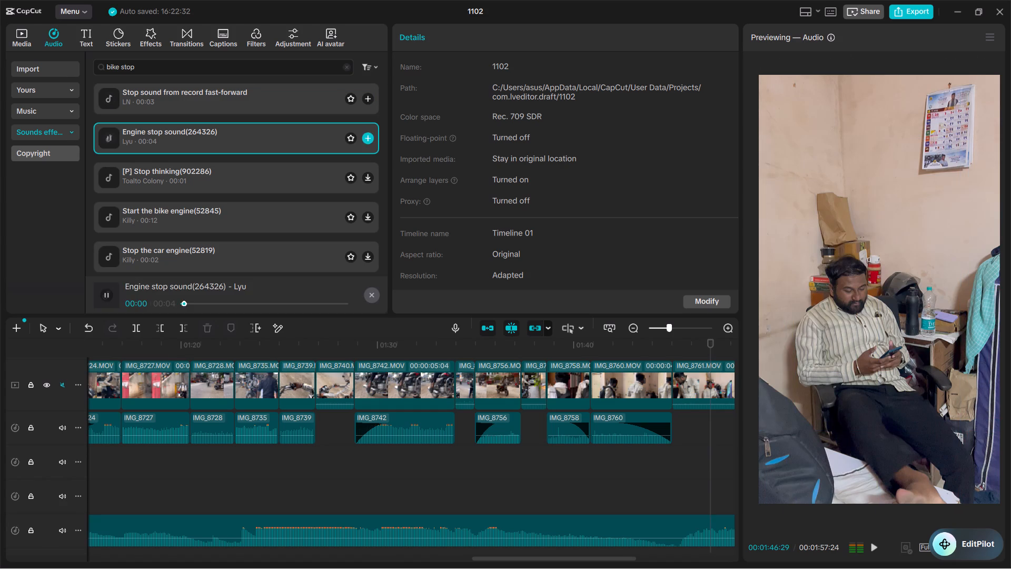
left_click(257, 173)
left_click(257, 176)
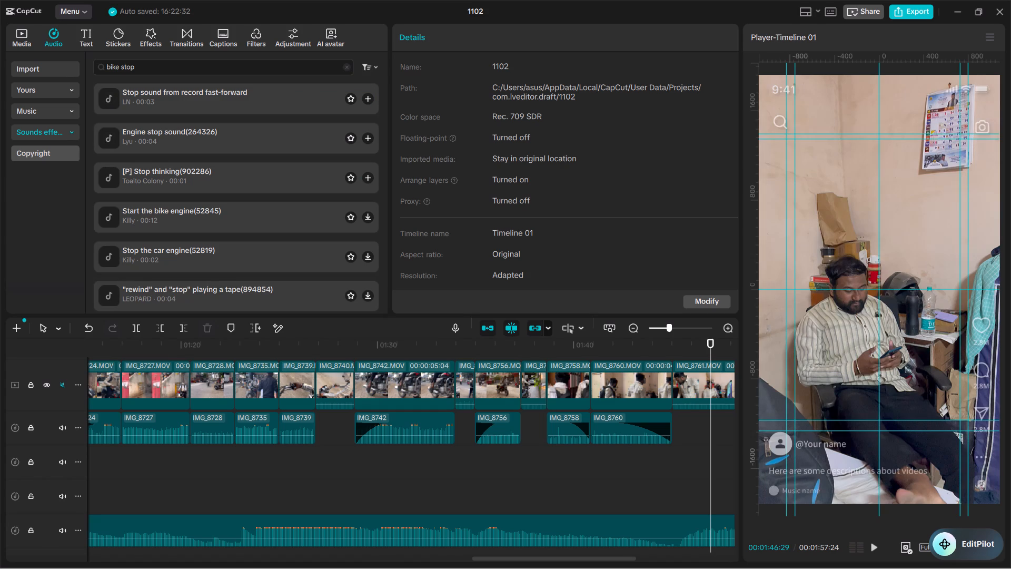
Add Engine stop sound(264326) below the motorbike shots, play it back from about 01:19, and shift it to start with IMG_8735.
left_click_drag(247, 140, 216, 462)
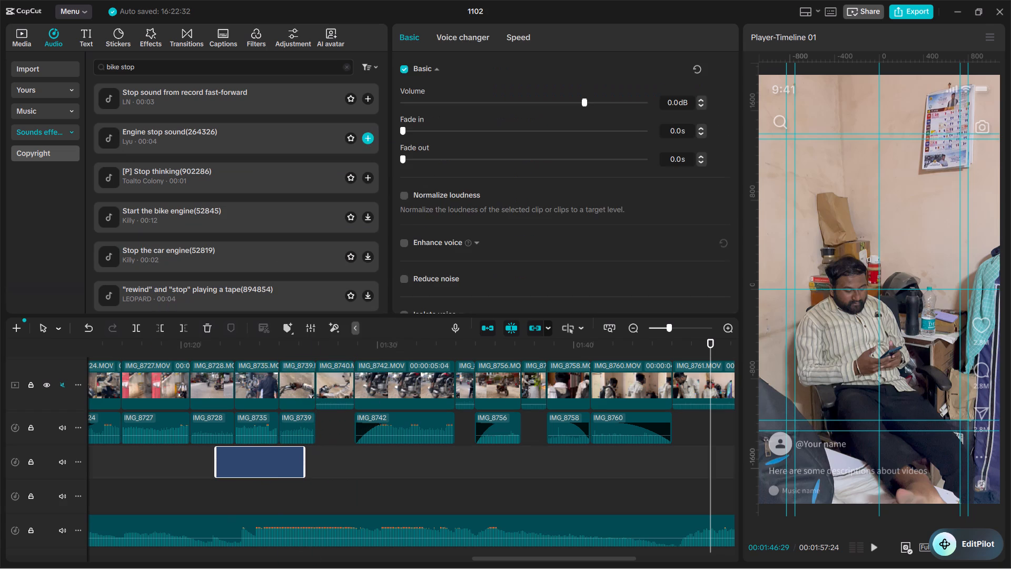
left_click_drag(259, 347, 170, 373)
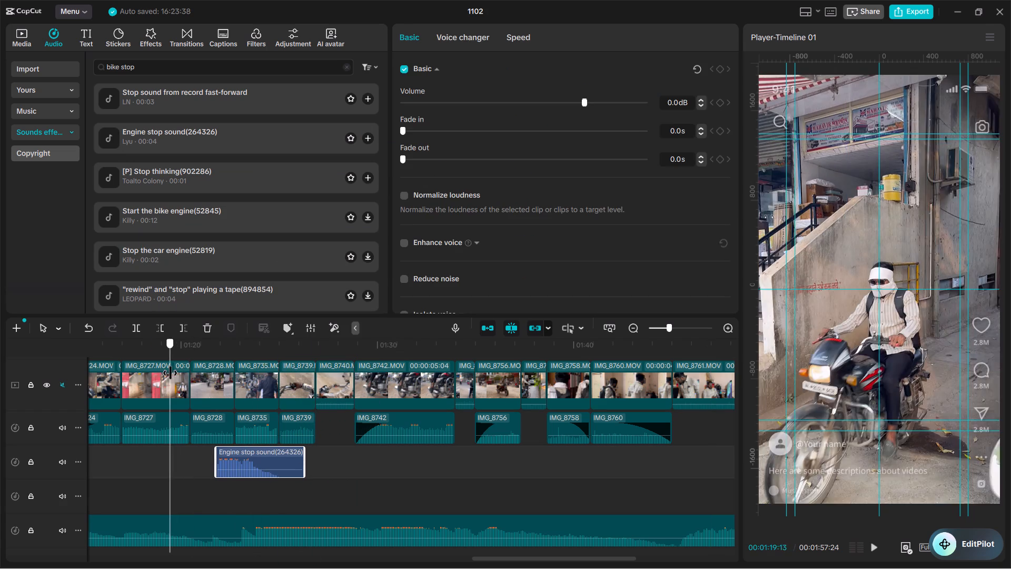
key("space")
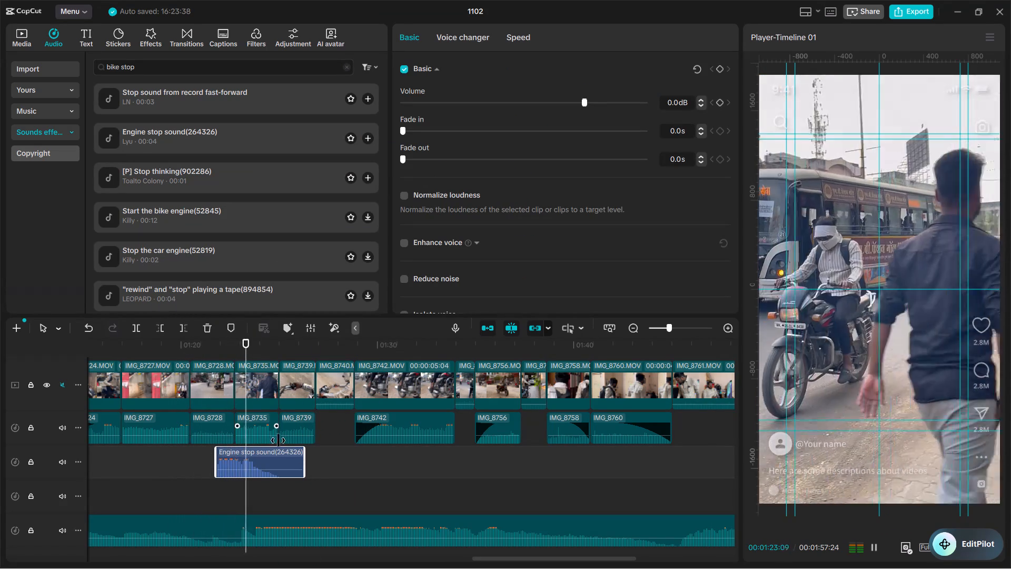
key("space")
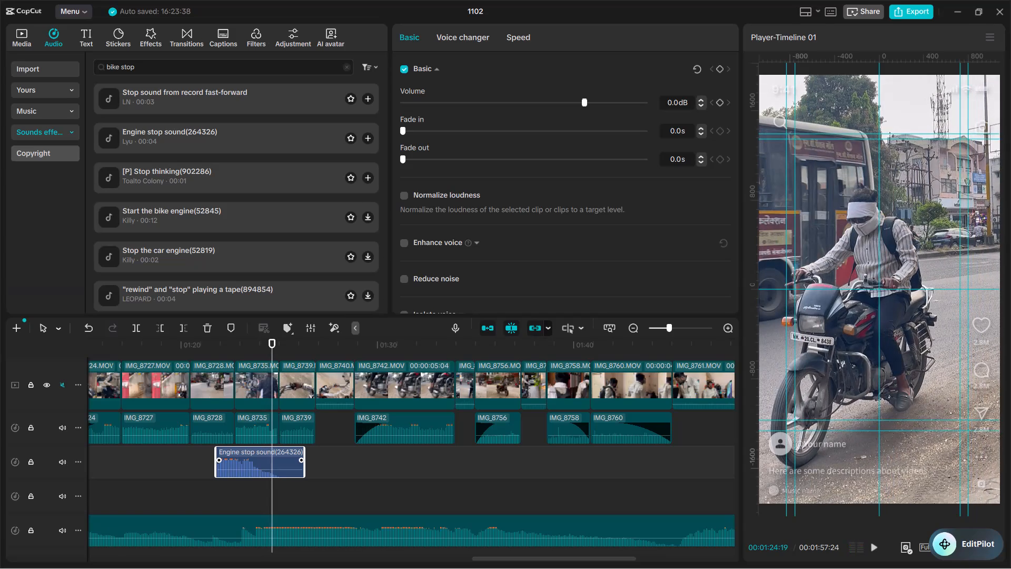
left_click_drag(281, 454, 300, 454)
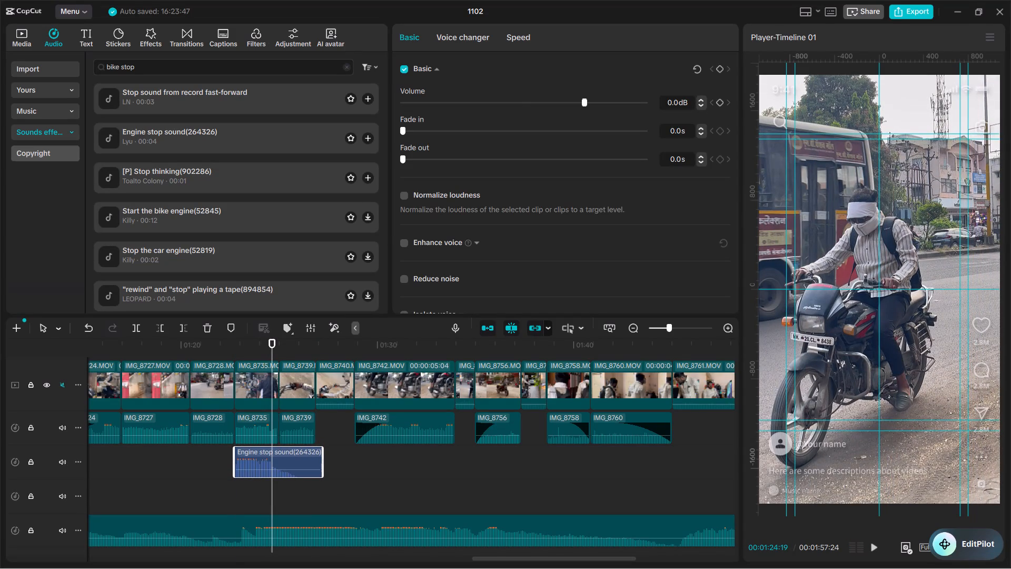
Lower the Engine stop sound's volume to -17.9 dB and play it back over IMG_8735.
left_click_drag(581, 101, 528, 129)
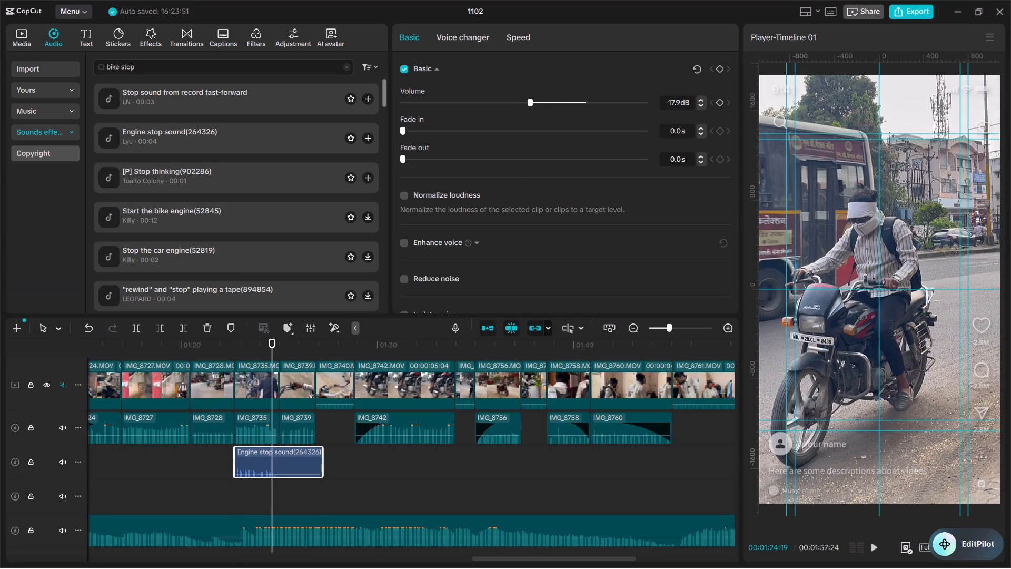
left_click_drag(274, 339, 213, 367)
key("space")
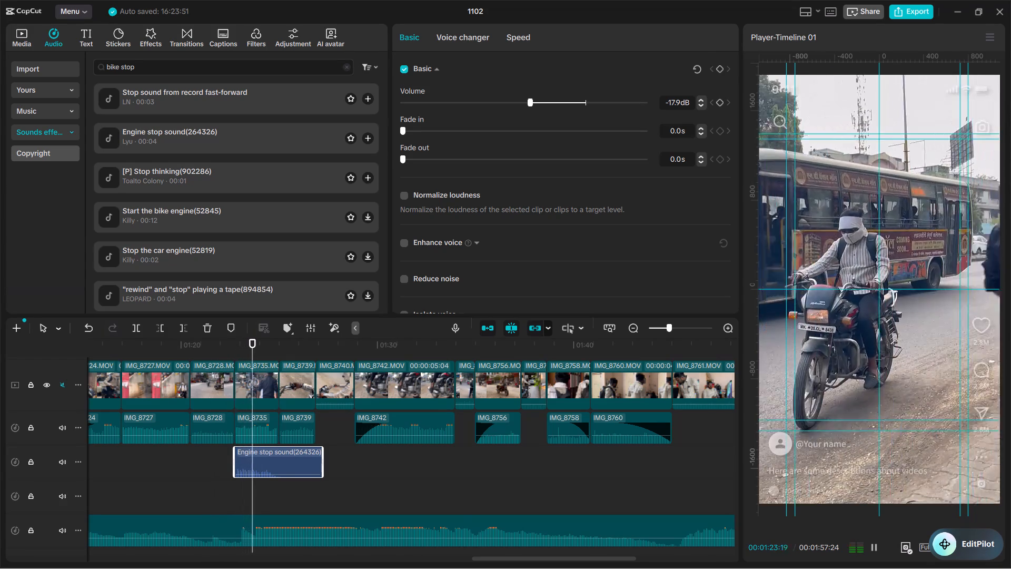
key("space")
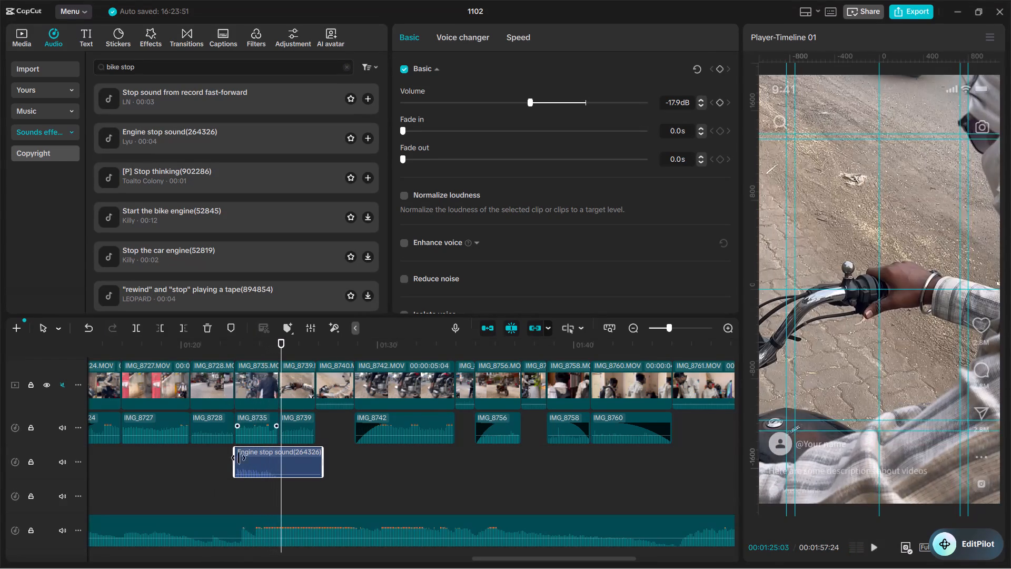
Set the Engine stop sound's volume to -10.1 dB and play it back over the motorbike shots.
left_click(551, 102)
left_click_drag(280, 340, 255, 349)
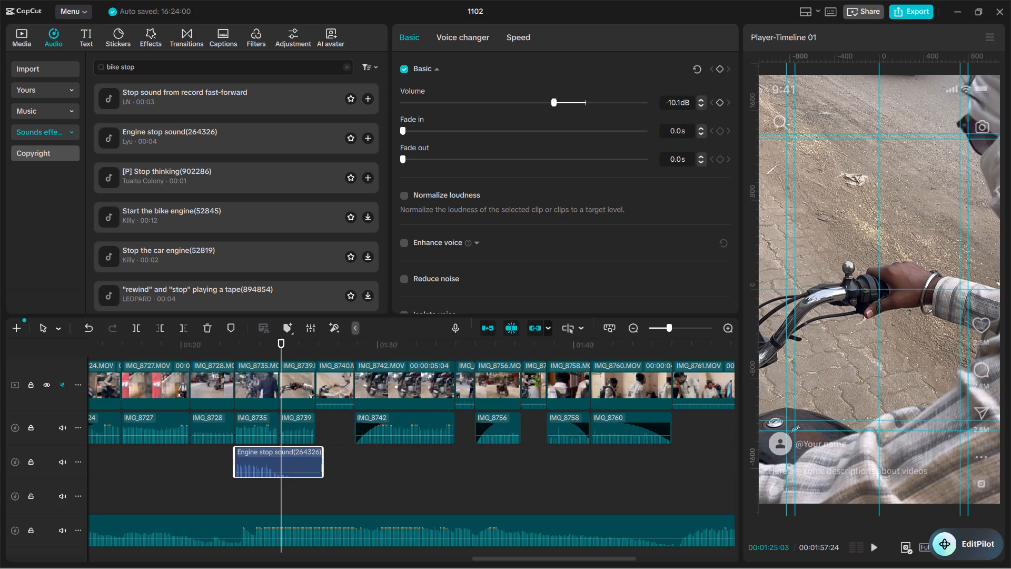
left_click_drag(255, 349, 240, 348)
left_click_drag(240, 348, 216, 350)
key("space")
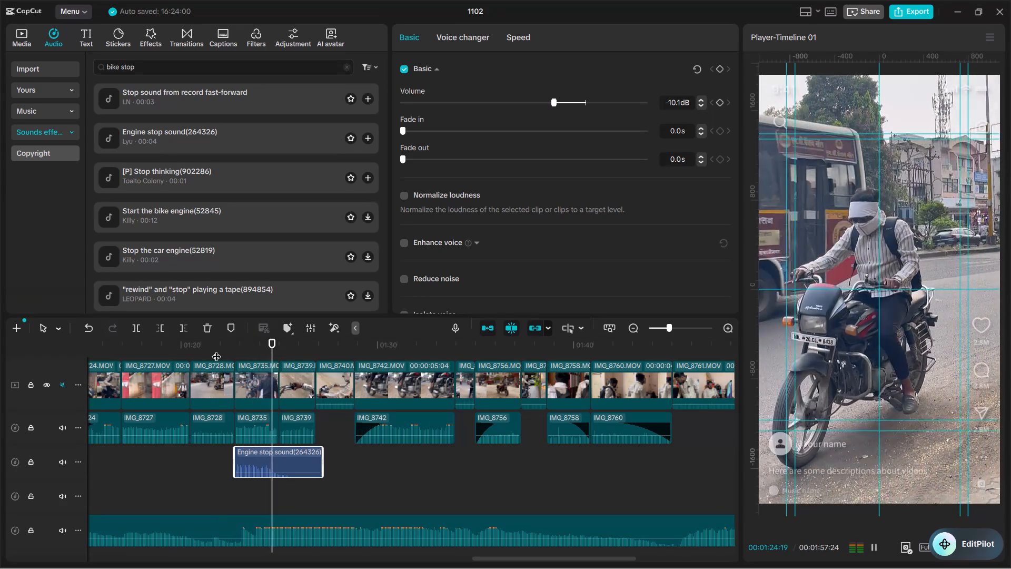
key("space")
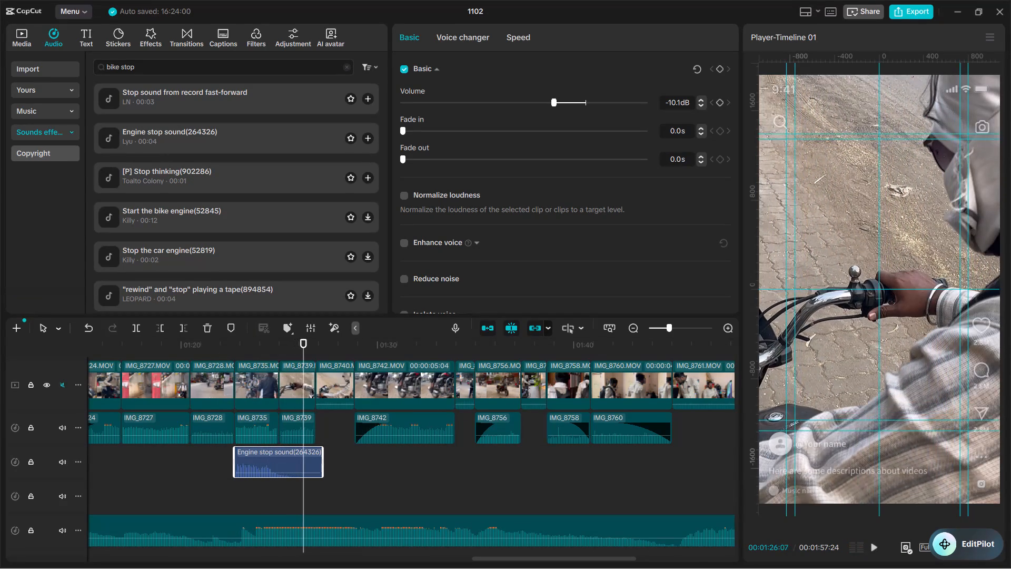
Move the Engine stop sound slightly later so it starts at about 01:23, and play the video from just before it.
left_click_drag(261, 450, 286, 452)
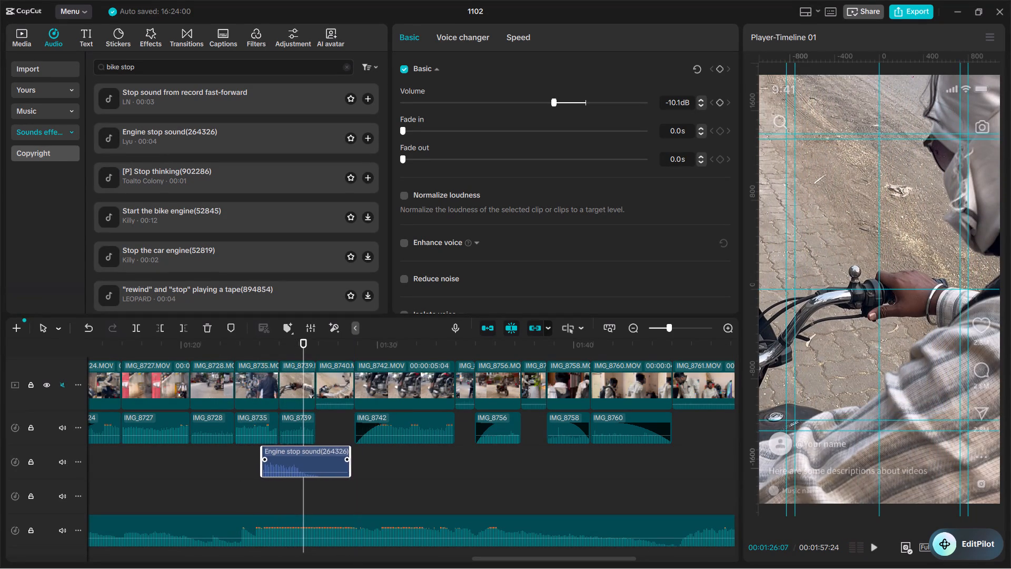
left_click_drag(286, 452, 272, 450)
left_click_drag(269, 348, 240, 358)
key("space")
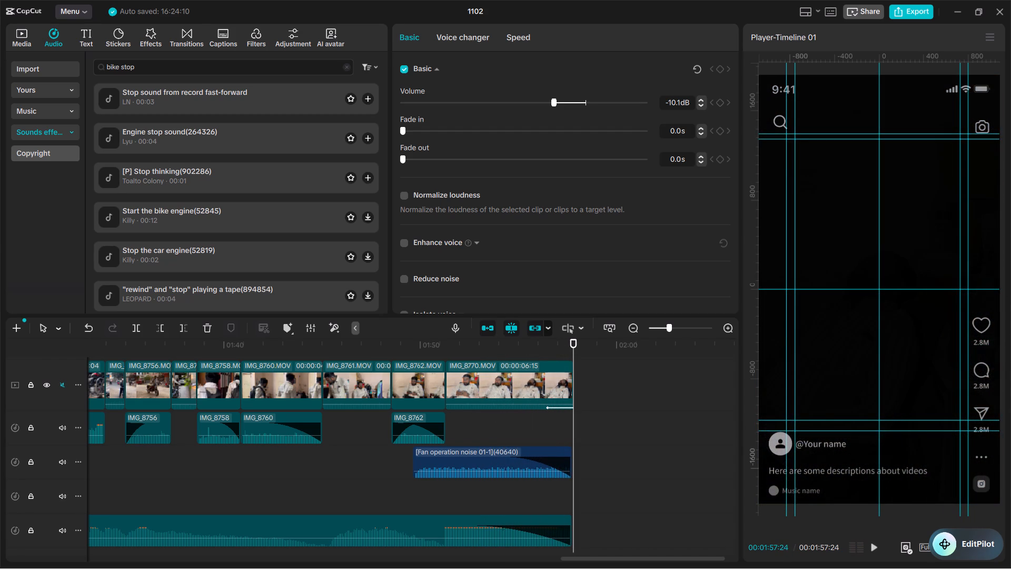
Play back the closing shots and extend the fade-in of the Fan operation noise clip at the end to 2.4 s.
left_click_drag(388, 349, 233, 350)
key("space")
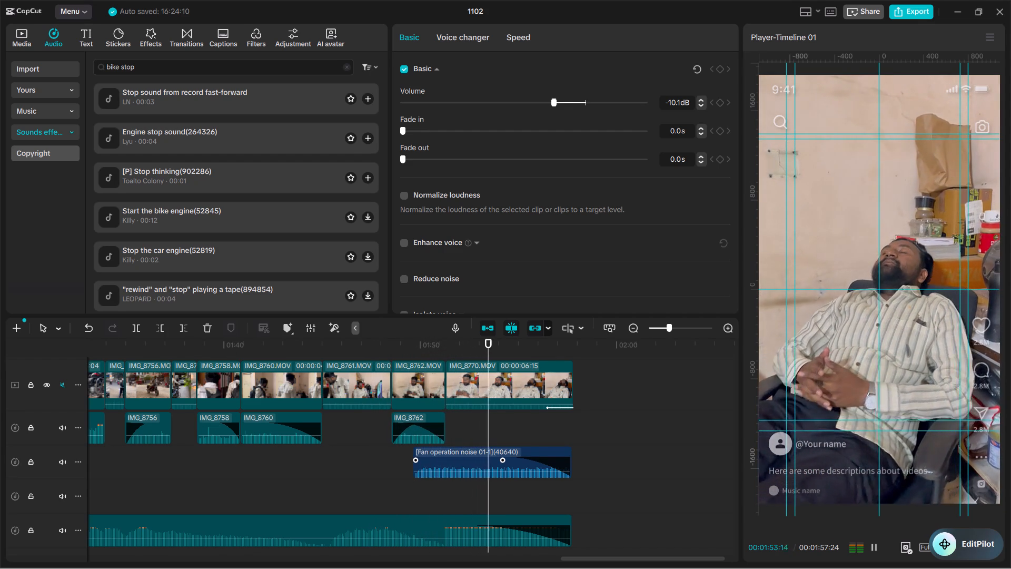
left_click_drag(416, 464, 463, 471)
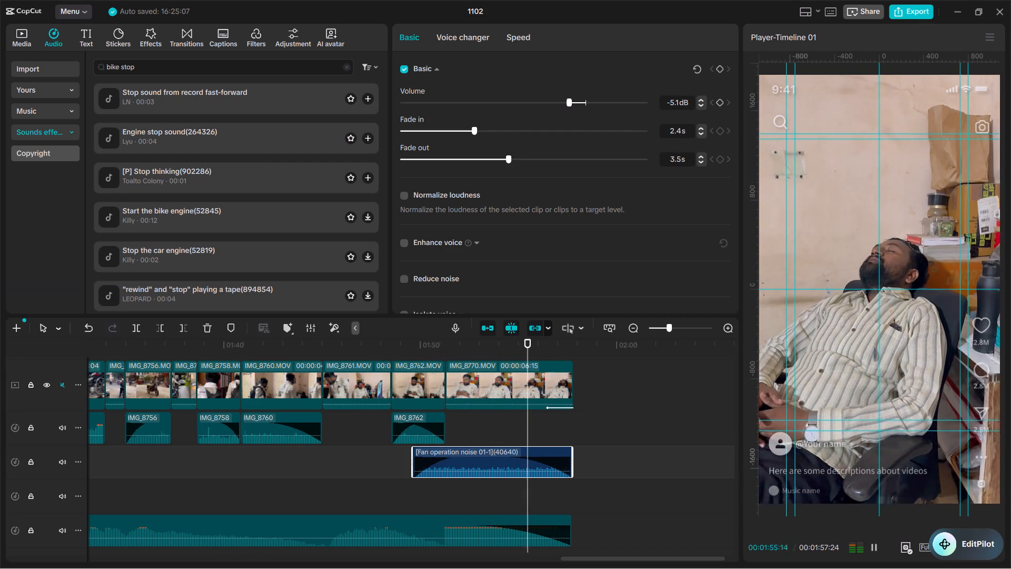
Scrub back to the shots after the Open the box effect and play them through to the doorway shot at about 01:05.
left_click_drag(532, 347, 227, 381)
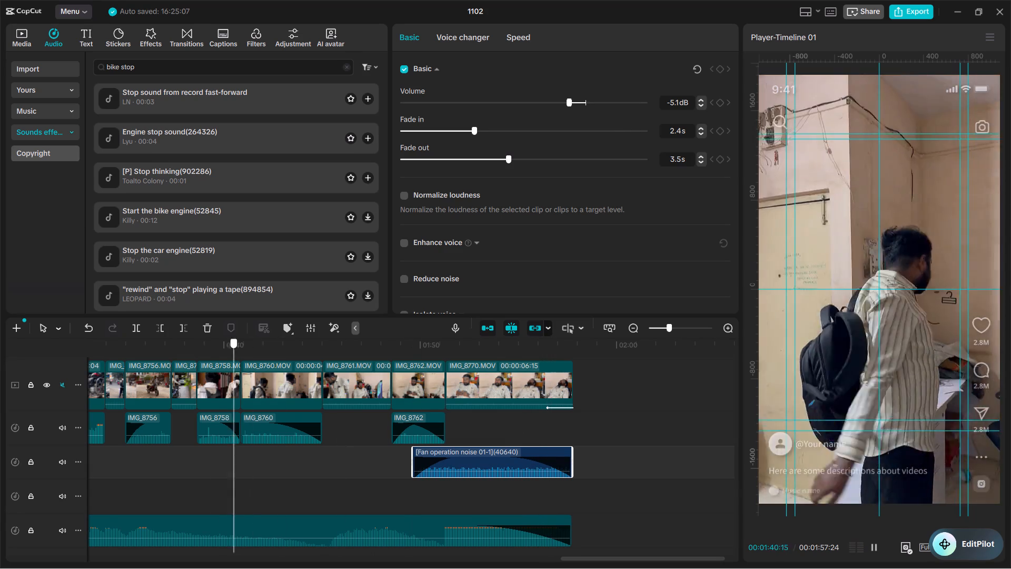
left_click_drag(227, 381, 260, 409)
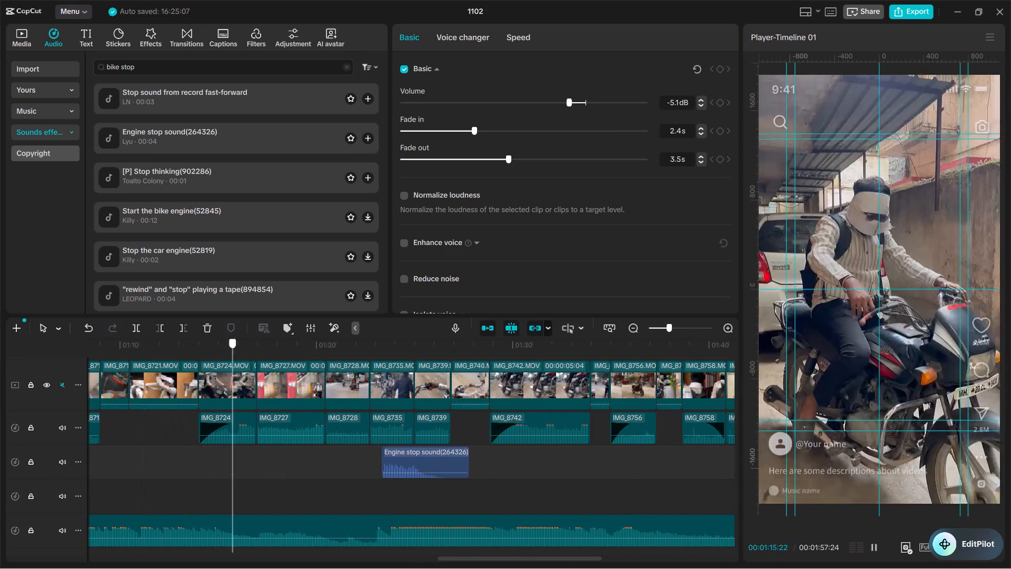
left_click_drag(260, 409, 237, 415)
key("space")
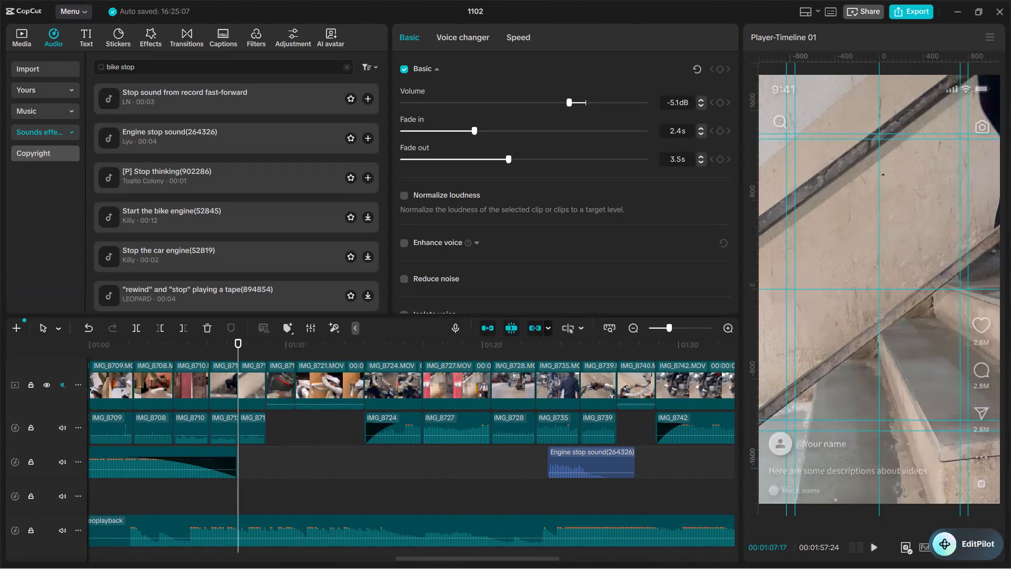
left_click_drag(240, 355, 168, 334)
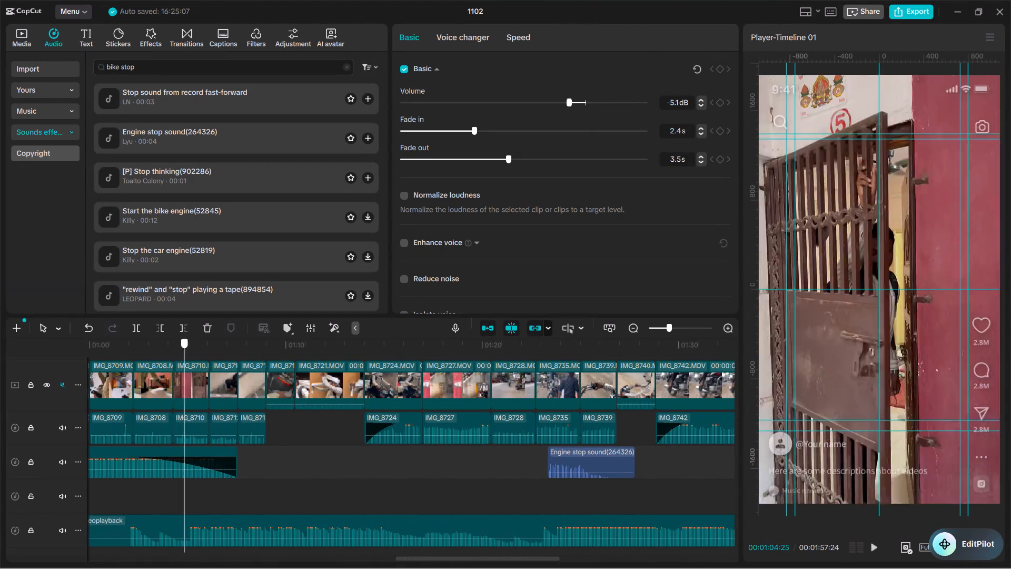
left_click_drag(168, 334, 151, 375)
key("space")
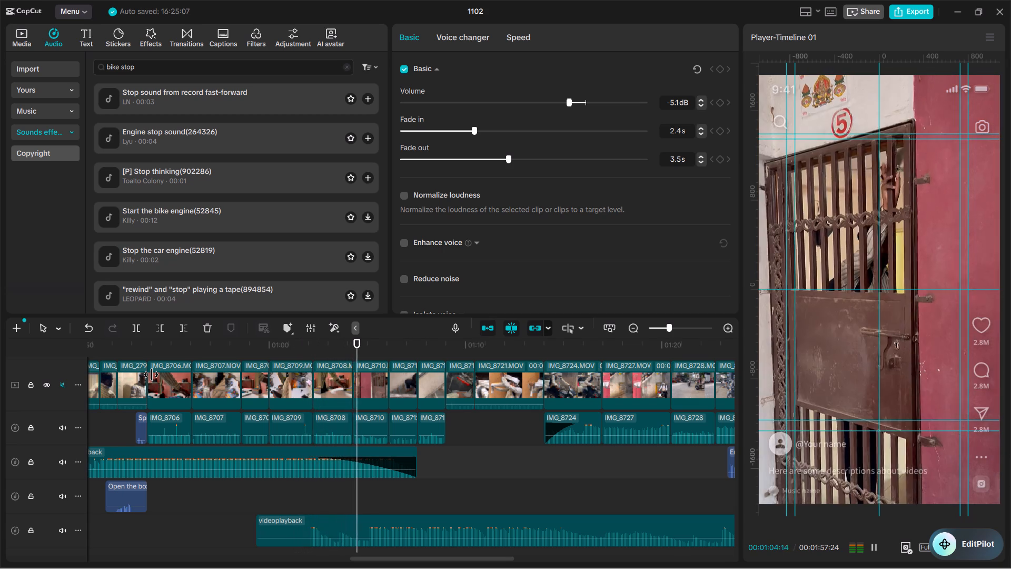
key("space")
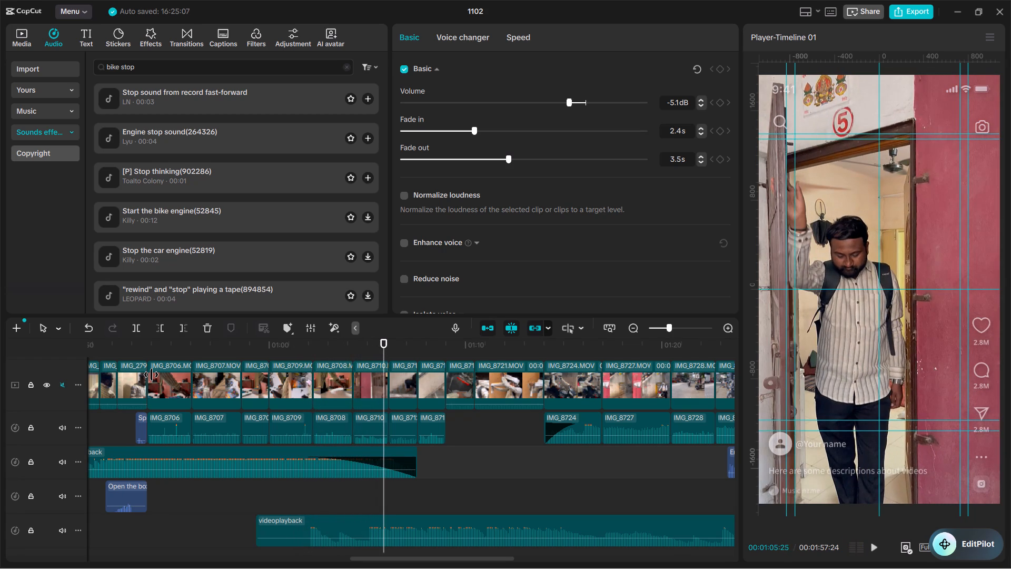
Find the gate-opening shot at about 00:25, play it, and copy its short Open sound effect to the timeline at about 01:08.
scroll(284, 405, "right", 4)
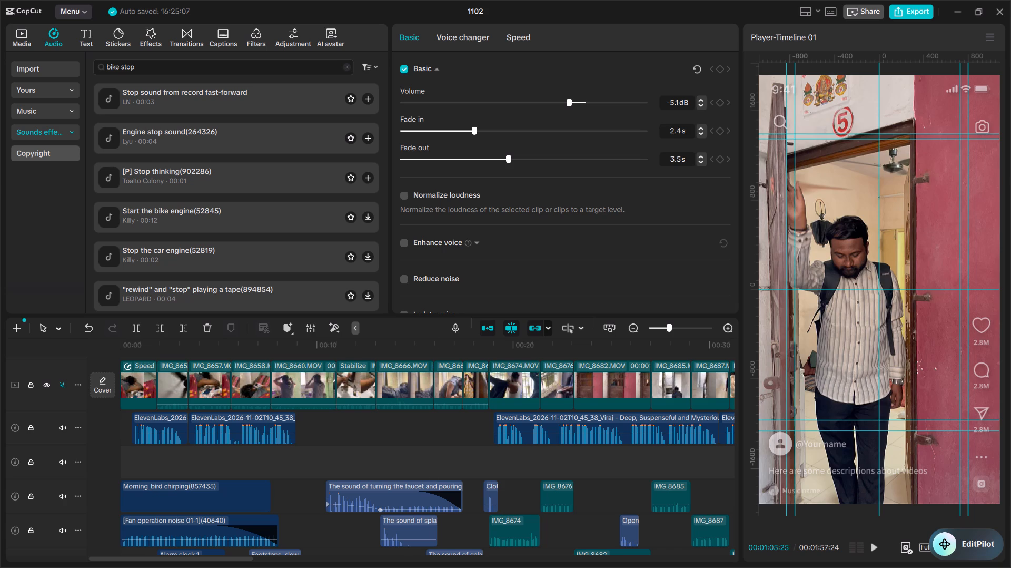
left_click_drag(431, 342, 273, 397)
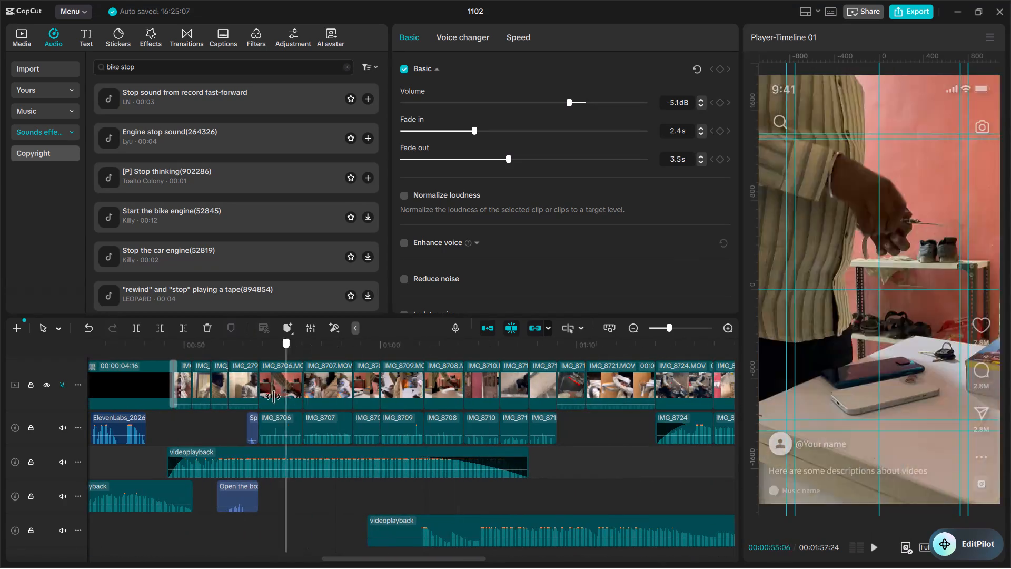
left_click_drag(273, 397, 562, 455)
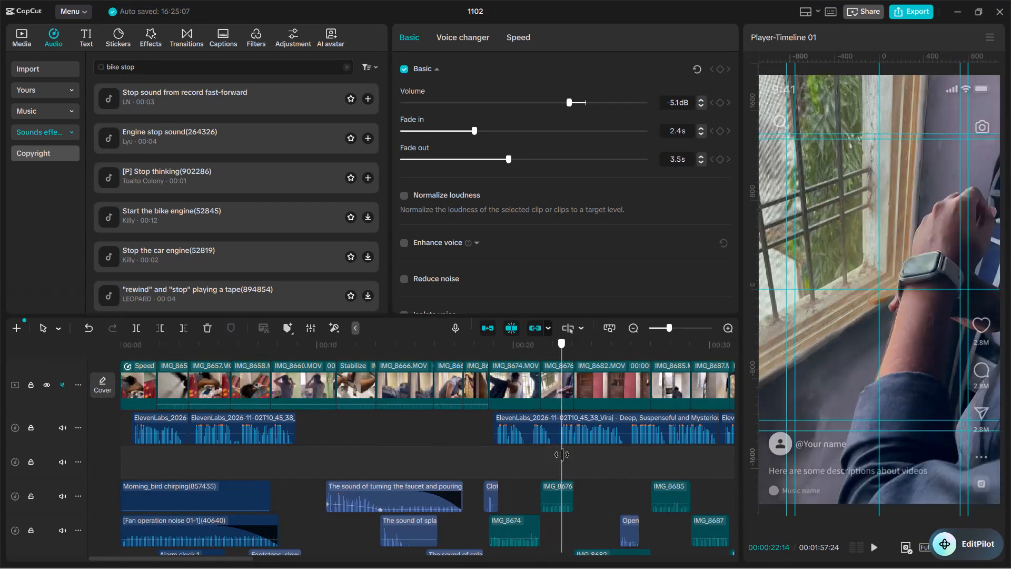
left_click_drag(562, 455, 598, 456)
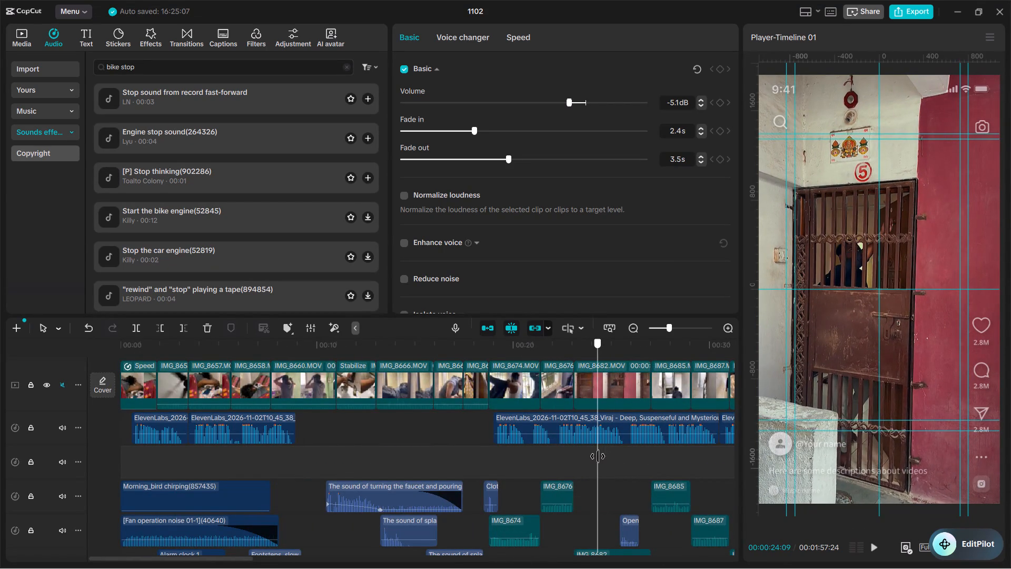
left_click_drag(598, 456, 603, 455)
scroll(603, 455, "down", 1)
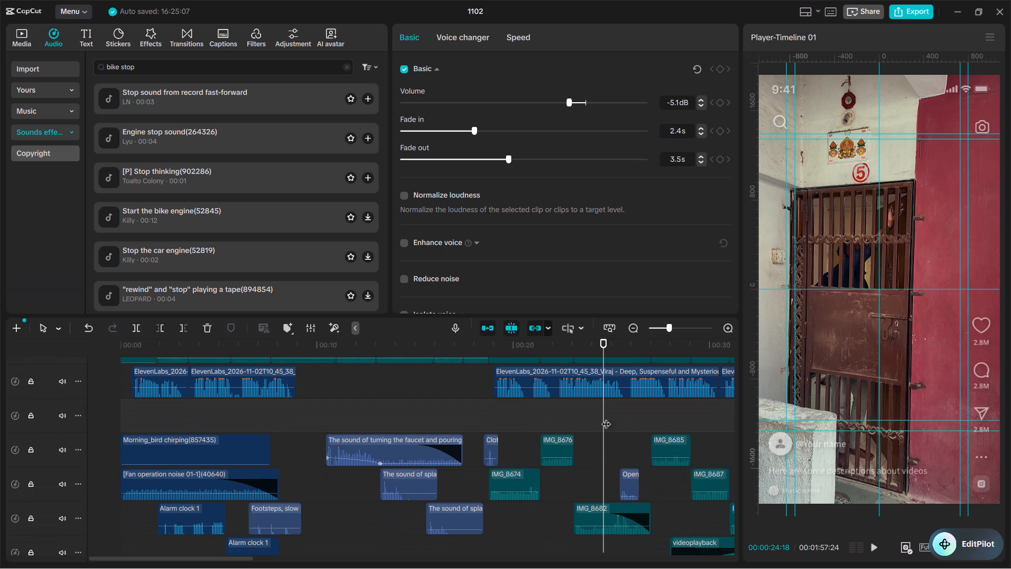
key("space")
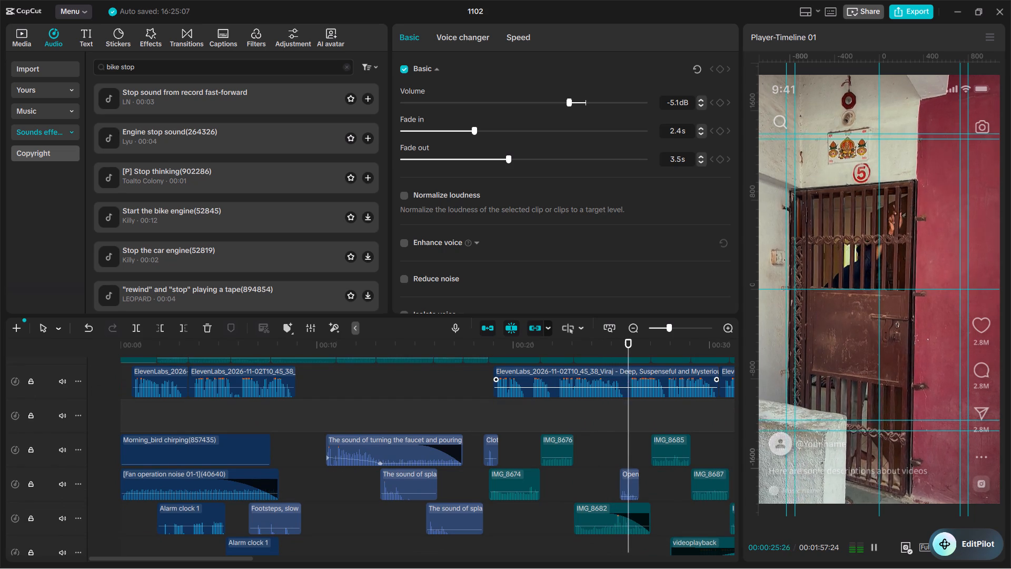
key("space")
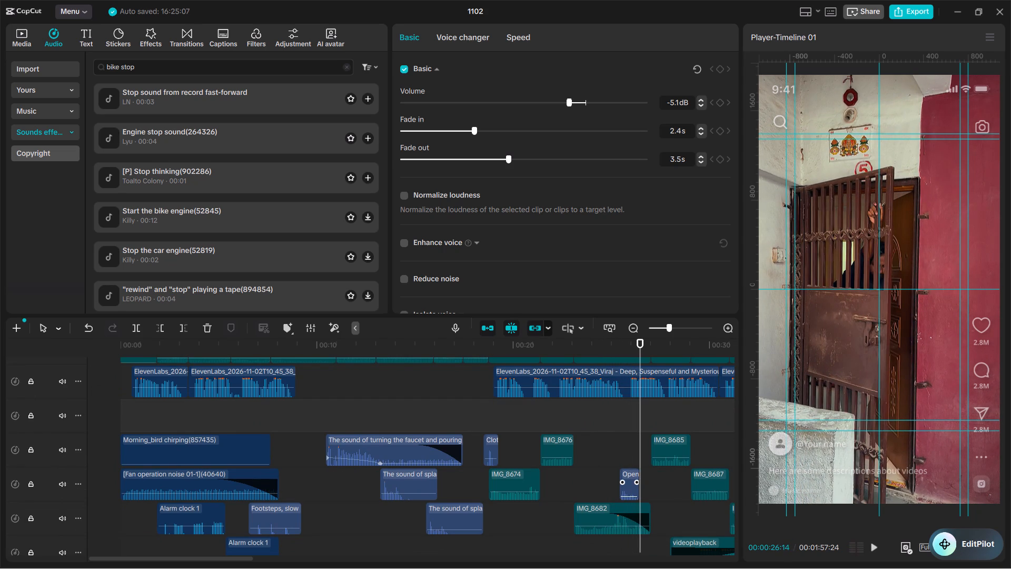
left_click(632, 494)
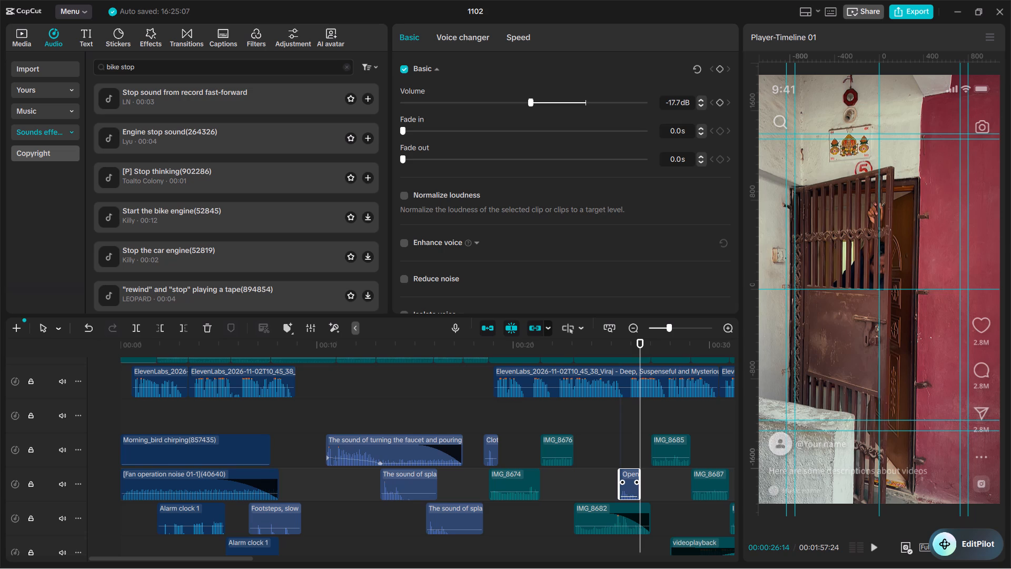
left_click_drag(629, 488, 772, 461, "alt")
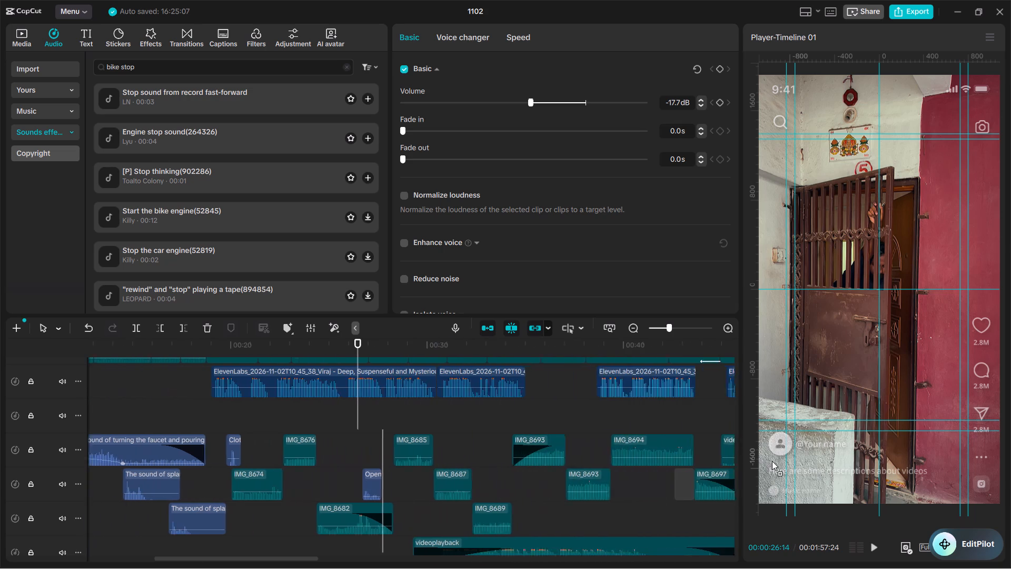
left_click_drag(772, 461, 578, 457, "alt")
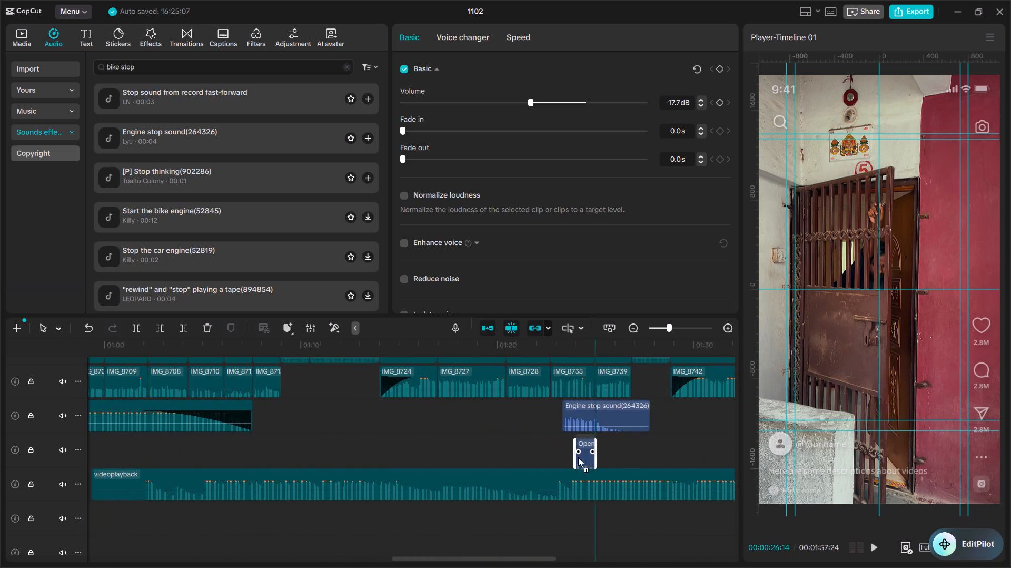
left_click_drag(578, 457, 269, 455, "alt")
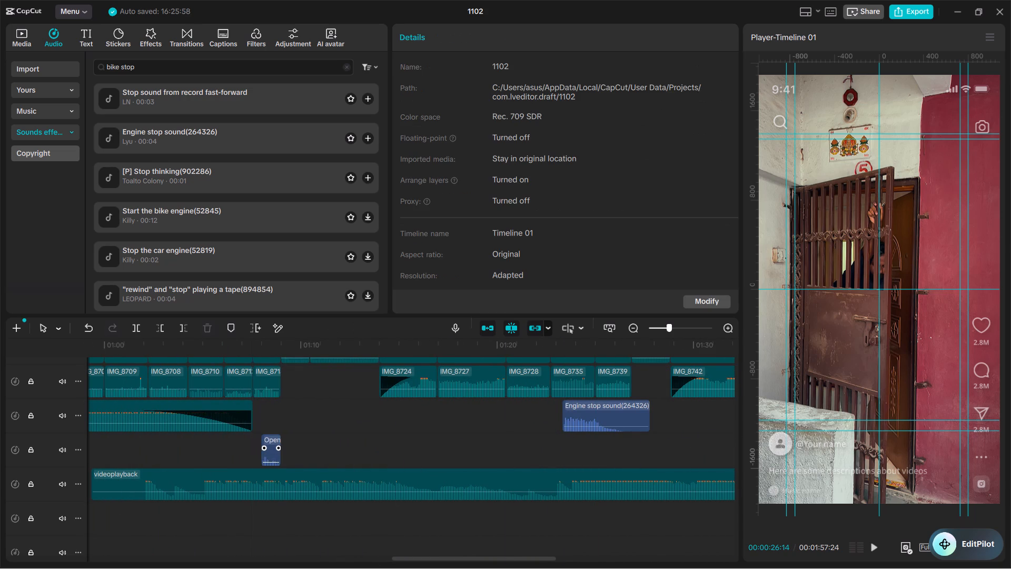
Move the copied Open sound effect to about 01:04:25 in the doorway shot IMG_8710 and play back that section.
scroll(326, 409, "up", 1)
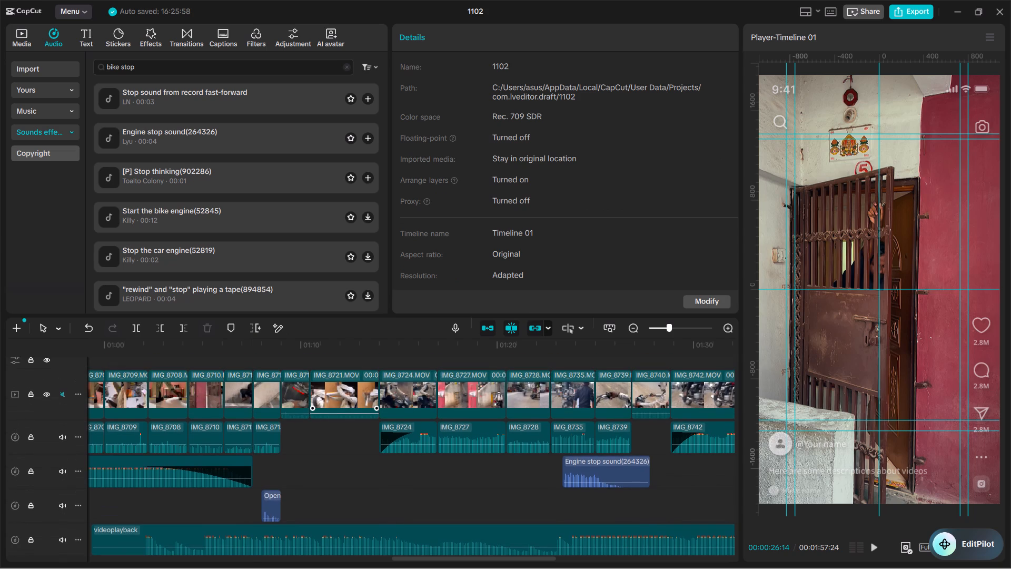
scroll(326, 409, "up", 1)
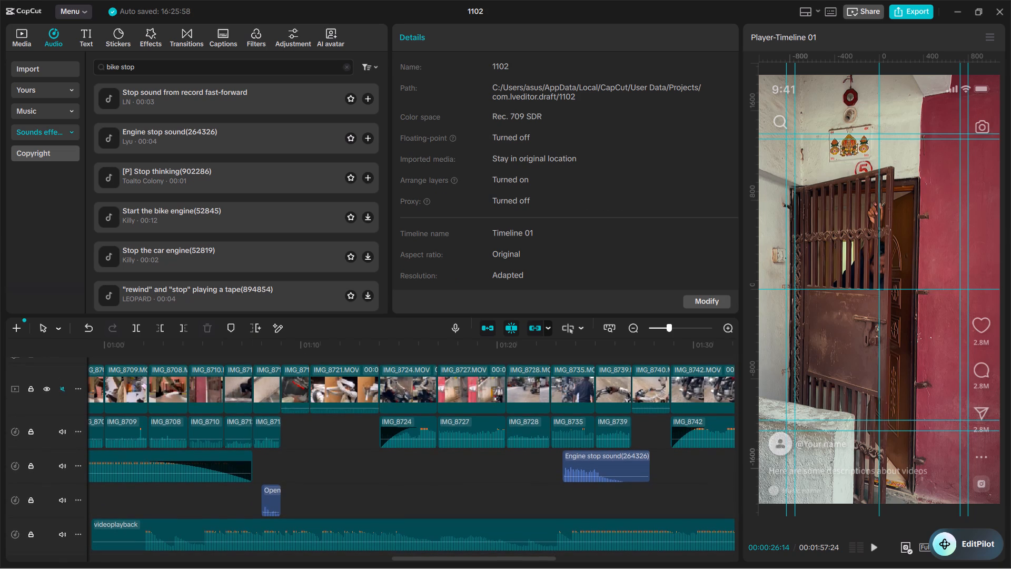
left_click_drag(269, 501, 214, 498)
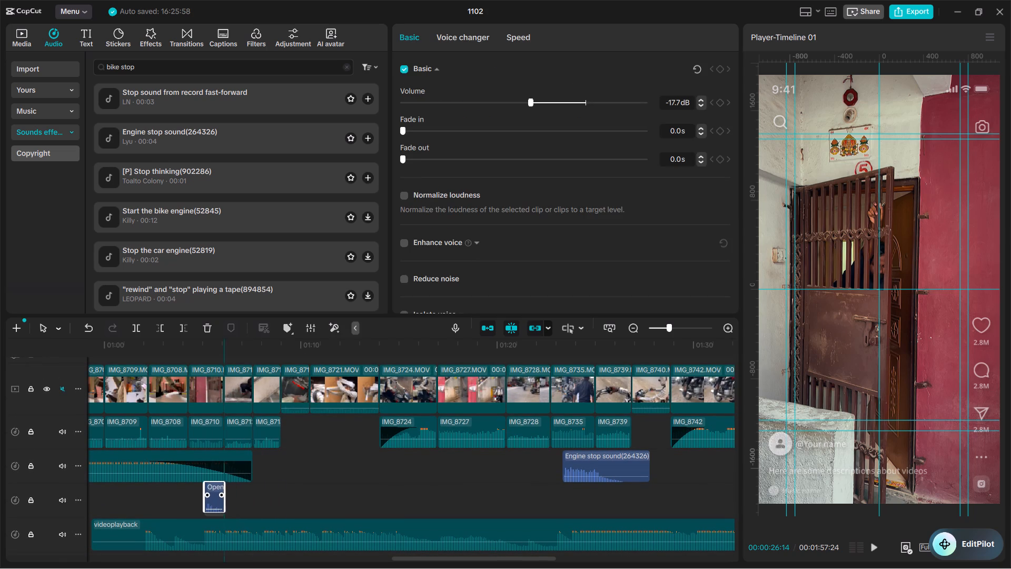
left_click_drag(214, 498, 207, 502)
left_click_drag(221, 354, 201, 351)
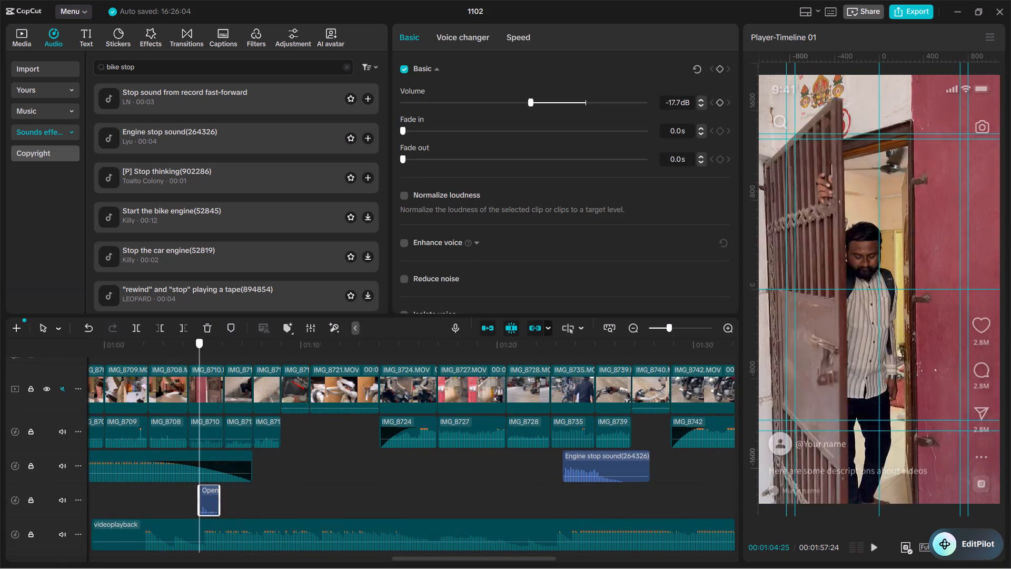
left_click_drag(201, 351, 200, 351)
key("space")
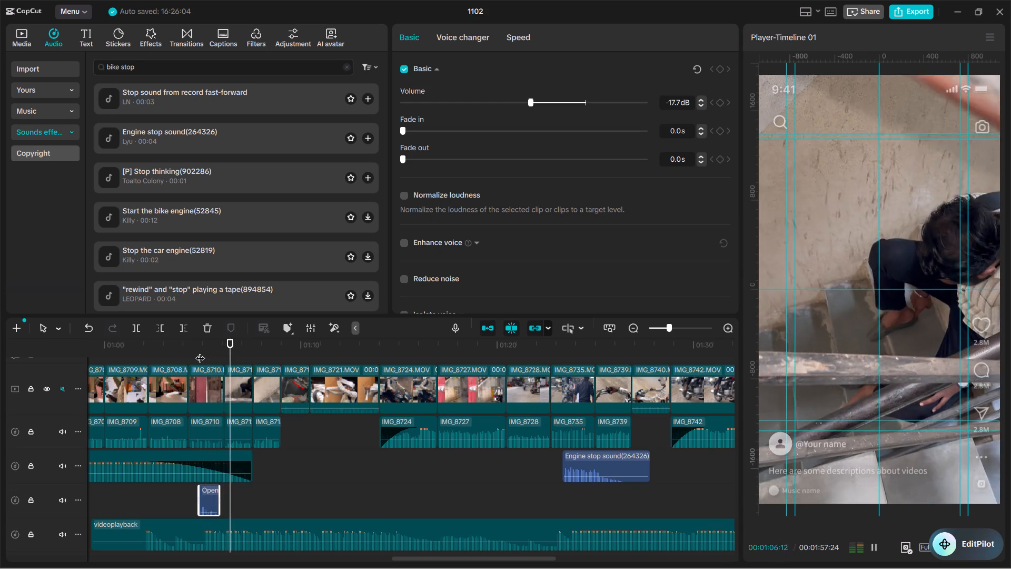
left_click_drag(240, 351, 157, 359)
key("space")
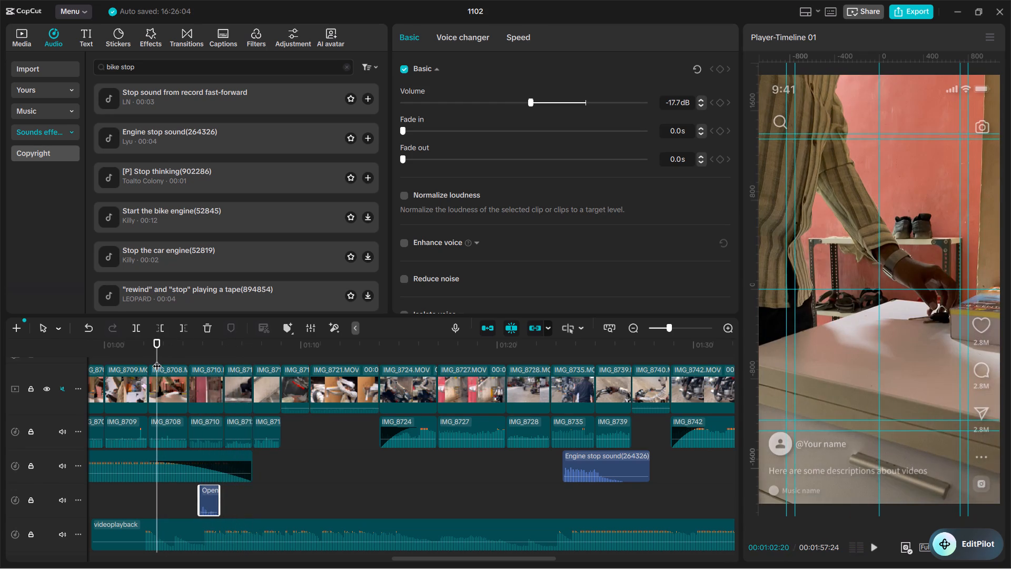
key("space")
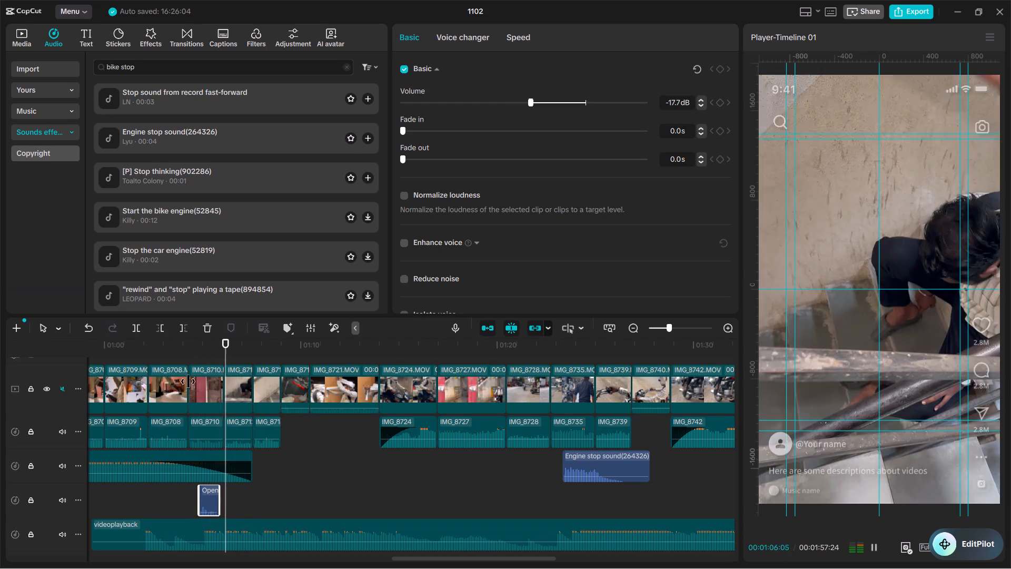
key("space")
Shift the copied Open sound effect slightly earlier to the start of the IMG_8710 doorway shot and play it back.
left_click_drag(205, 499, 200, 499)
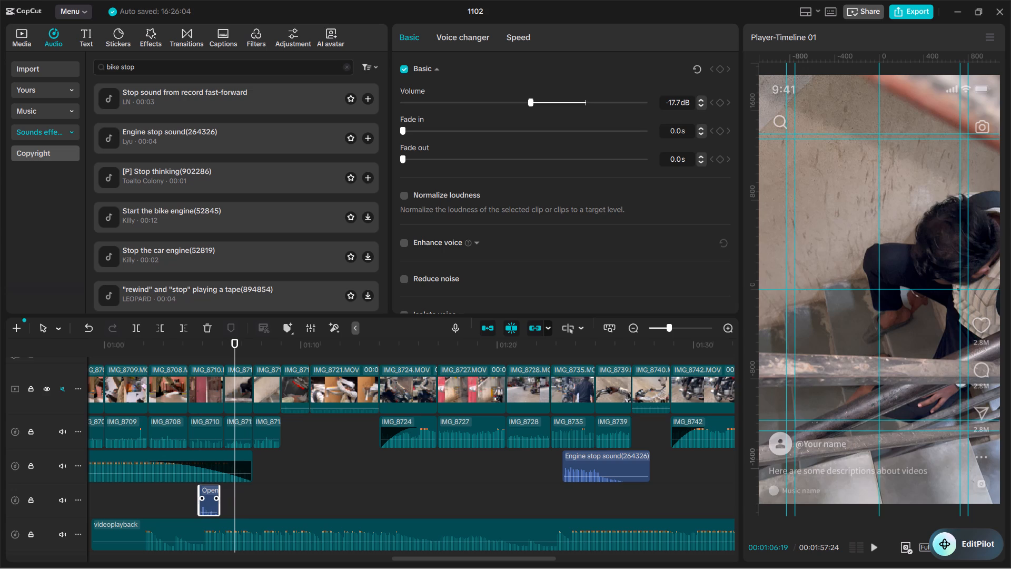
left_click_drag(200, 499, 196, 506)
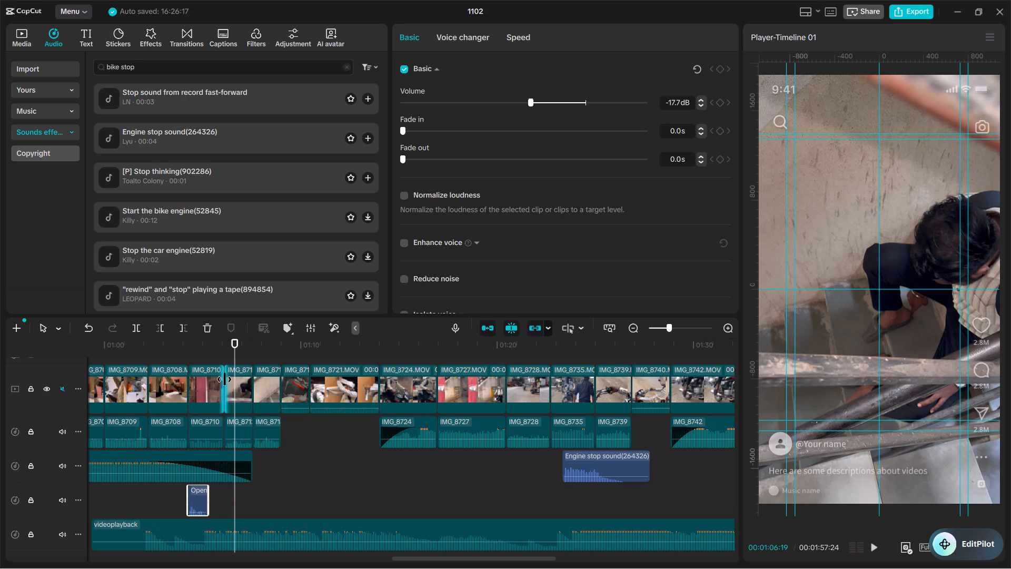
left_click(220, 360)
left_click_drag(214, 351, 188, 351)
key("space")
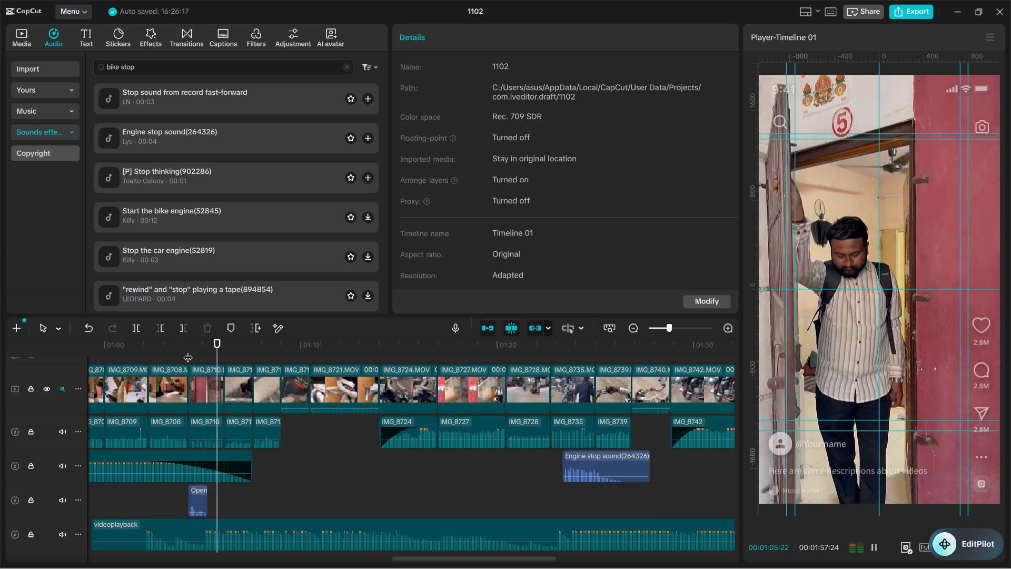
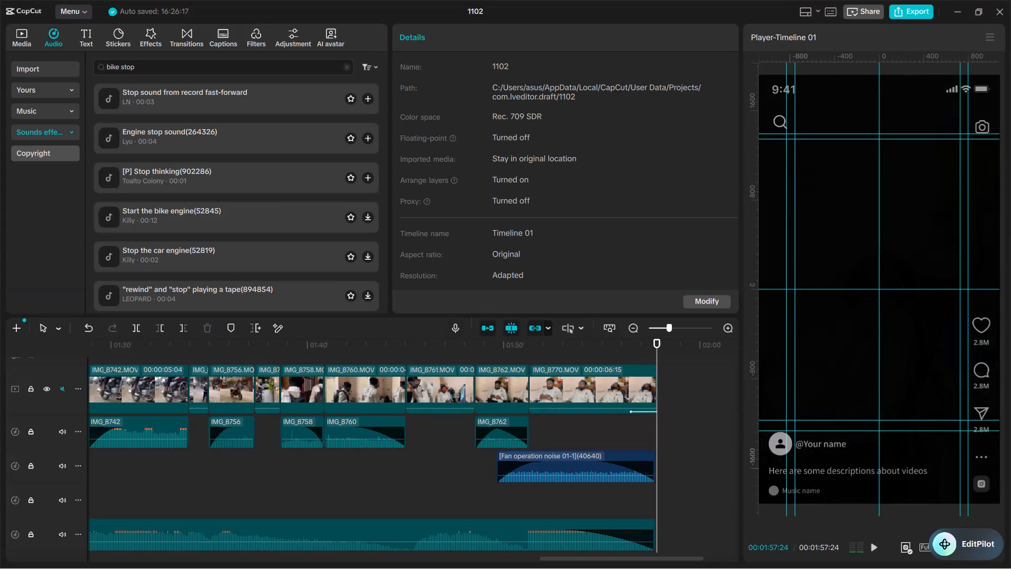
Set the Fade Out animation on the closing clip IMG_8770 to a duration of 2.9 s.
left_click(609, 376)
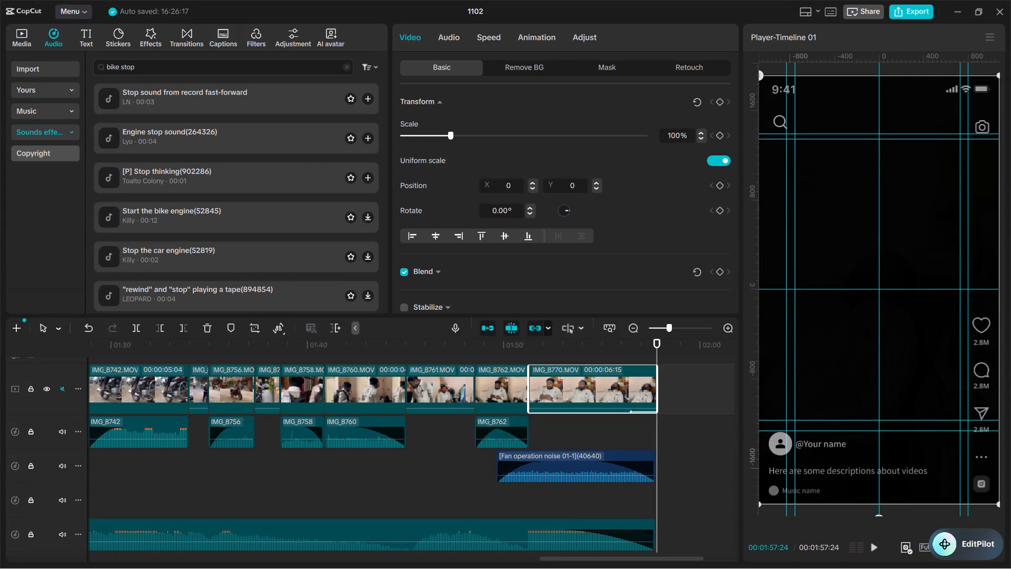
left_click(543, 36)
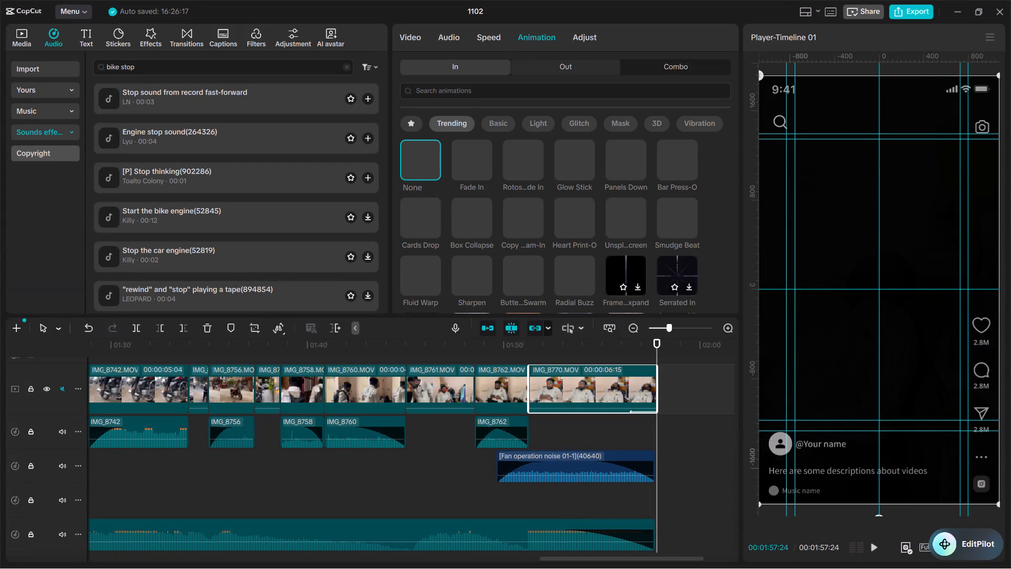
left_click(536, 69)
left_click(466, 155)
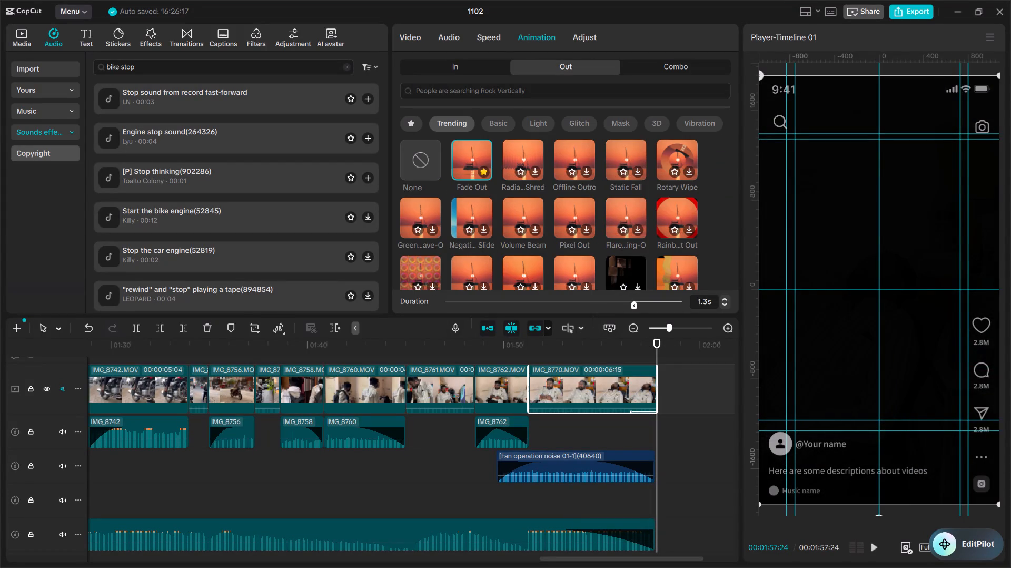
left_click_drag(635, 306, 581, 306)
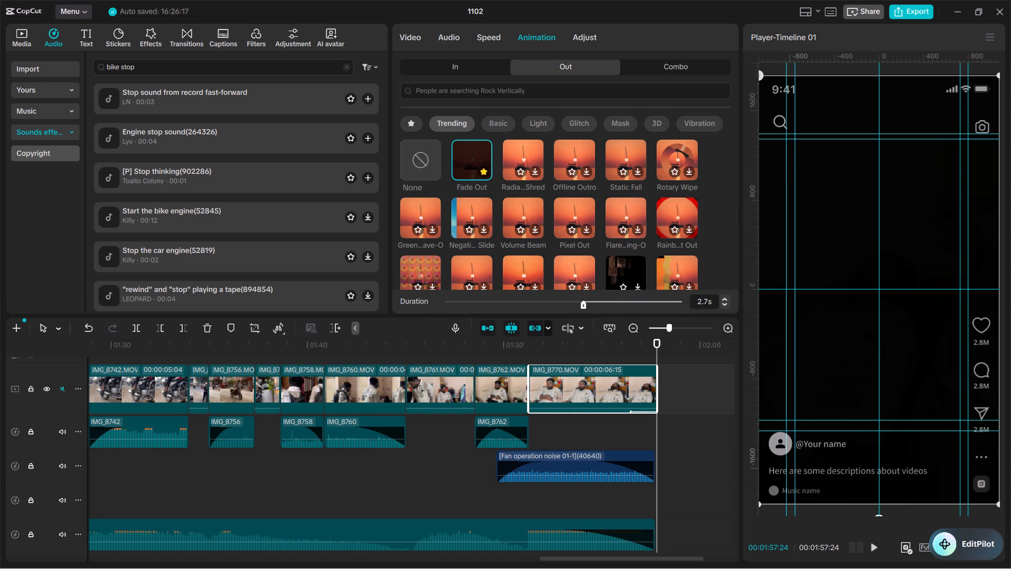
left_click_drag(581, 306, 576, 306)
Scrub back to the motorcycle shot at about 01:26 and briefly play it with the engine stop sound.
left_click_drag(657, 343, 513, 374)
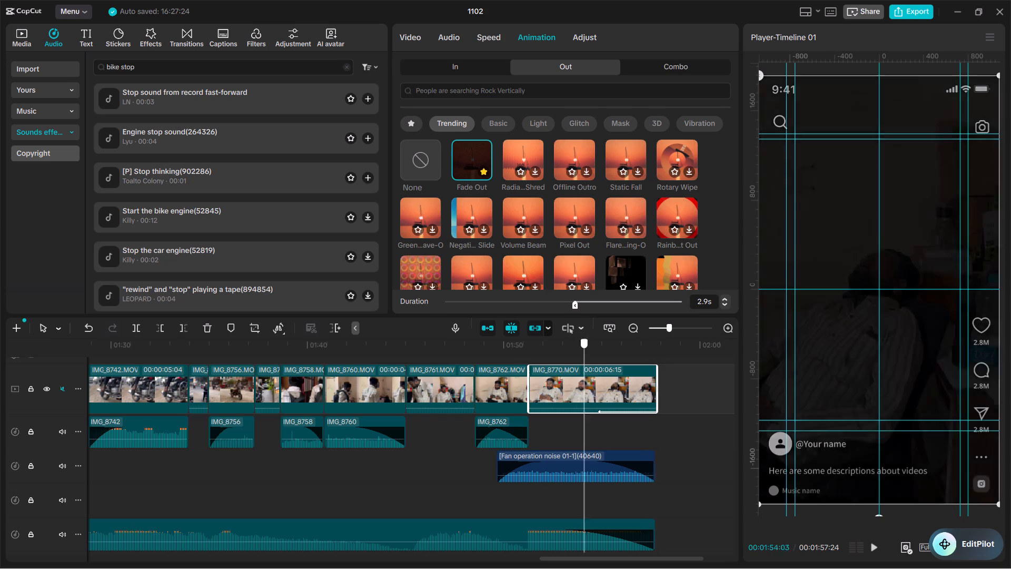
left_click_drag(513, 374, 242, 392)
key("space")
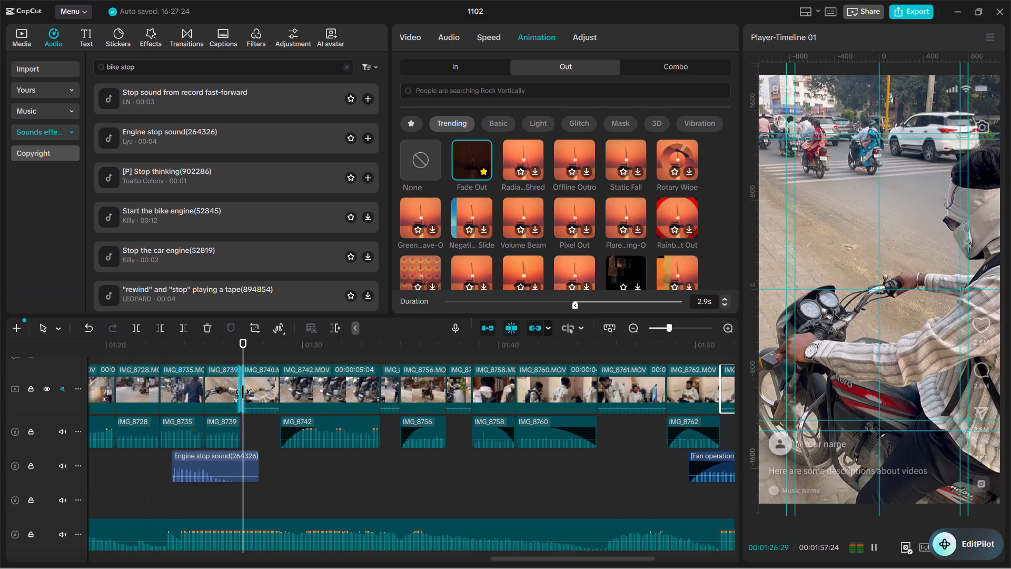
key("space")
Switch from CapCut to the Kuro window.
key("alt+Tab")
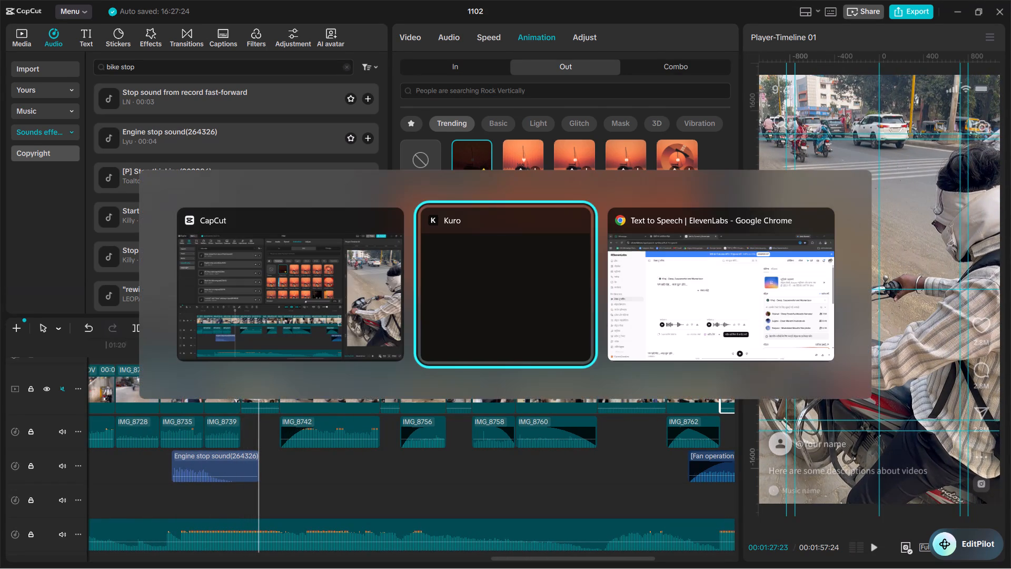